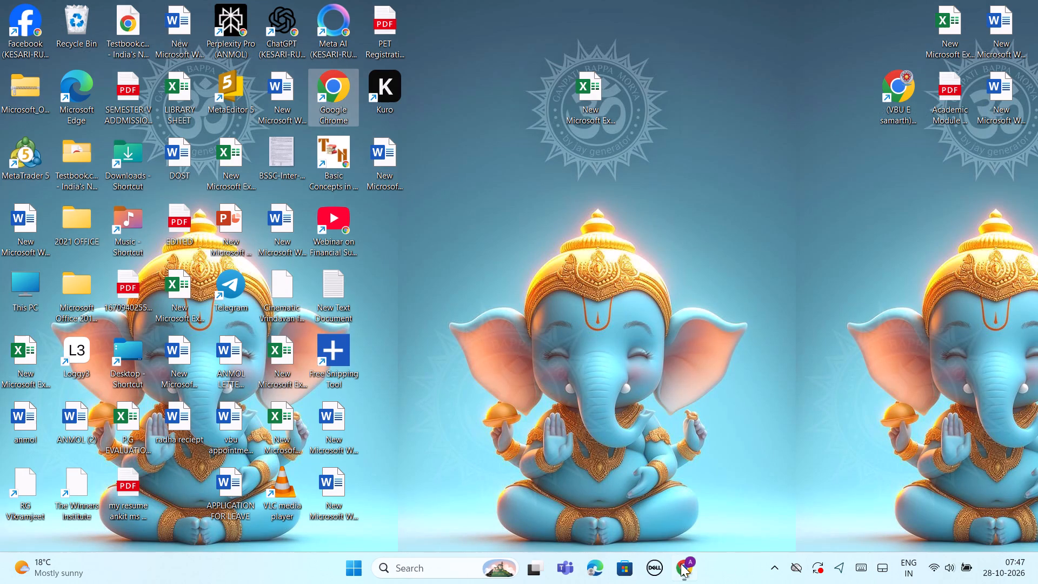
Launch the Google Chrome browser from the desktop.
click(683, 563)
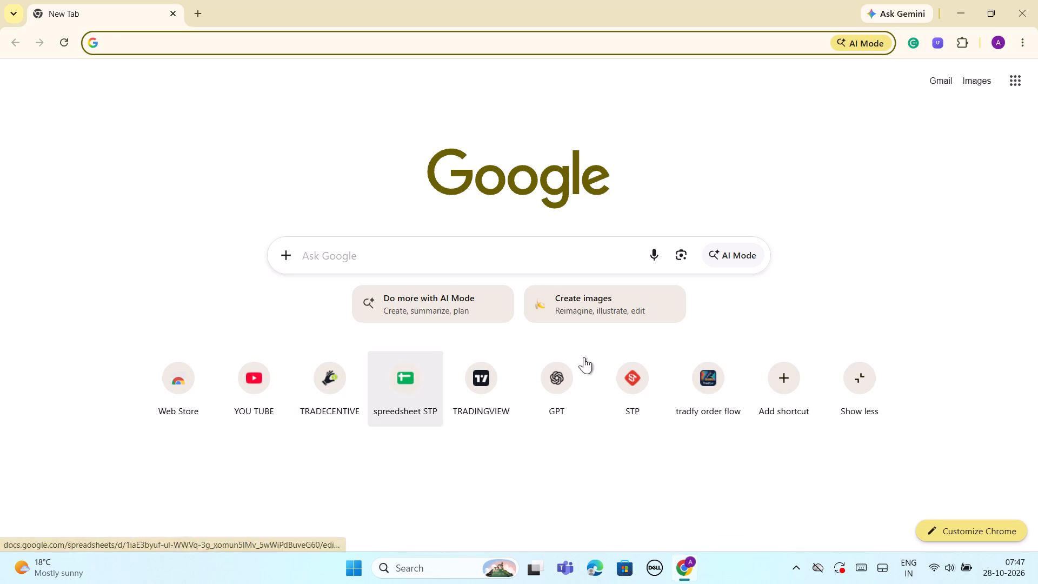
Open the XAUUSD chart from the saved TradingView shortcut.
double_click(476, 373)
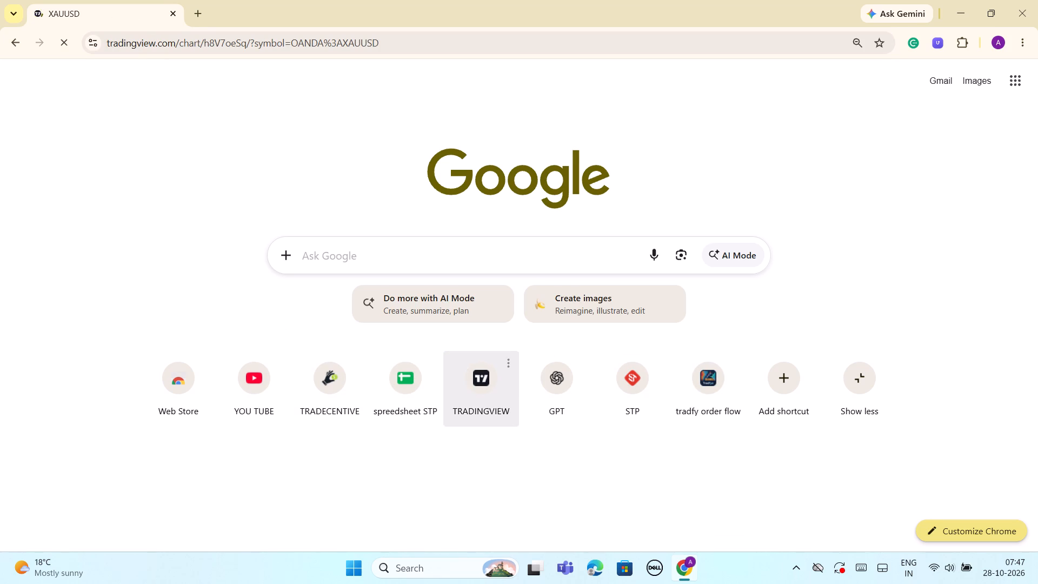
scroll(531, 284, down, 13)
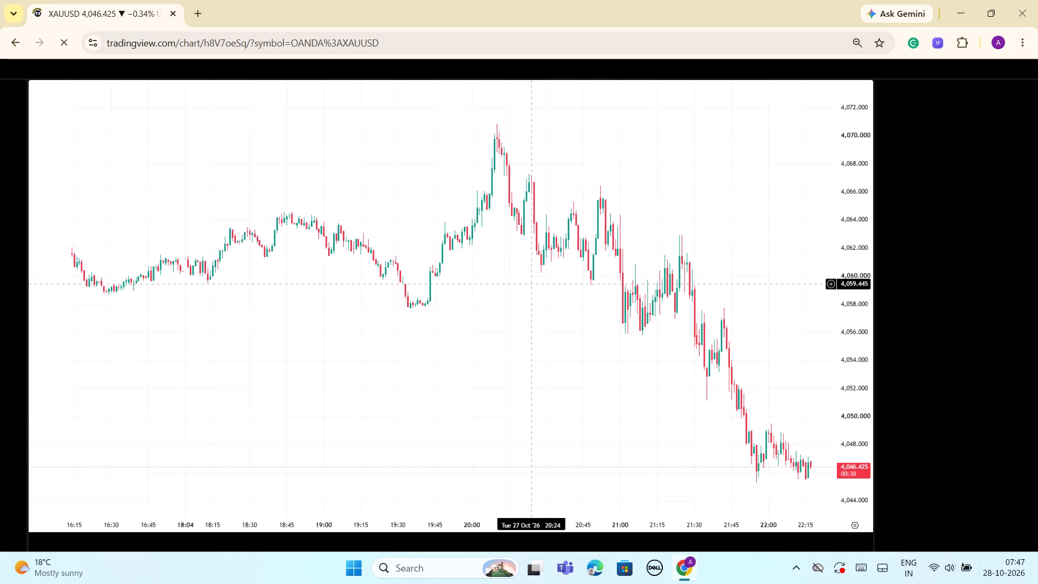
drag(859, 130, 844, 300)
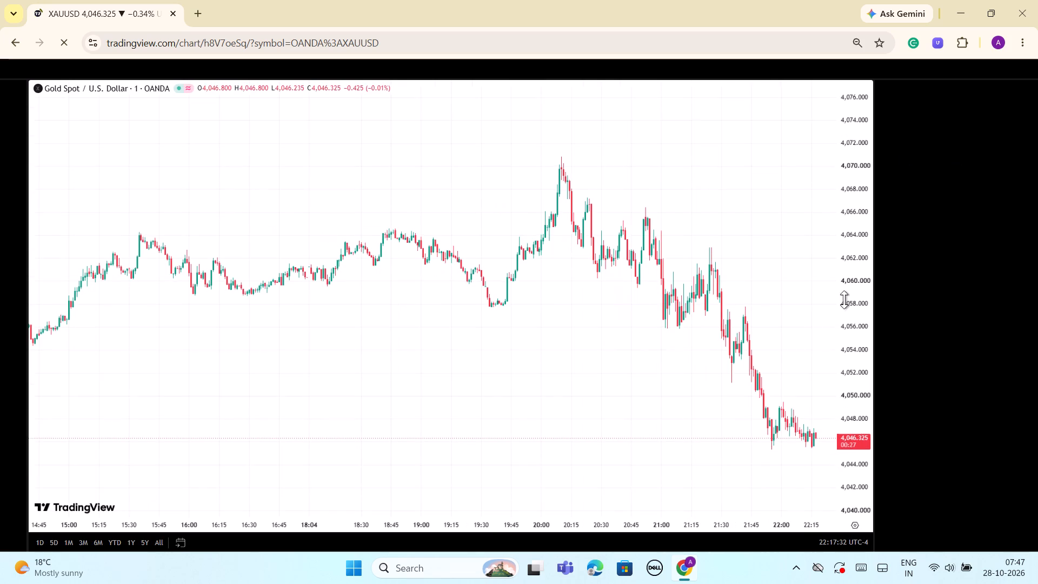
drag(844, 300, 837, 363)
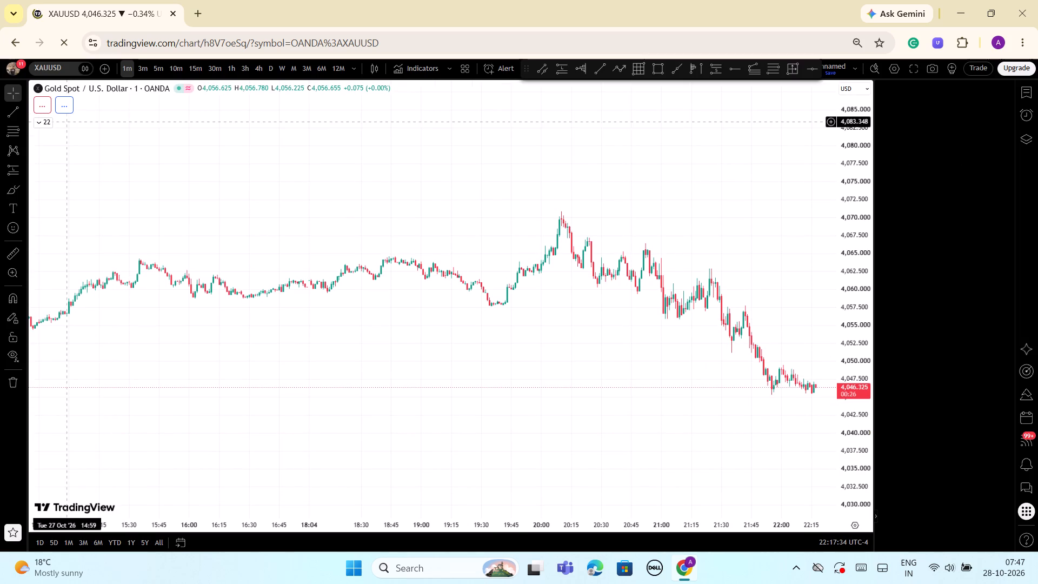
Switch the chart to the 4-hour timeframe and examine recent price action around the existing yellow zones.
click(259, 67)
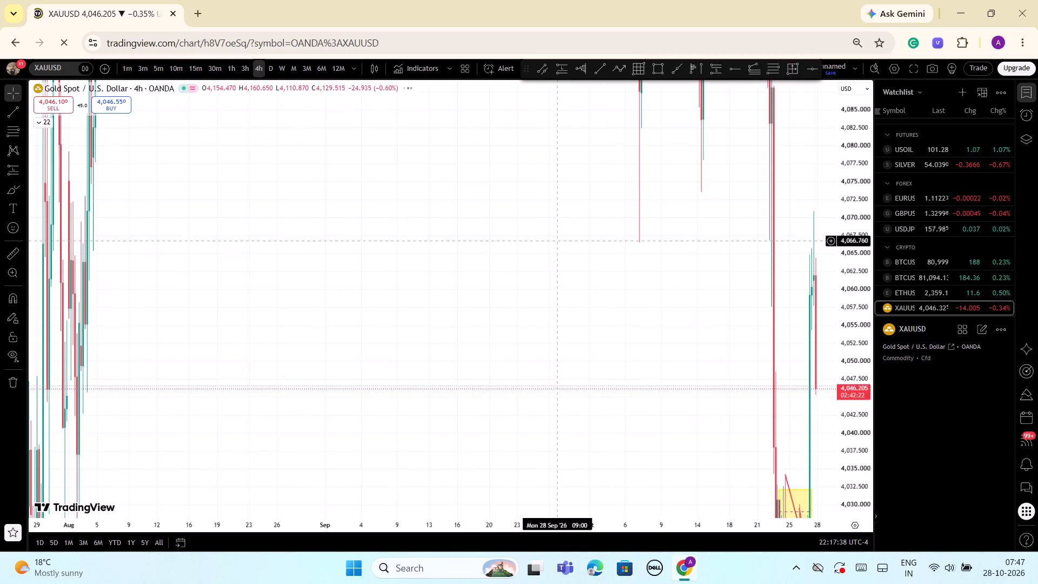
scroll(624, 250, up, 10)
drag(857, 127, 862, 269)
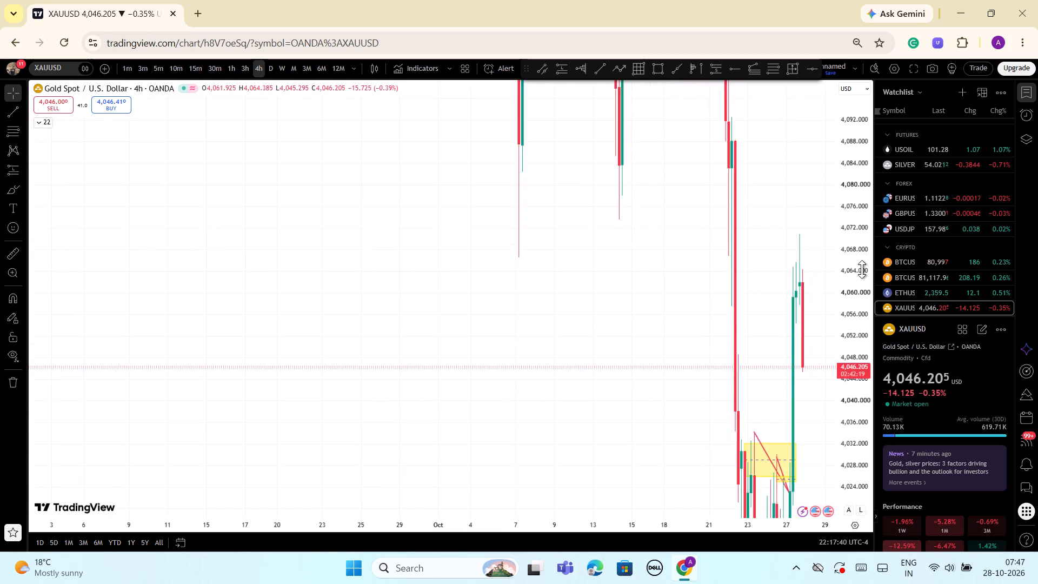
drag(862, 269, 868, 534)
drag(700, 443, 571, 405)
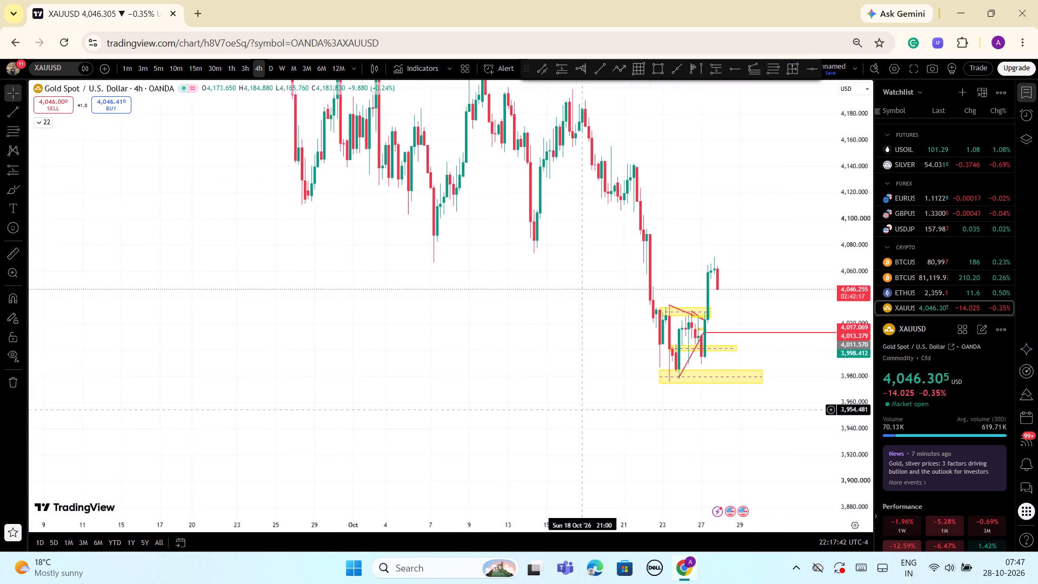
drag(571, 405, 514, 371)
scroll(669, 378, up, 4)
drag(849, 187, 832, 262)
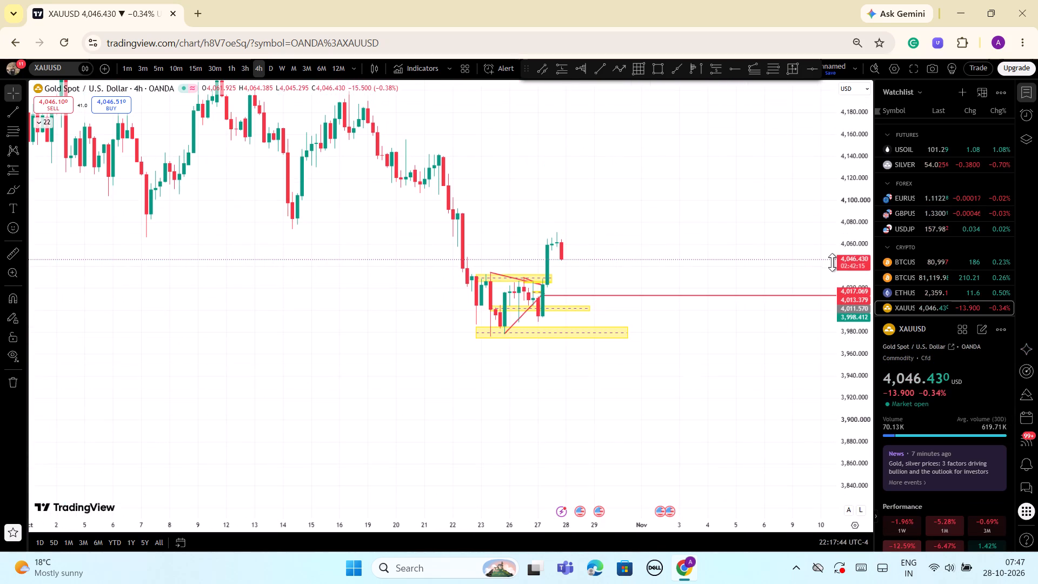
drag(832, 262, 844, 256)
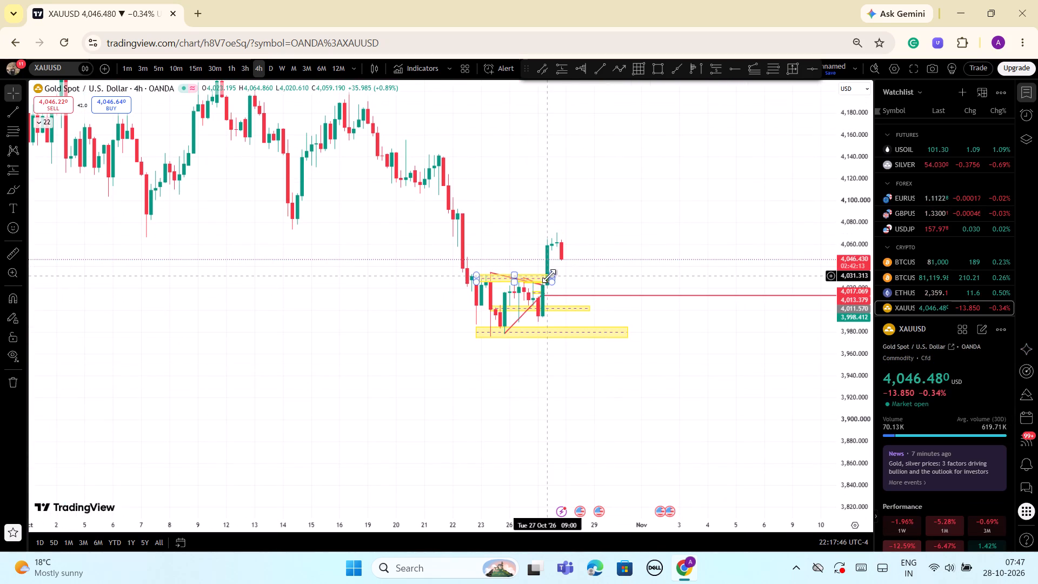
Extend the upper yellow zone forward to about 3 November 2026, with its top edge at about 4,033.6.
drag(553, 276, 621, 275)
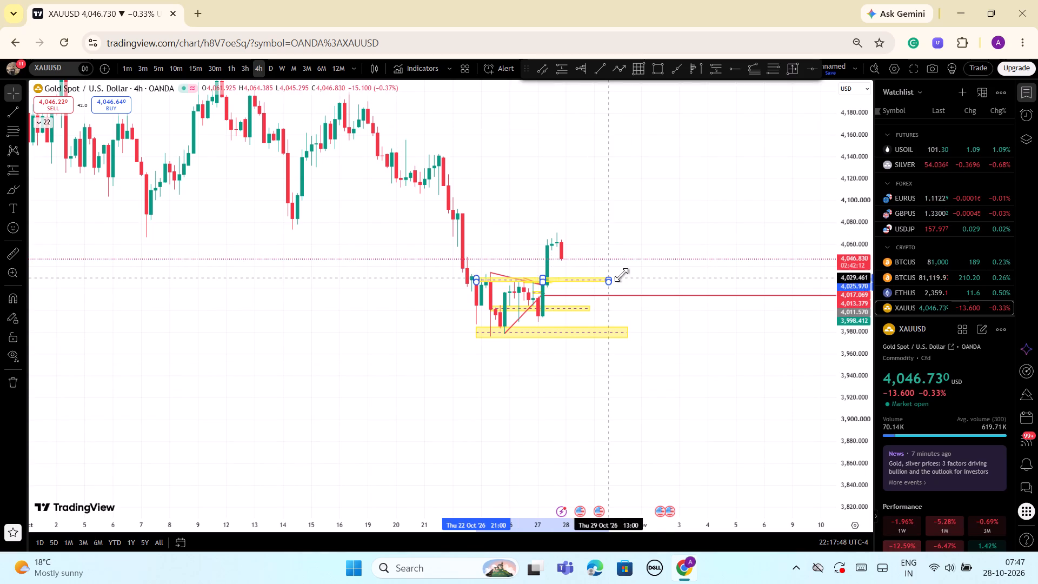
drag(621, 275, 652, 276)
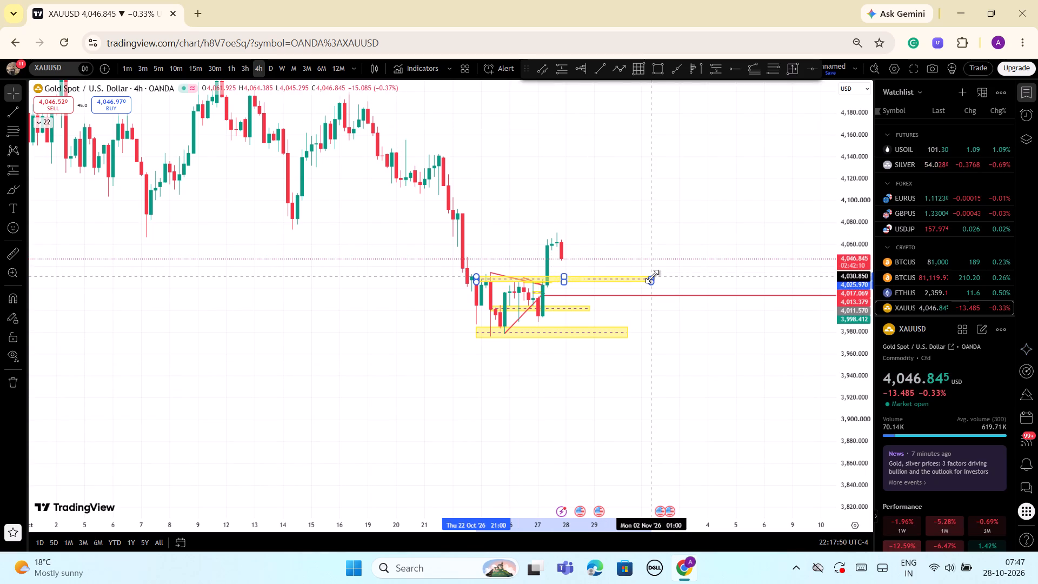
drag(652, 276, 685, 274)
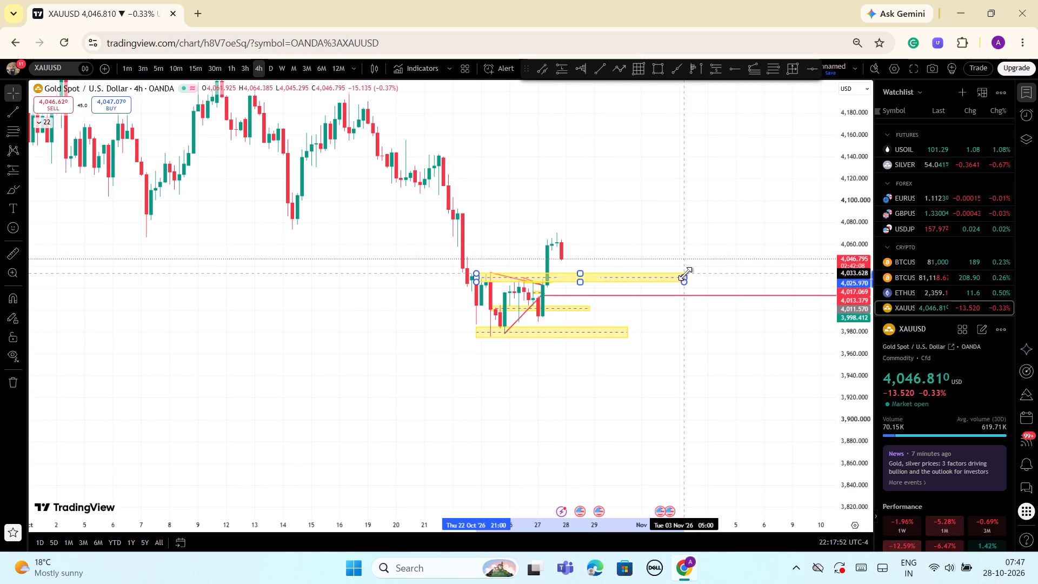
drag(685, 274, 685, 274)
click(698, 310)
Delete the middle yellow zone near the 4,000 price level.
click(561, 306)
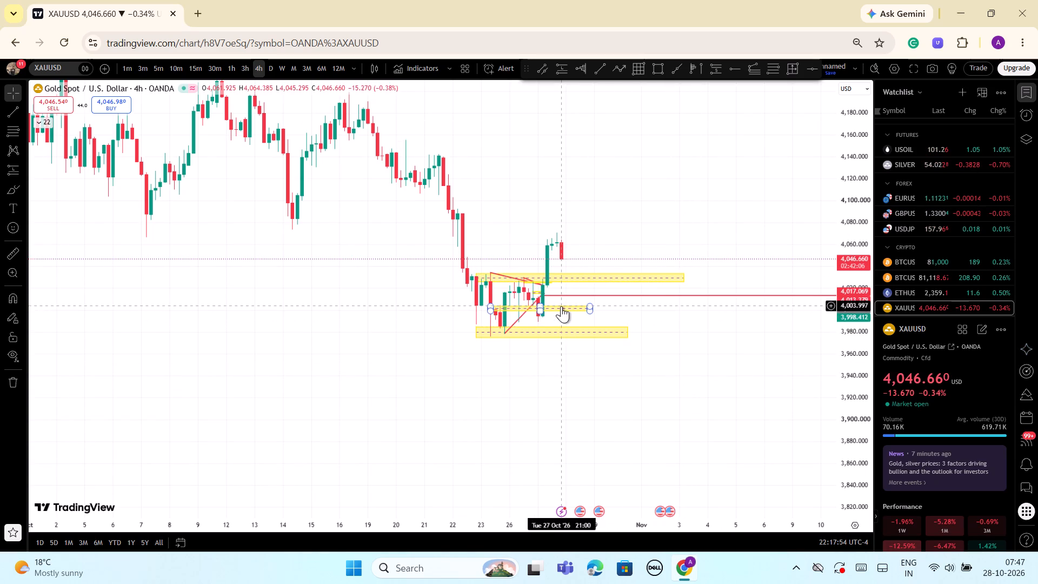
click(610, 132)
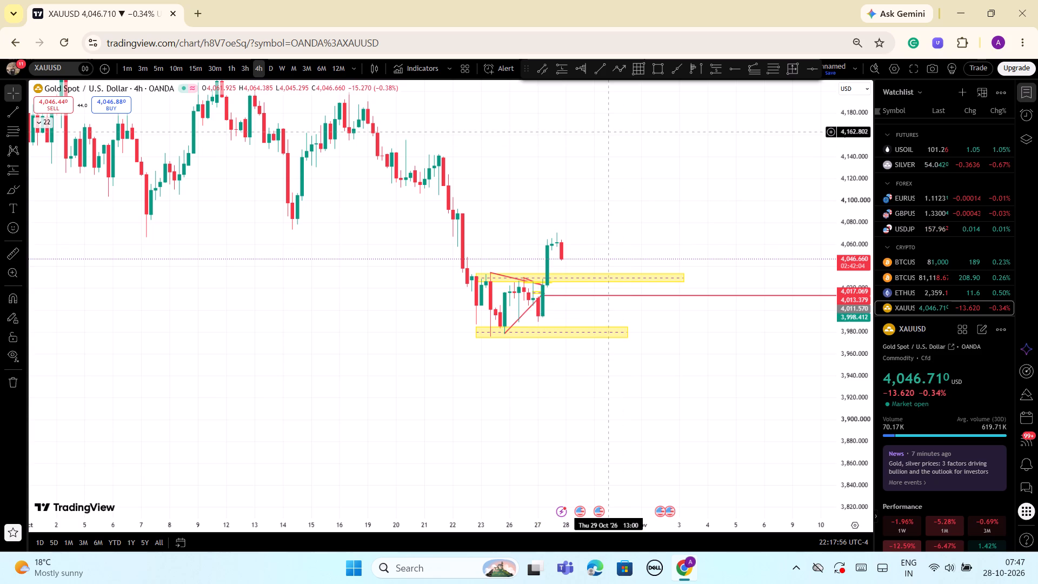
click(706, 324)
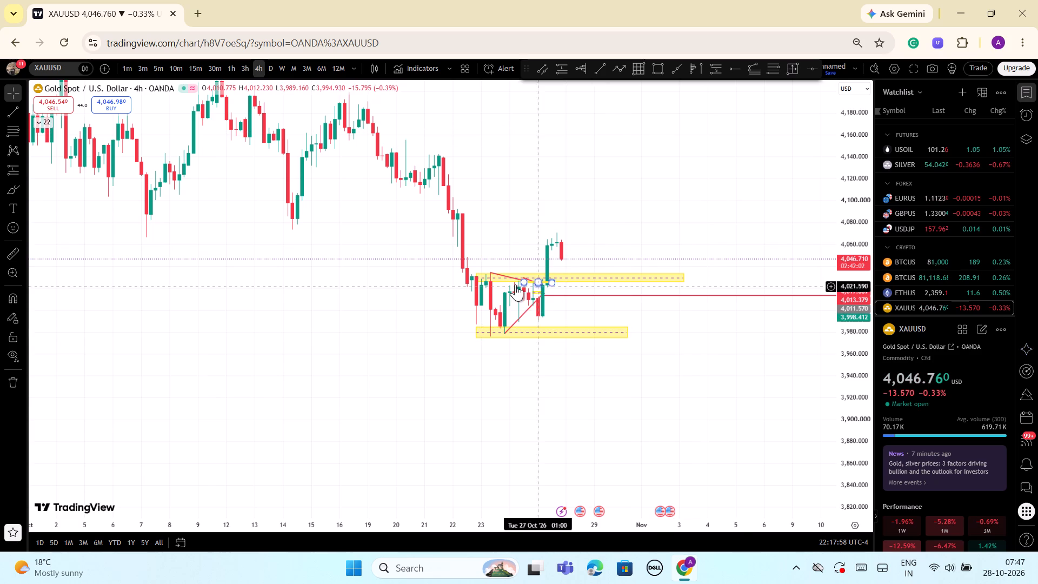
Remove all drawings from the XAUUSD chart, keeping the indicators.
scroll(671, 357, up, 3)
drag(382, 371, 497, 386)
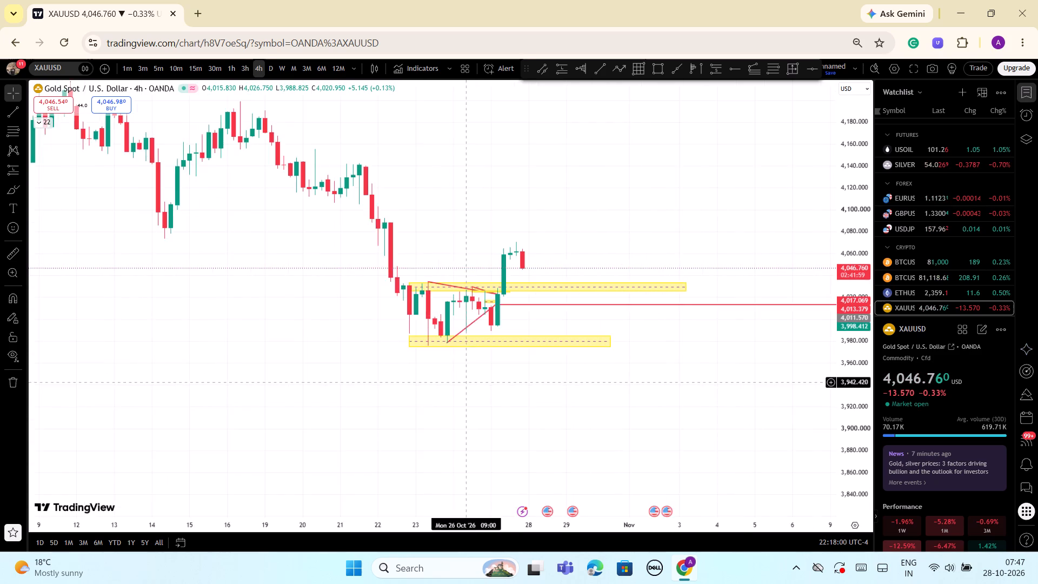
drag(497, 386, 540, 391)
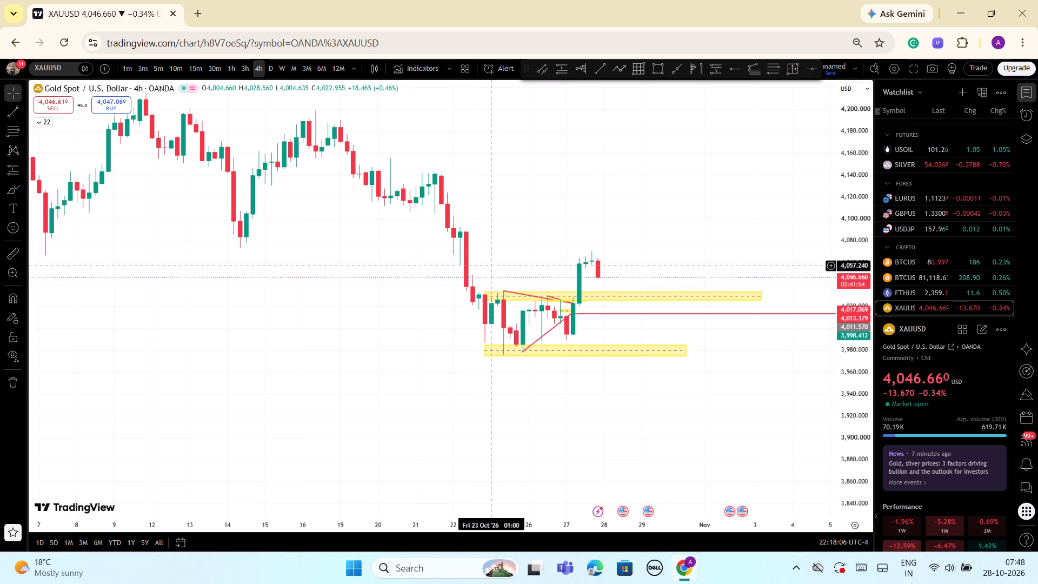
click(664, 200)
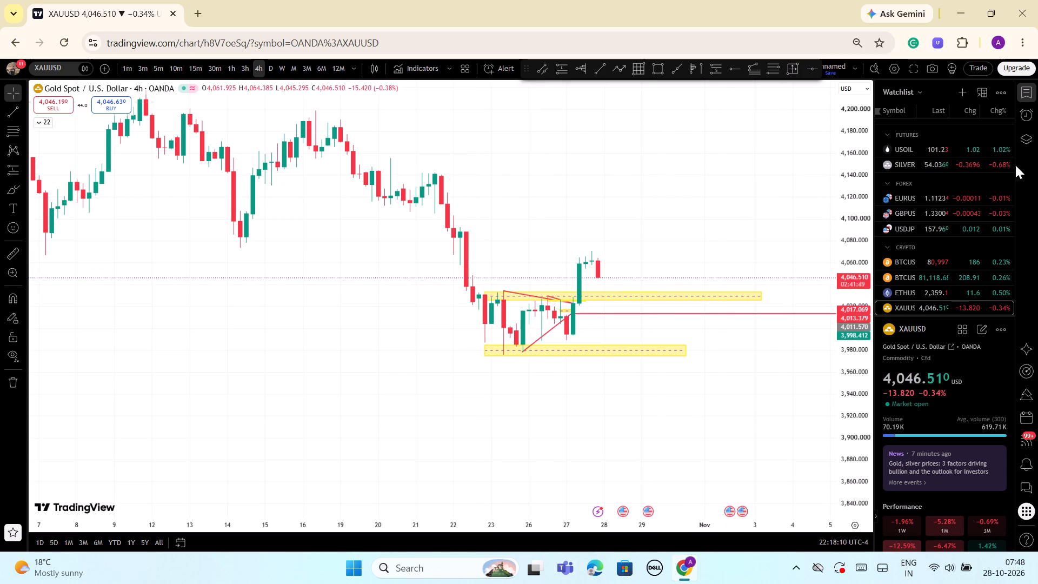
scroll(649, 207, down, 5)
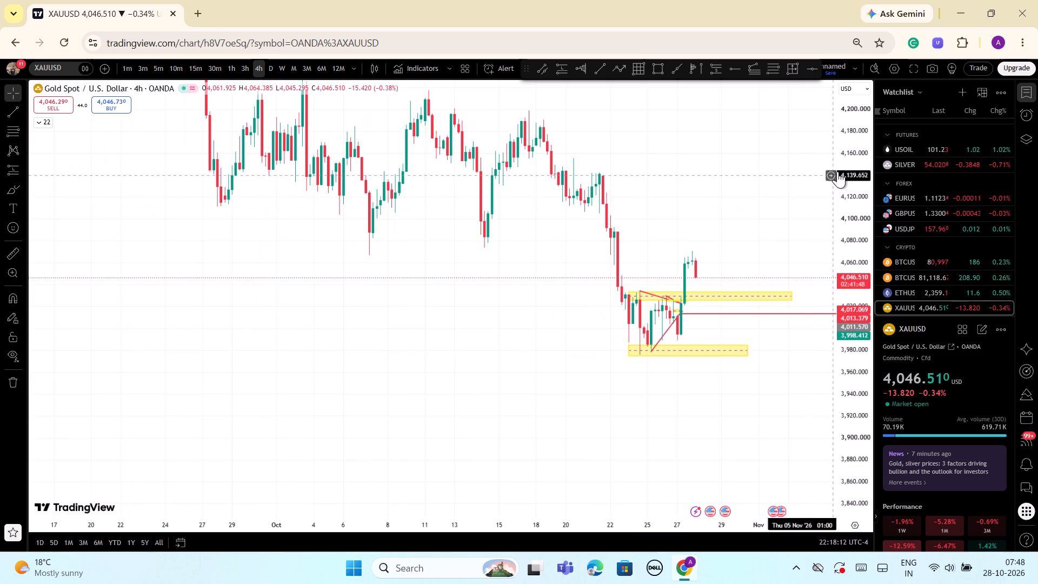
drag(848, 161, 855, 309)
right_click(533, 122)
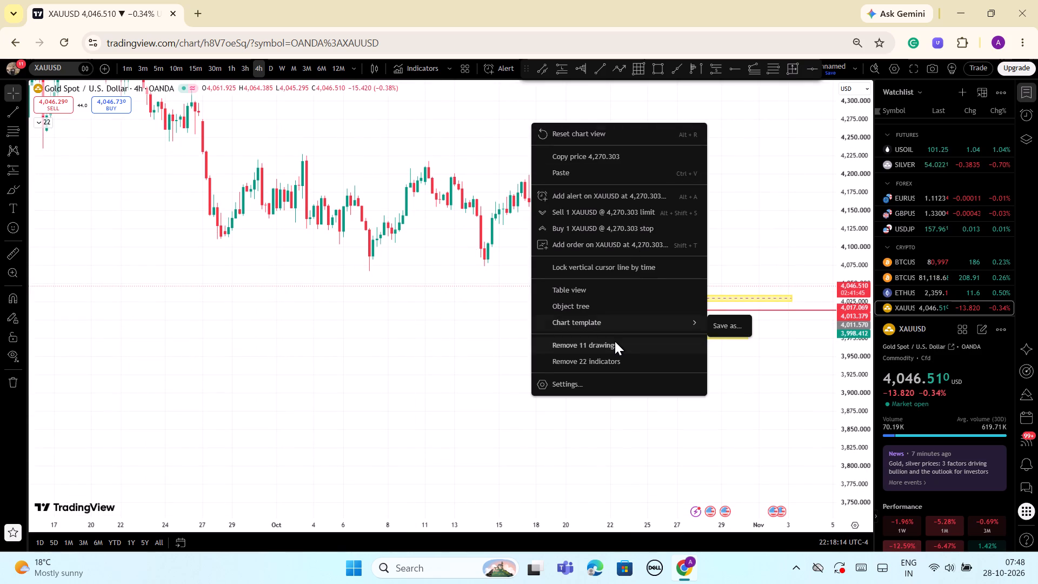
click(615, 341)
click(583, 348)
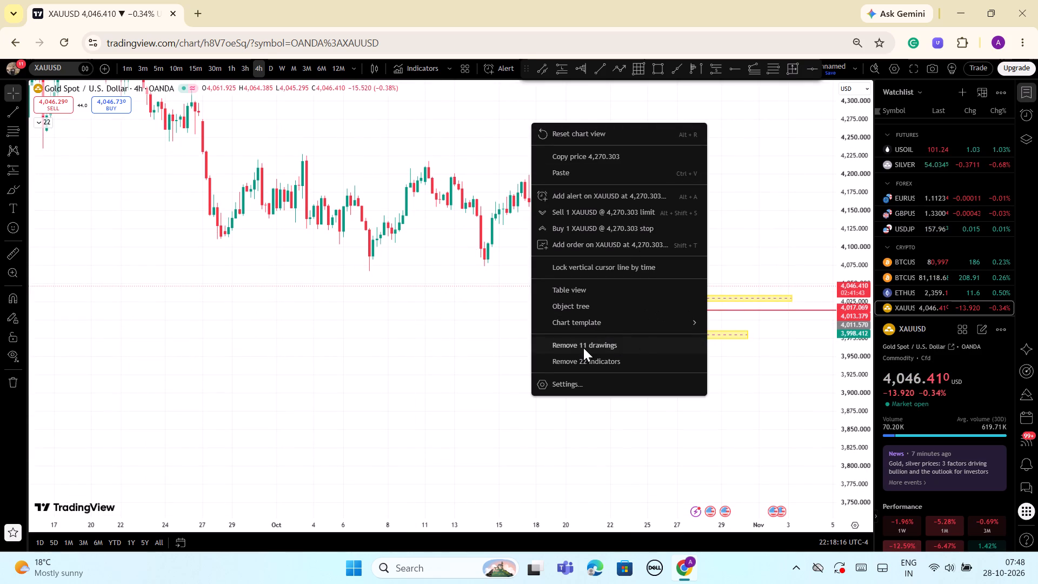
double_click(583, 348)
click(734, 213)
right_click(633, 216)
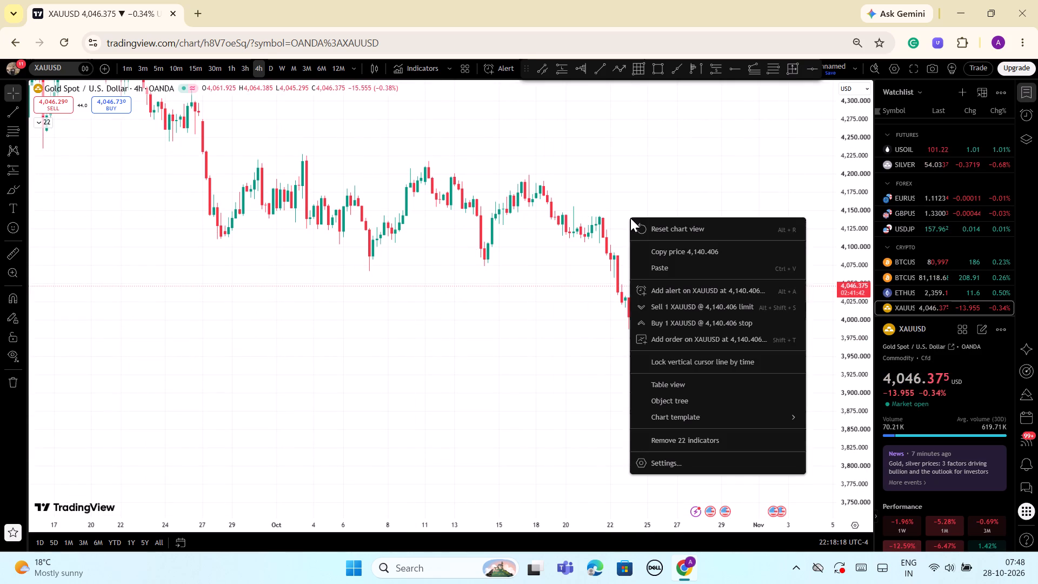
click(516, 231)
Switch the XAUUSD chart to the monthly timeframe.
scroll(547, 236, down, 3)
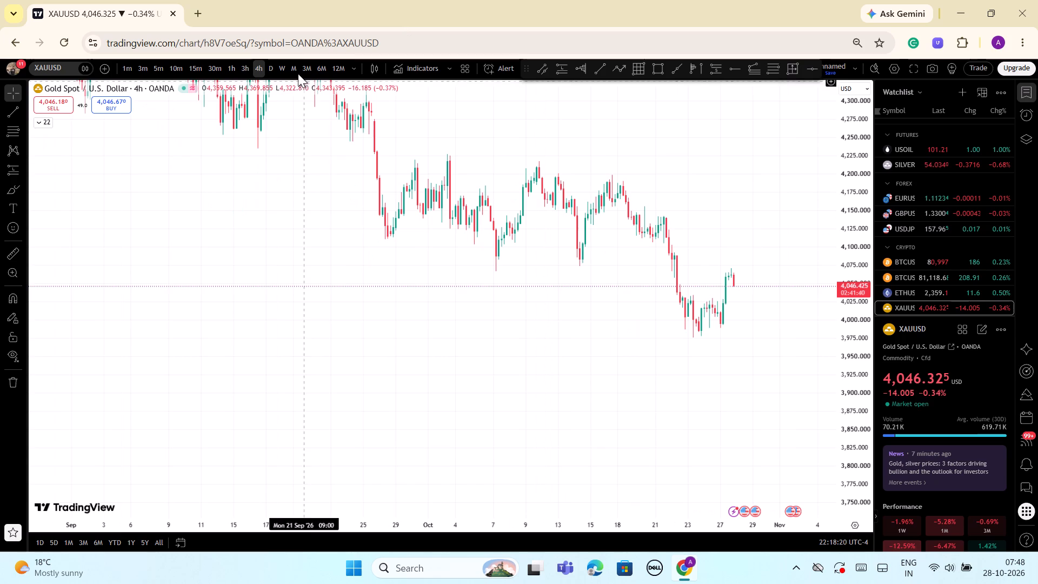
click(296, 70)
scroll(727, 143, up, 2)
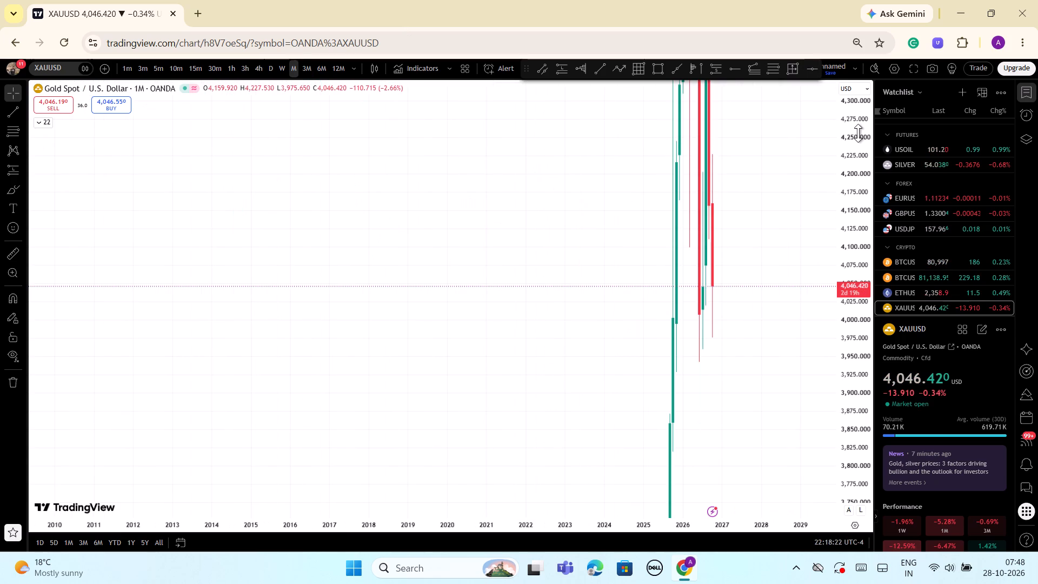
drag(858, 133, 891, 505)
drag(855, 103, 853, 316)
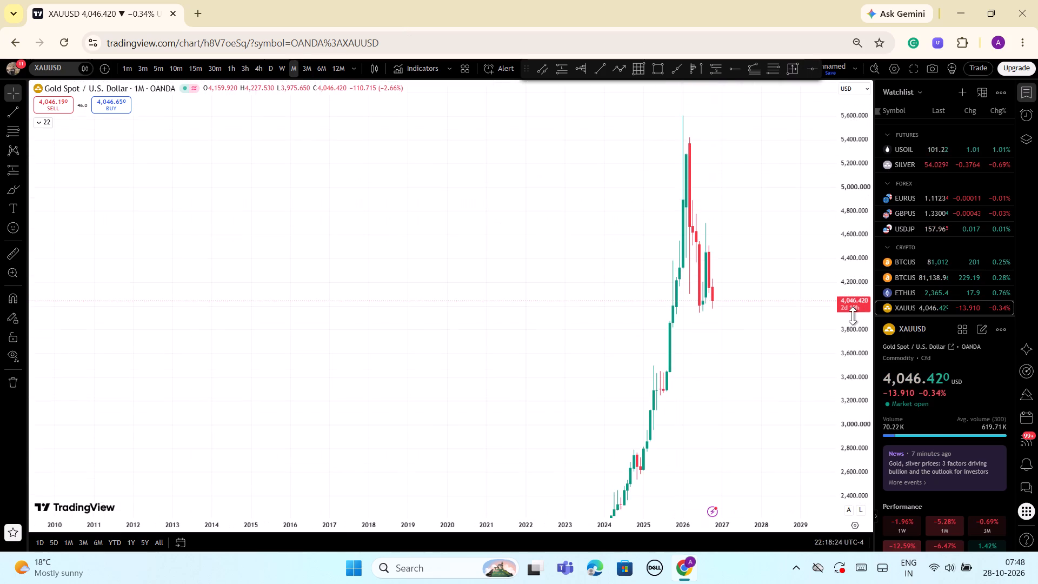
drag(853, 316, 859, 444)
Examine the monthly XAUUSD candles around the 2026 peak and over the preceding years.
scroll(757, 375, up, 10)
drag(706, 356, 750, 316)
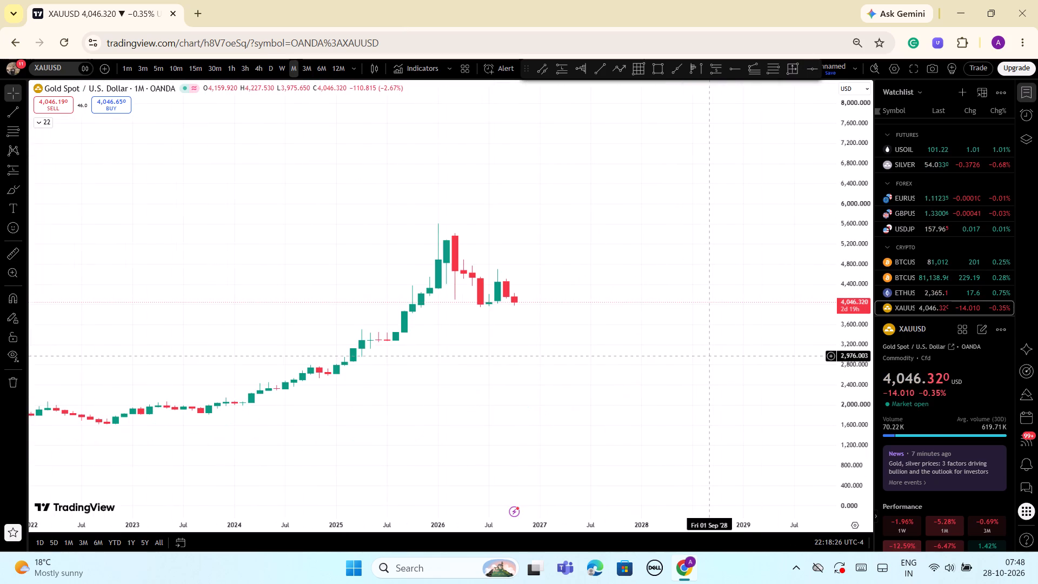
drag(750, 316, 816, 269)
scroll(819, 325, up, 5)
drag(850, 241, 843, 333)
scroll(634, 286, down, 4)
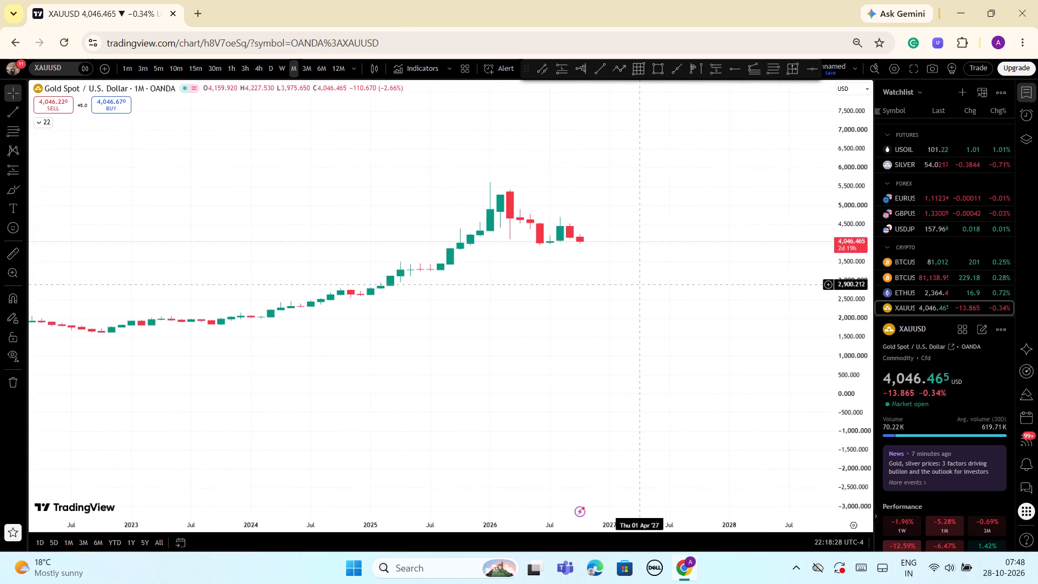
drag(840, 373, 841, 342)
scroll(704, 315, up, 3)
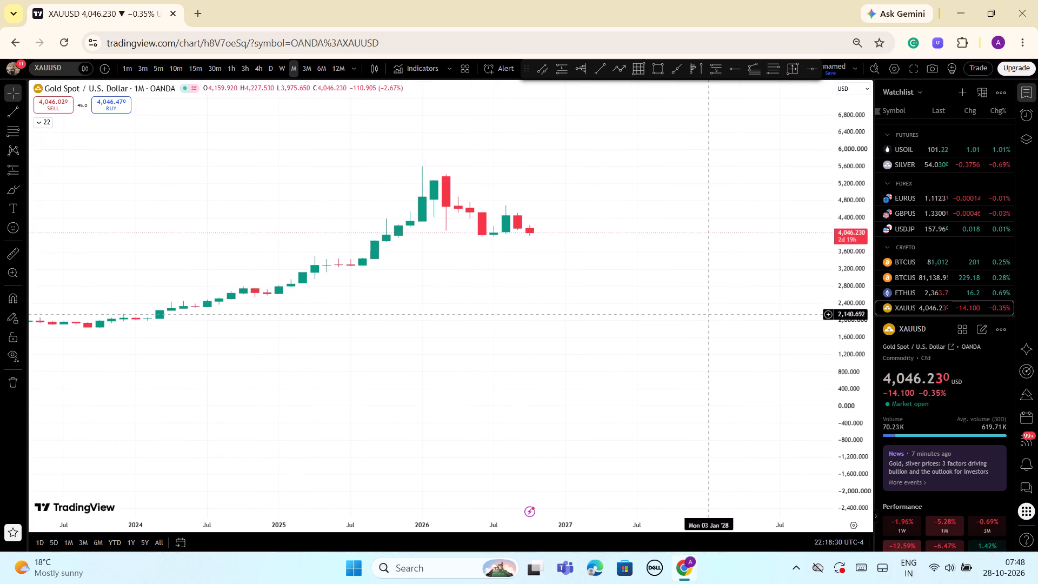
drag(573, 336, 826, 315)
scroll(589, 301, down, 9)
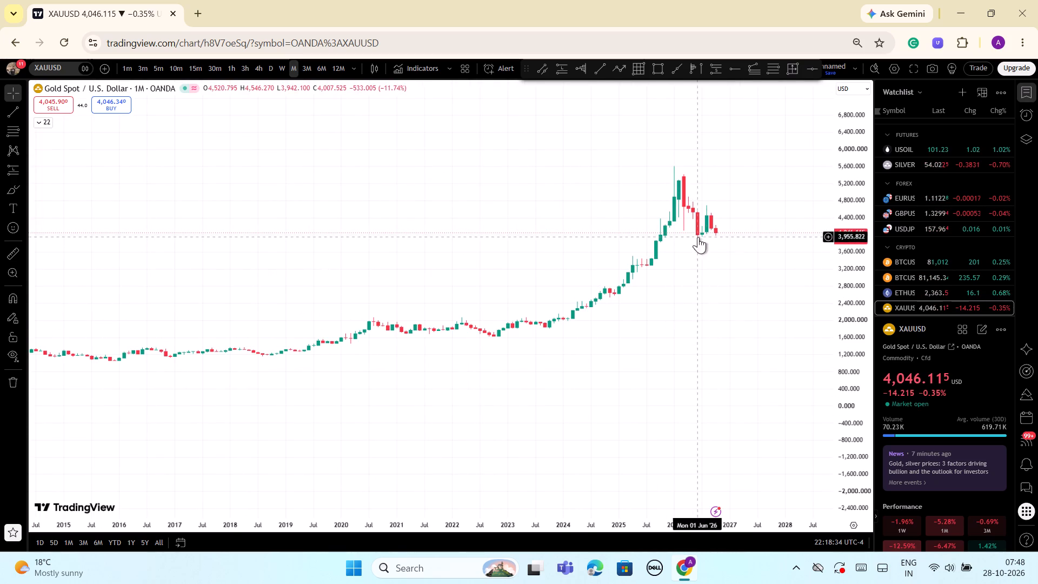
scroll(738, 257, up, 4)
drag(855, 358, 850, 294)
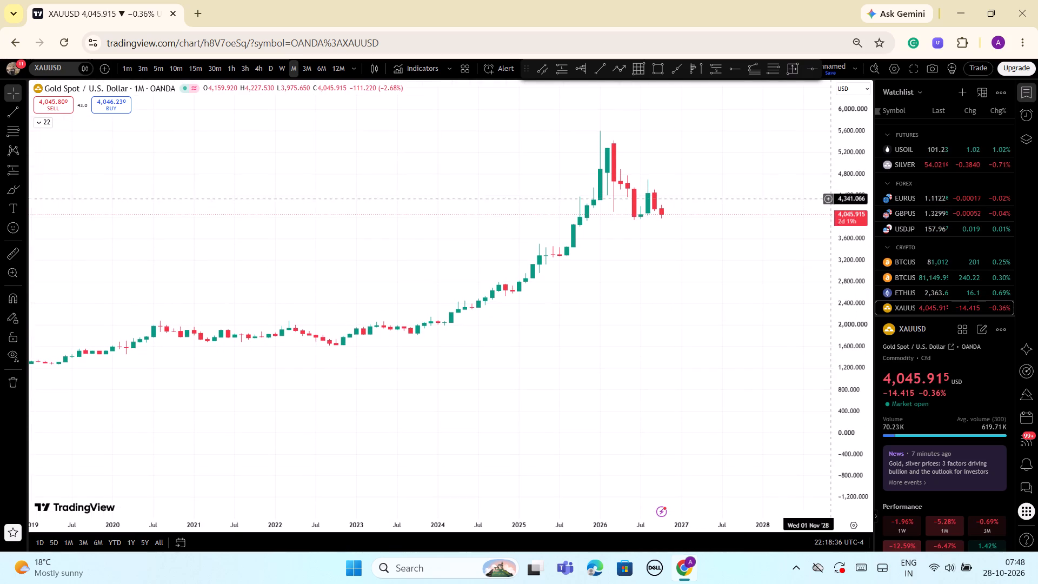
Draw a descending ray over the 2026 highs, starting at about 5,772 in November 2025 and passing through about 5,245 in May 2026.
click(673, 71)
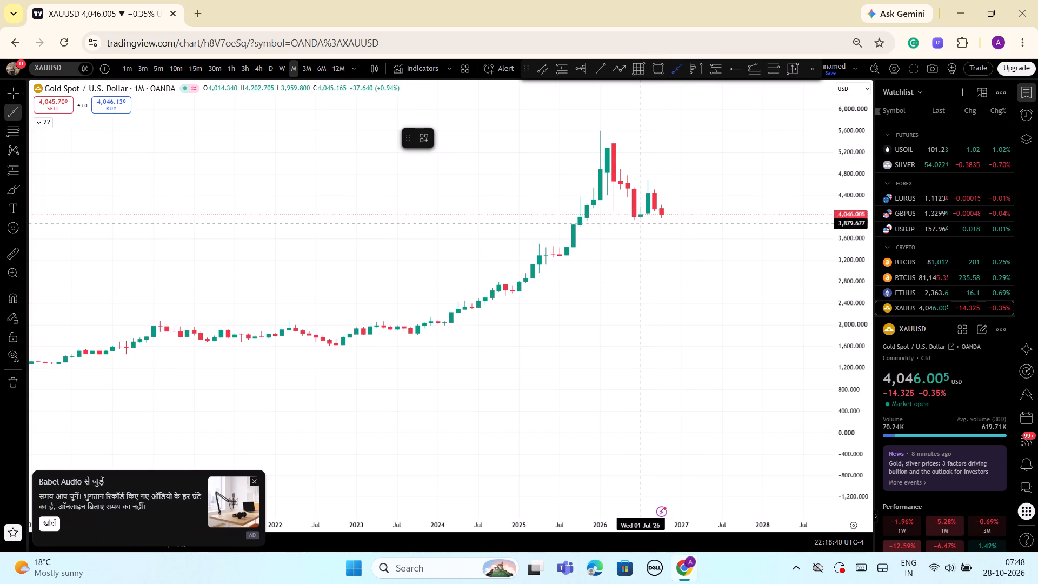
click(601, 129)
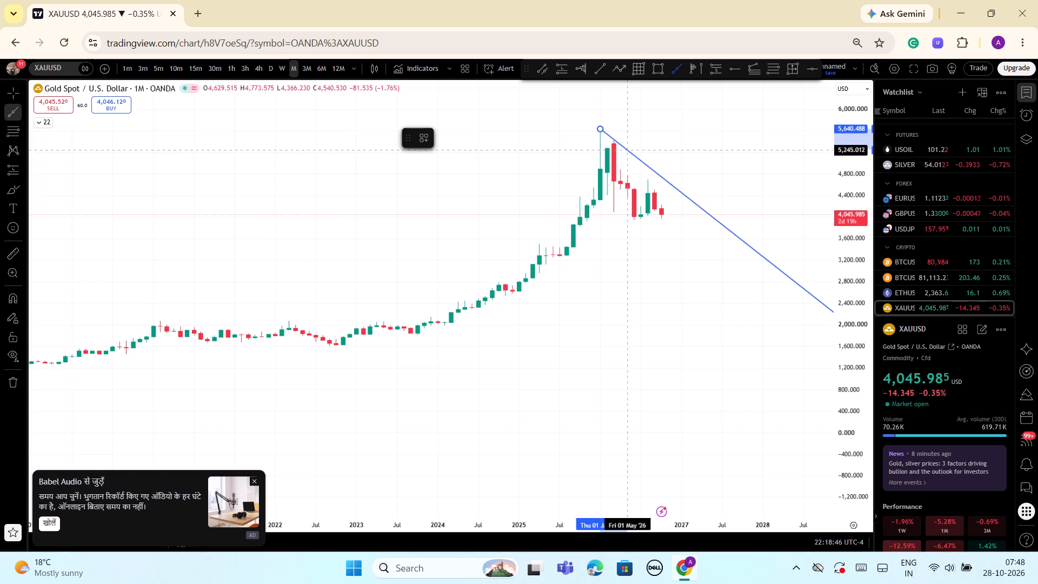
click(625, 150)
click(636, 243)
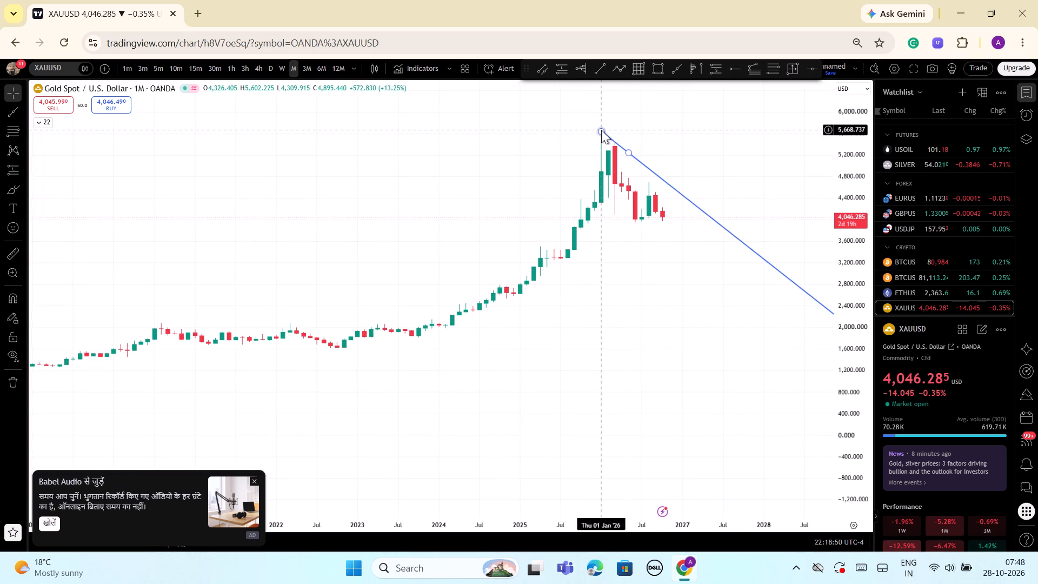
drag(601, 130, 589, 124)
click(653, 132)
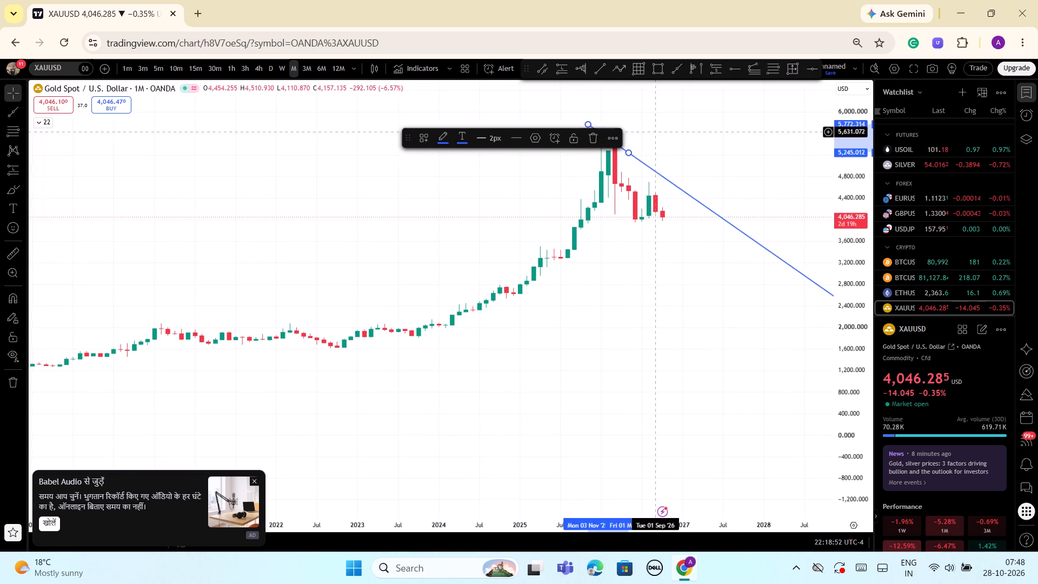
Draw a descending ray under the 2026 lows, starting at about 4,096 in March 2026 and passing through about 3,823 in August 2026.
click(675, 70)
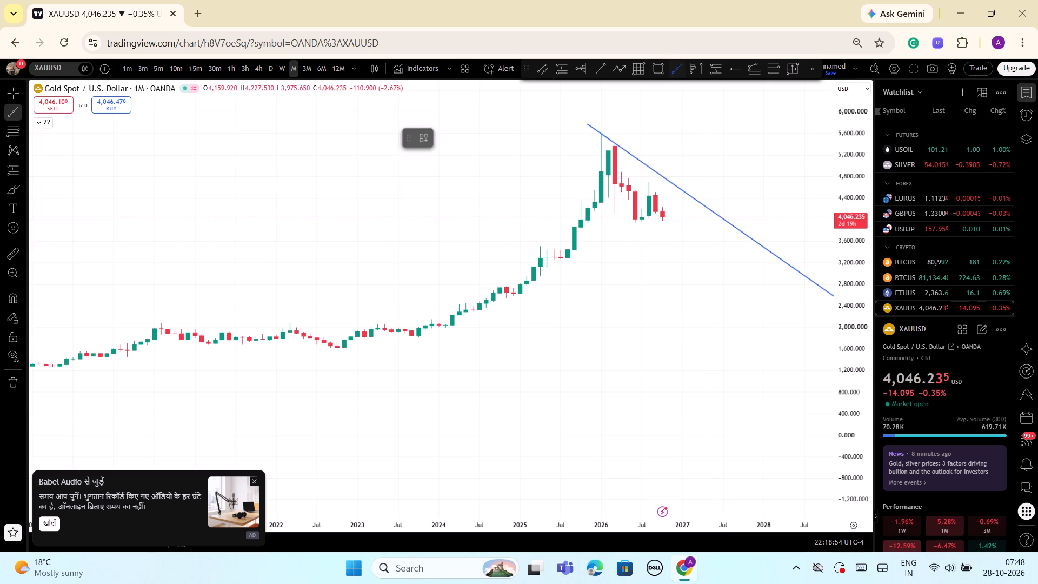
click(614, 215)
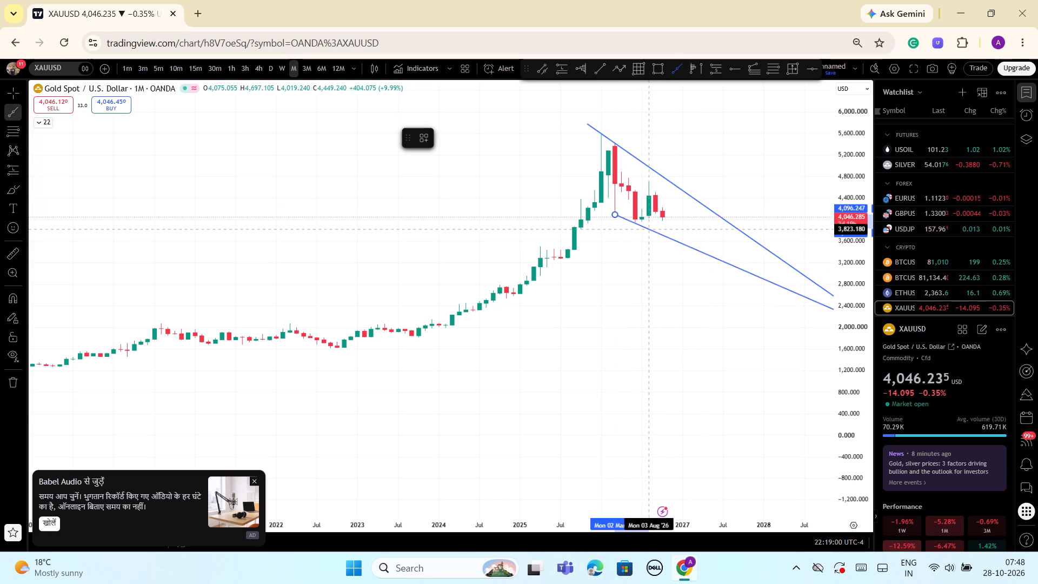
click(647, 229)
click(645, 293)
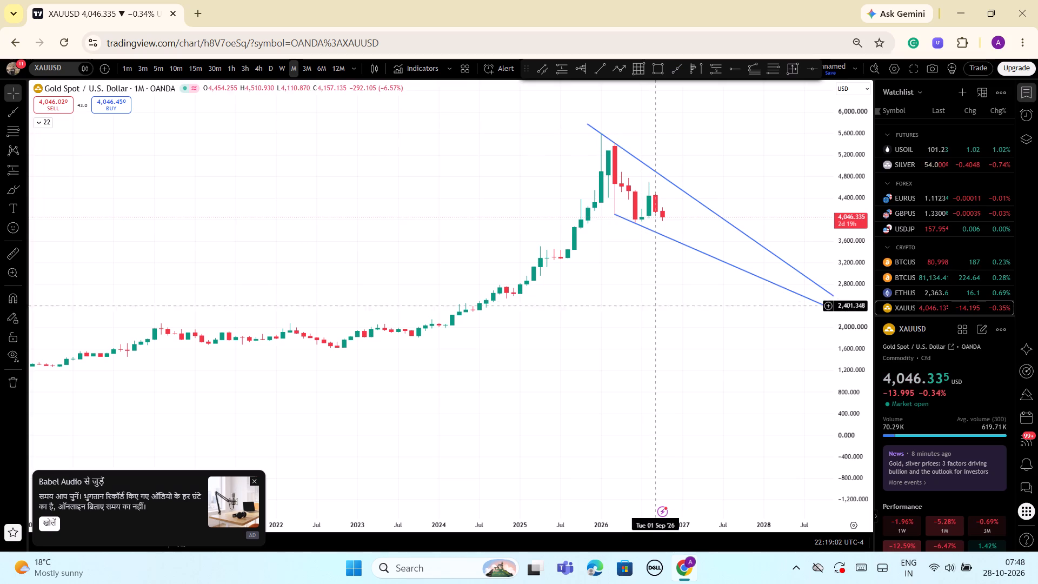
Draw a nearly horizontal, slightly rising ray under the recent monthly lows, starting at about 3,964 in July 2026.
scroll(646, 310, up, 1)
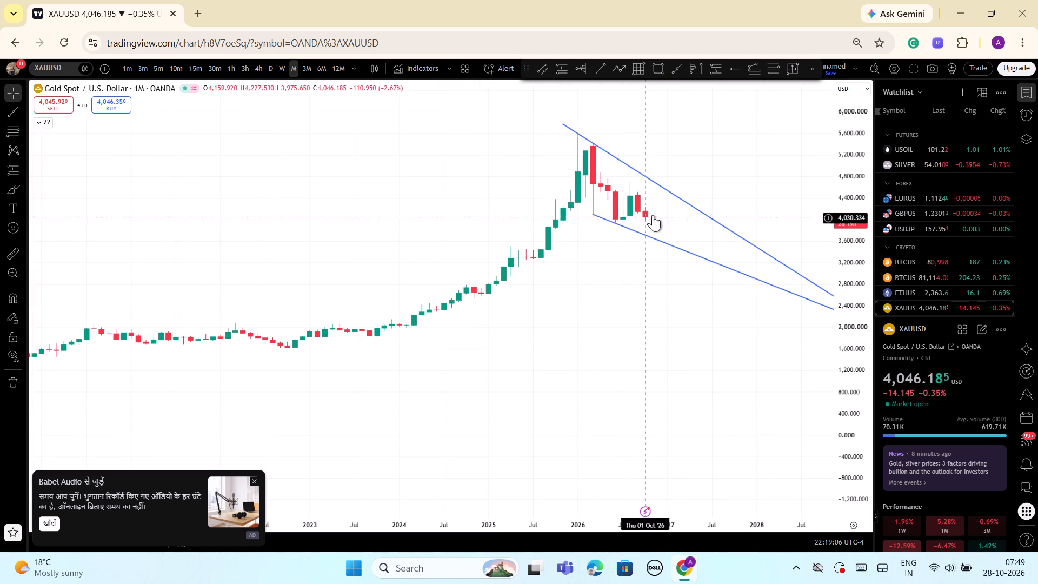
click(676, 69)
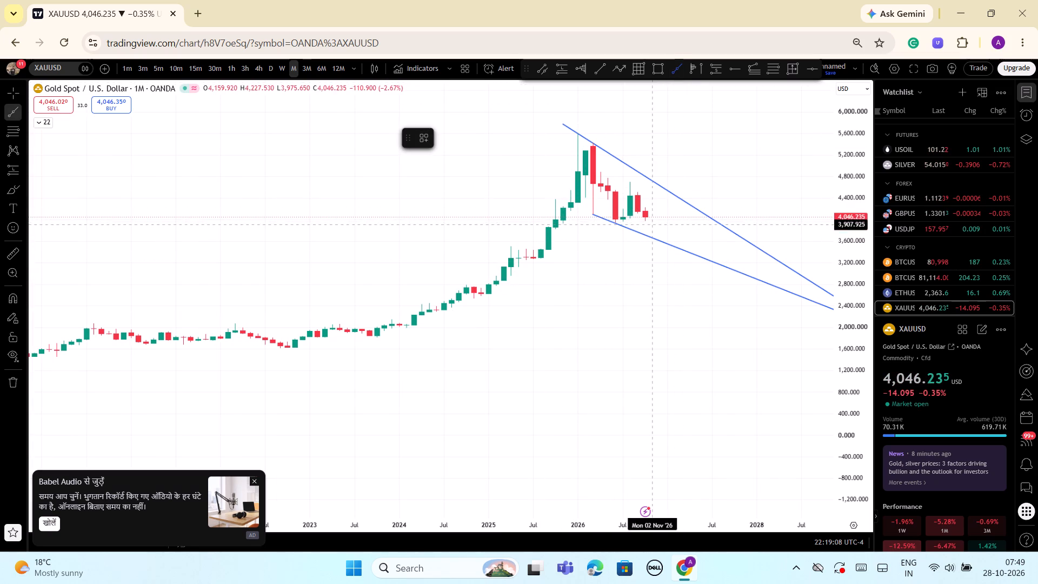
click(624, 222)
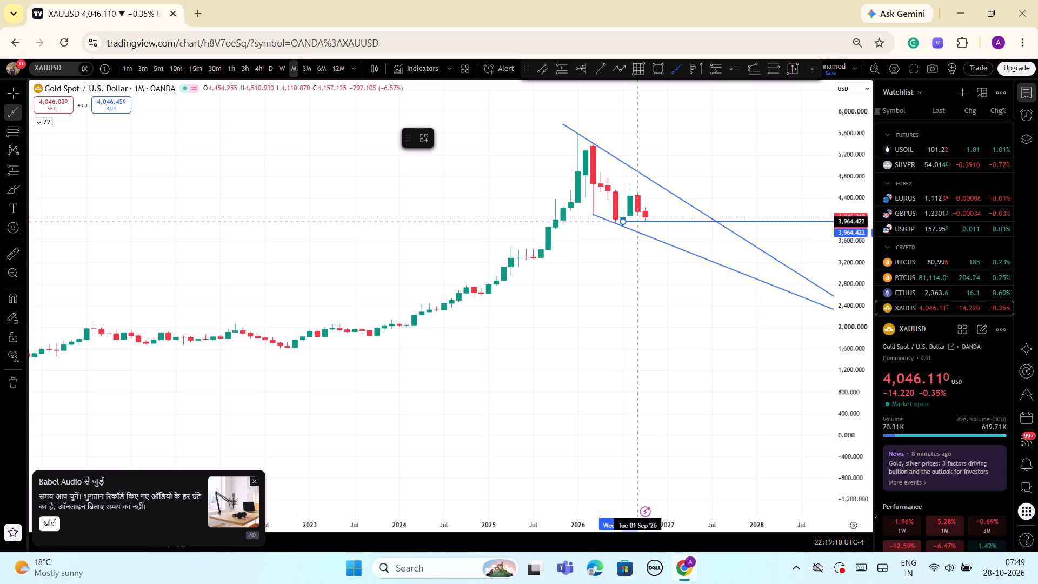
click(666, 221)
click(759, 176)
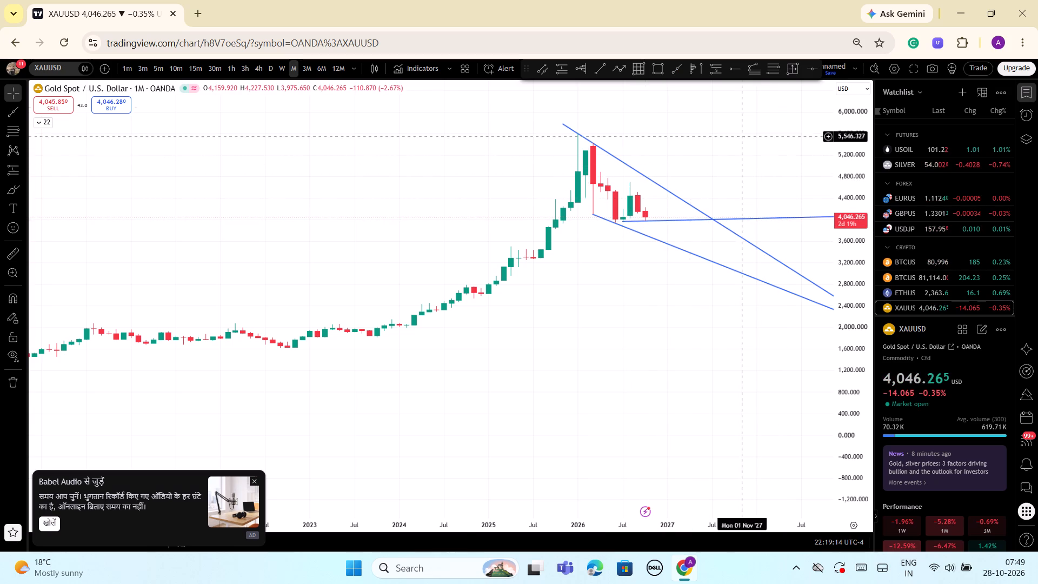
Switch the XAUUSD chart to the weekly timeframe.
click(283, 69)
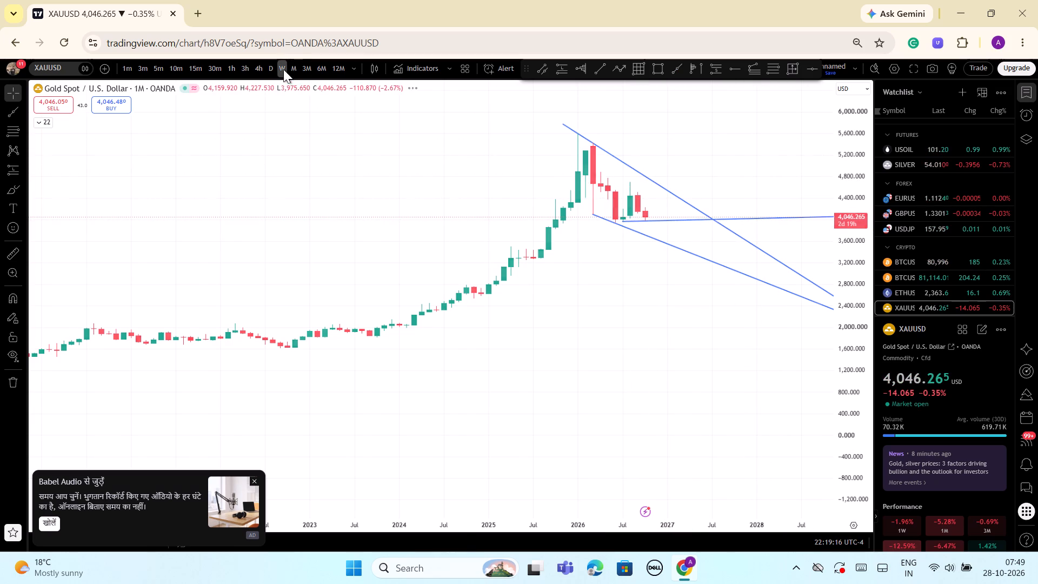
scroll(583, 235, down, 3)
scroll(612, 293, down, 5)
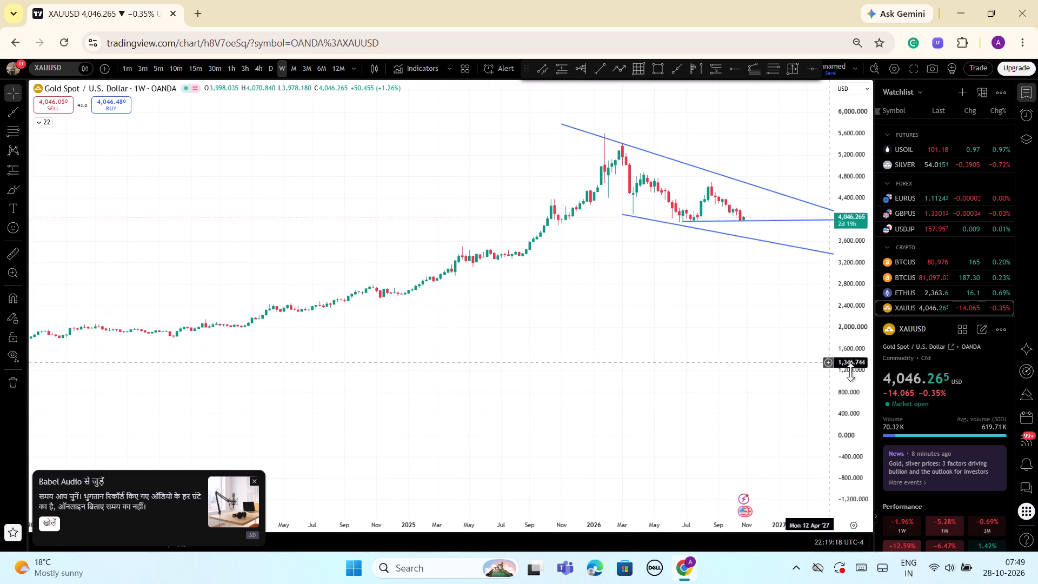
click(865, 402)
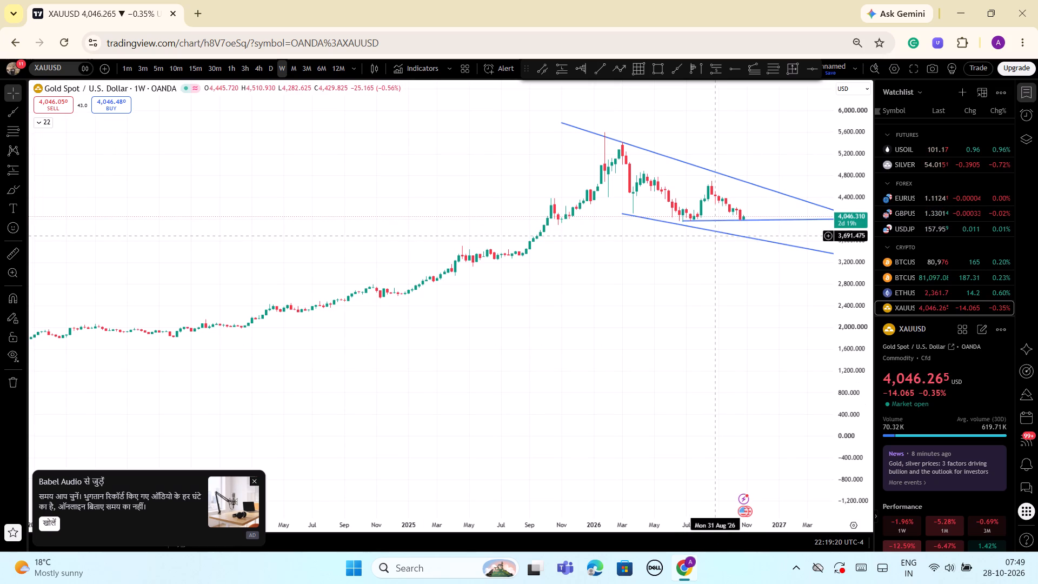
Shift the lower descending ray slightly upward so it starts at about 4,162 on 23 February 2026.
click(711, 232)
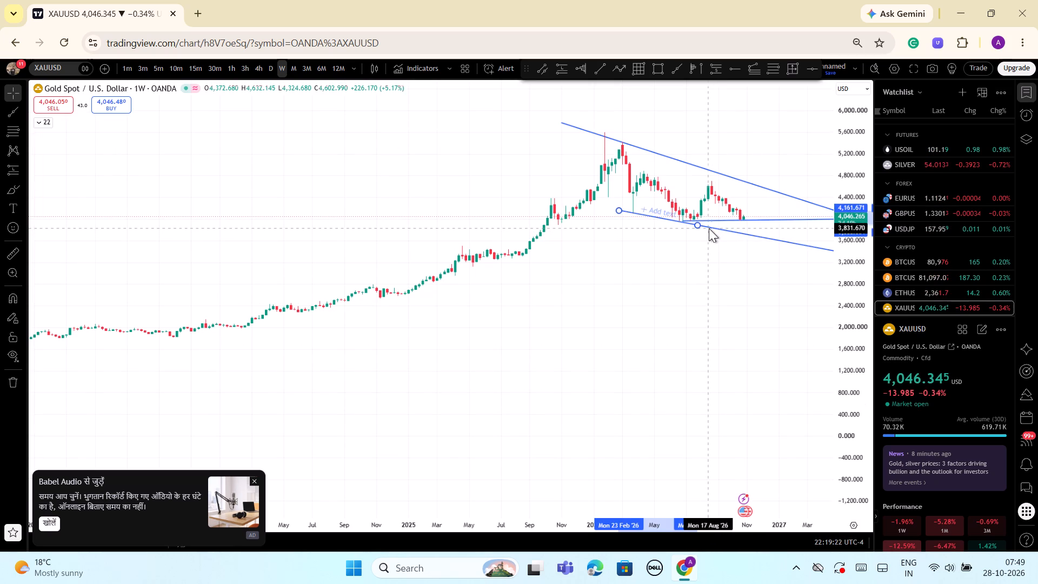
click(715, 270)
Raise the start point of the upper descending ray at 10 November 2025 to make the line steeper over the 2026 highs.
scroll(699, 286, down, 2)
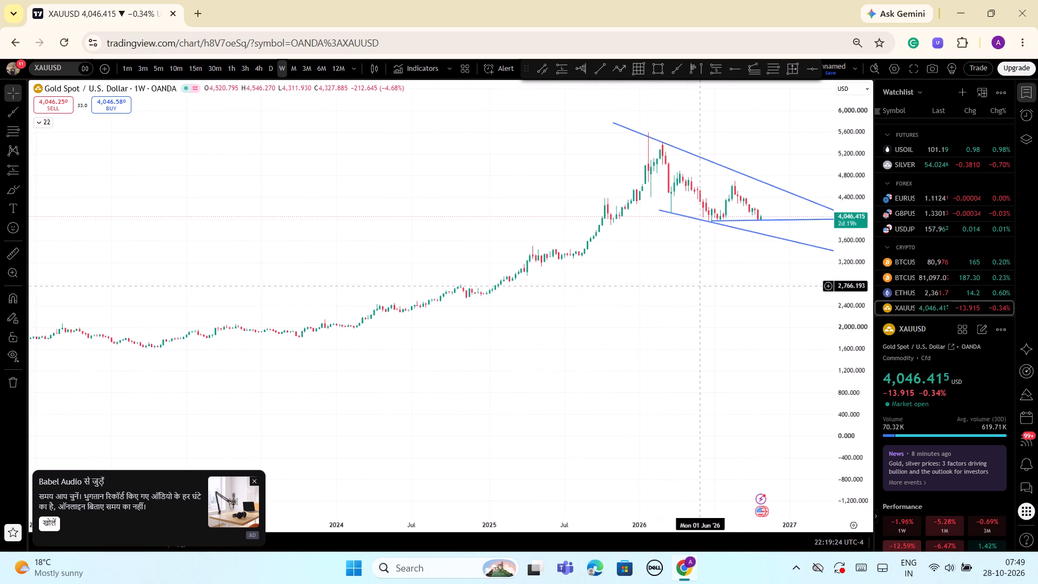
drag(670, 313, 718, 279)
scroll(717, 284, up, 1)
drag(709, 289, 631, 284)
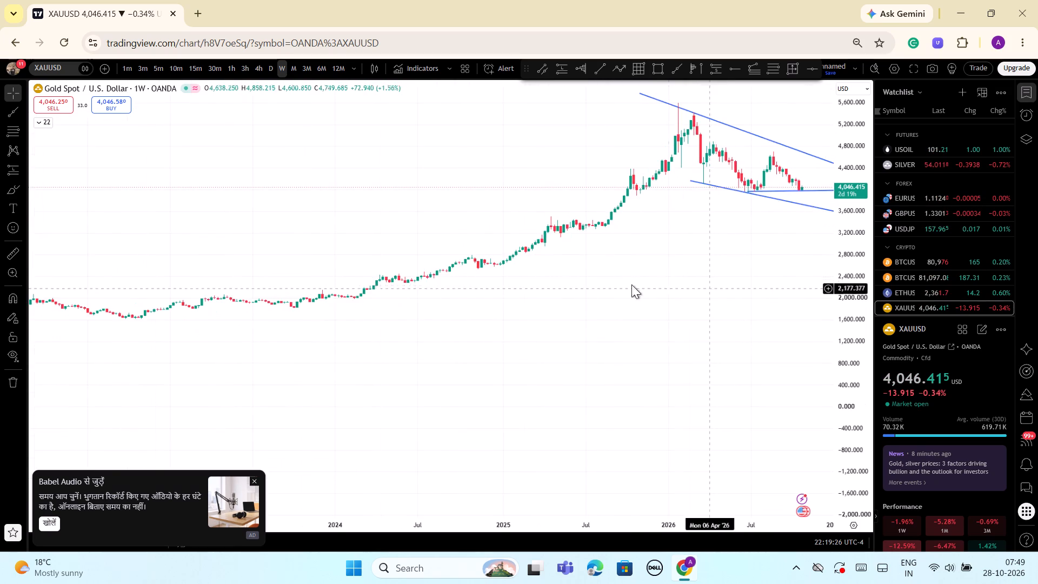
drag(631, 284, 542, 287)
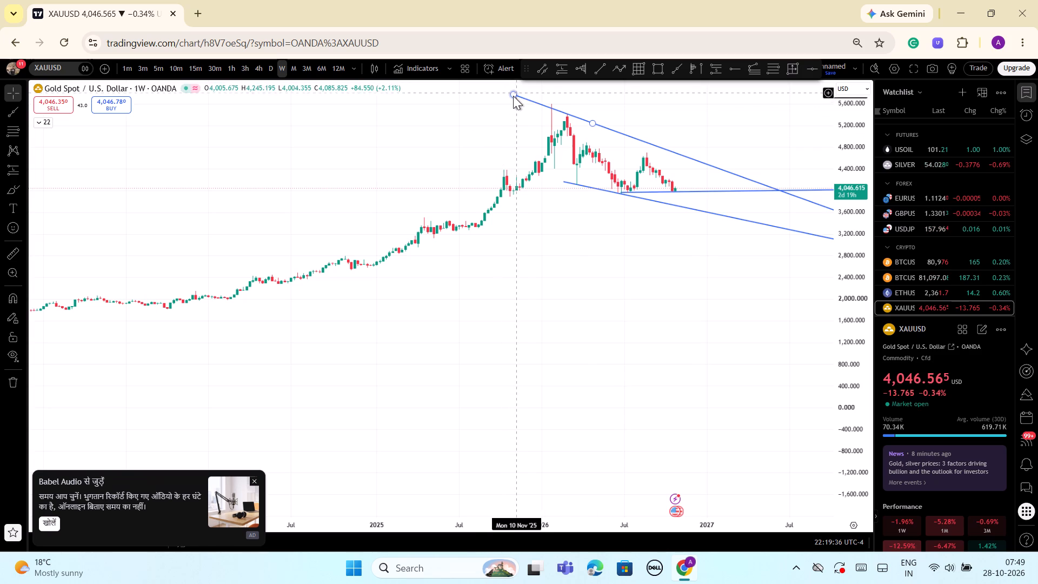
drag(513, 95, 514, 90)
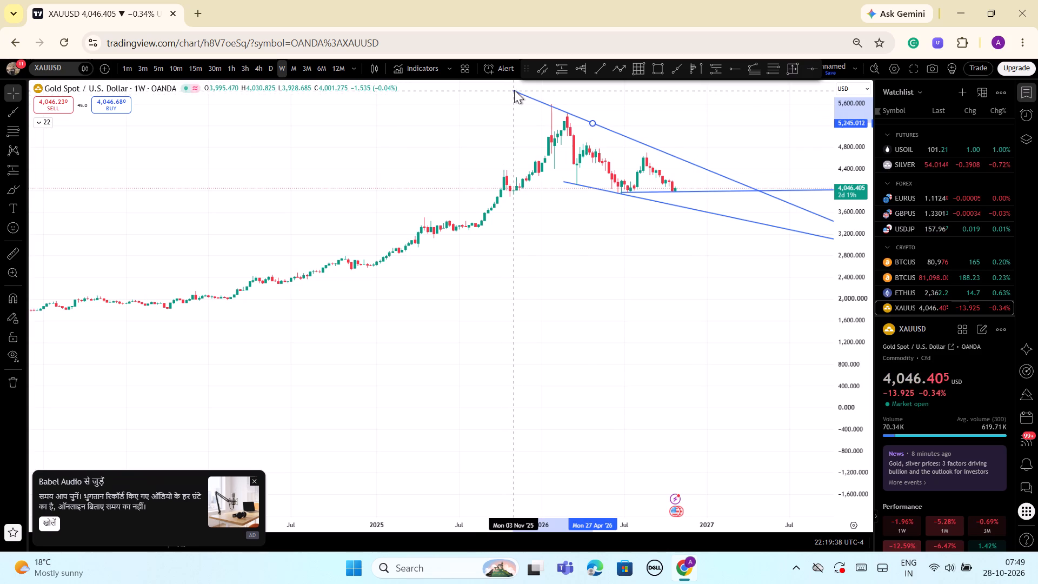
drag(514, 90, 515, 88)
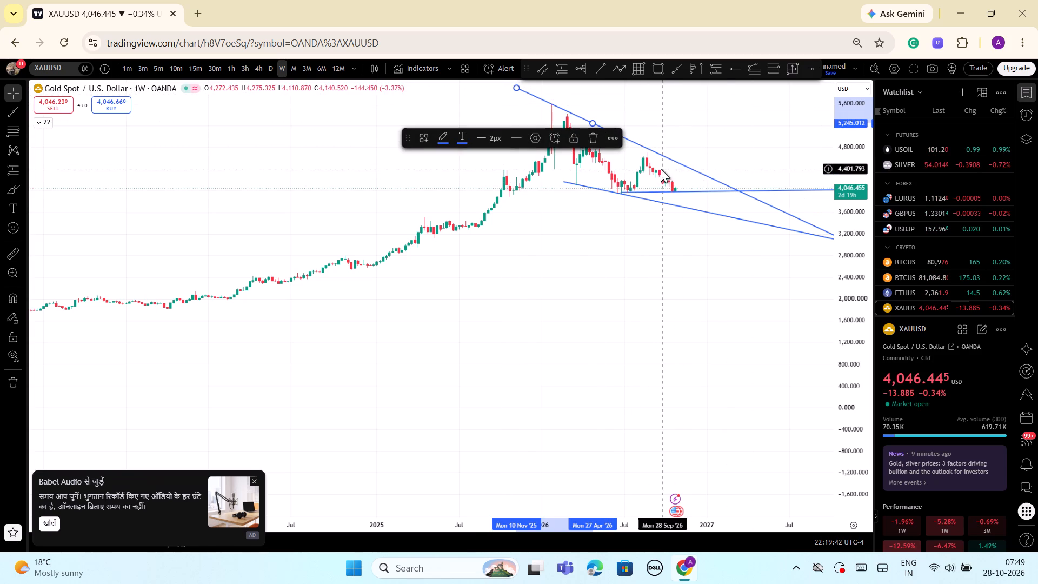
click(692, 133)
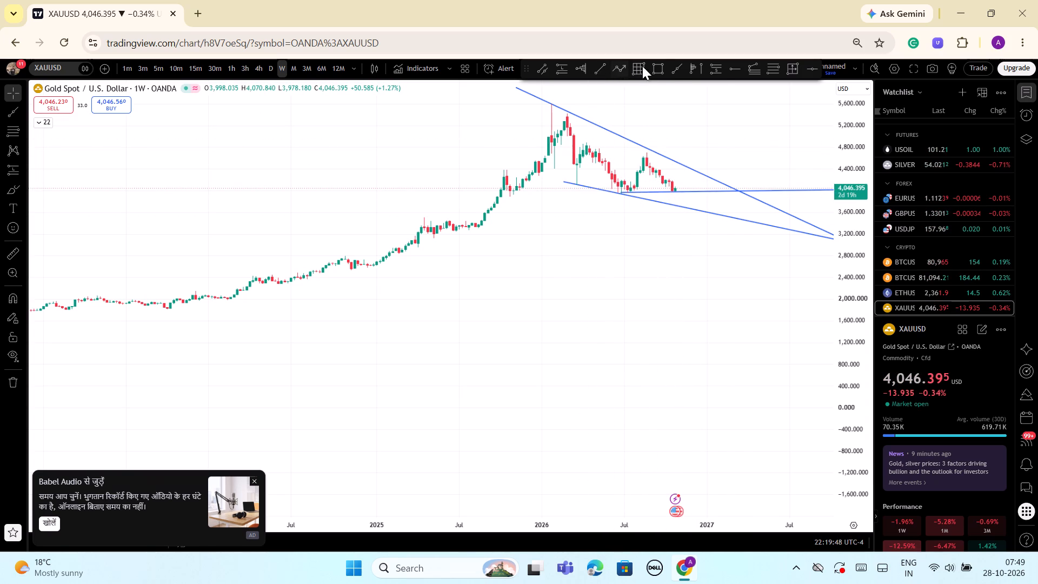
Draw a descending ray over the lower highs, starting at about 4,897 on 13 April 2026 and passing through about 4,794 on 22 June 2026.
click(678, 74)
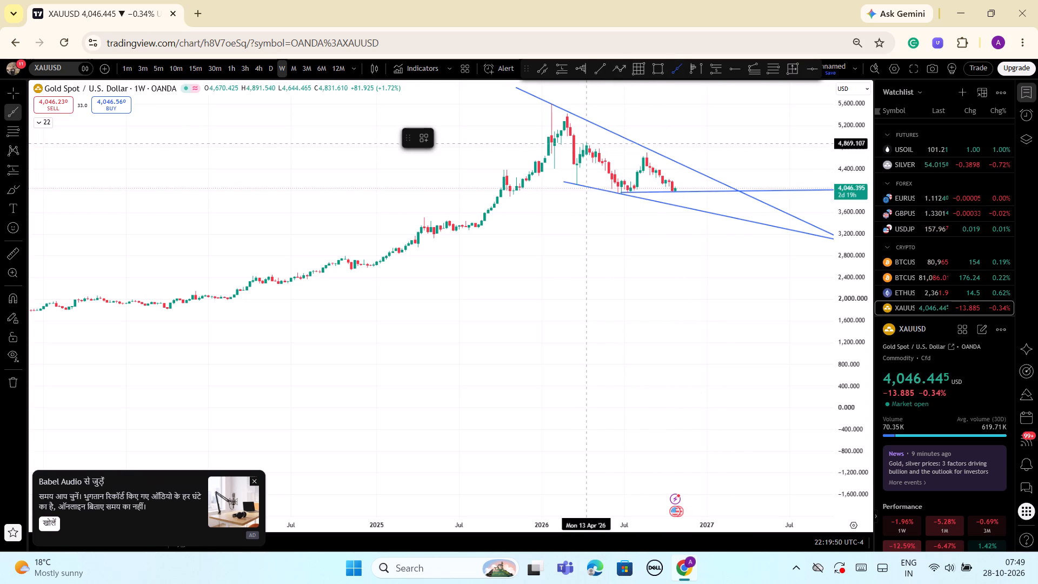
click(587, 142)
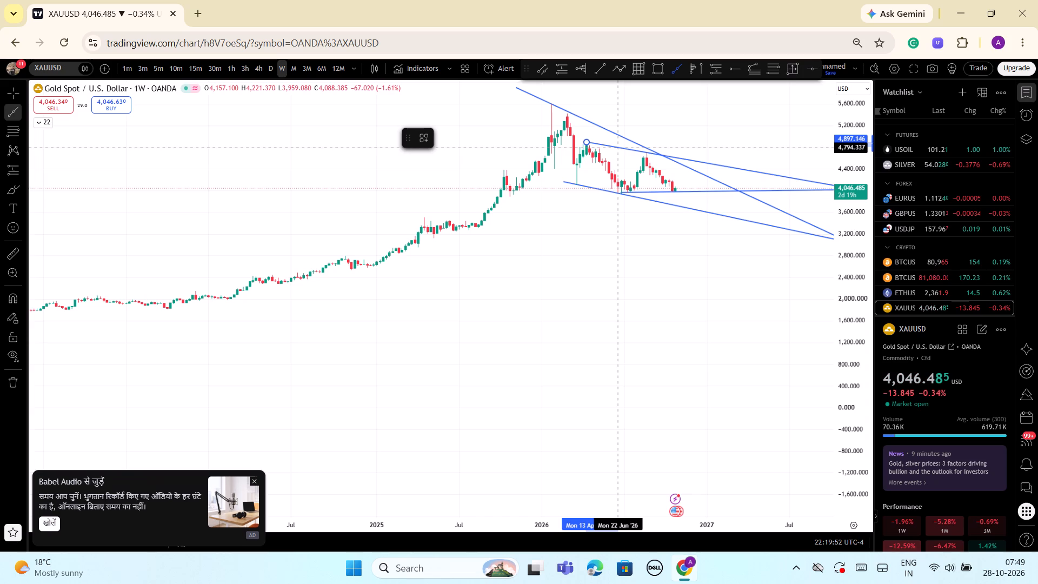
click(618, 148)
click(695, 121)
Examine the weekly XAUUSD candles and the four rays over the recent months and the preceding years.
scroll(713, 344, up, 1)
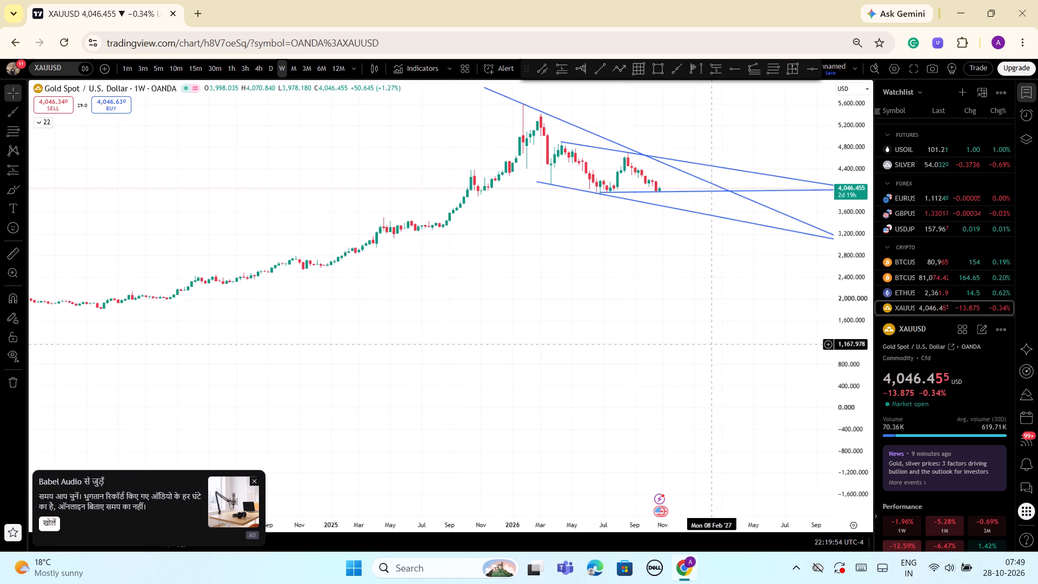
scroll(713, 344, up, 2)
scroll(677, 263, down, 2)
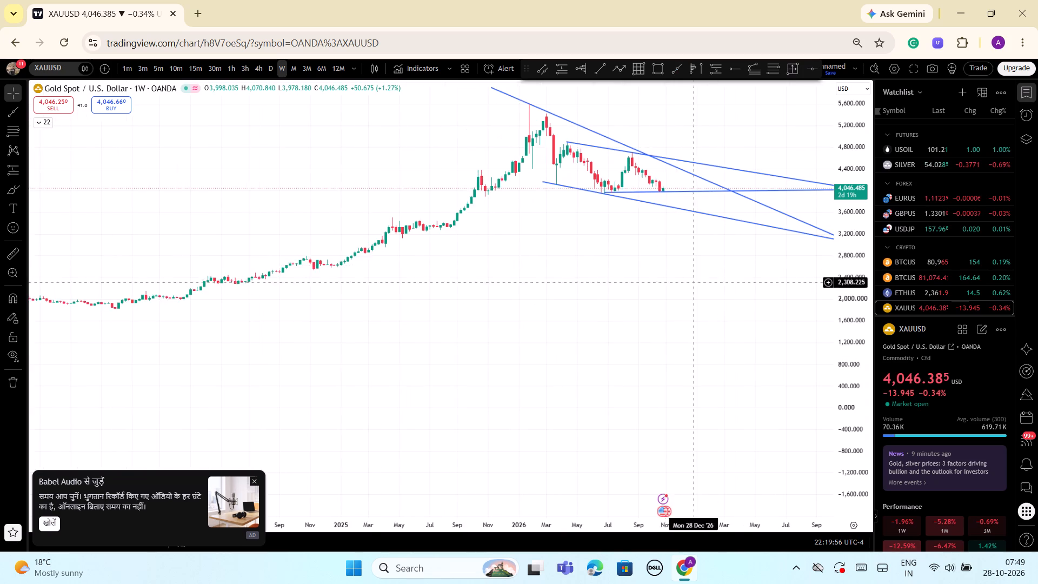
scroll(696, 287, down, 6)
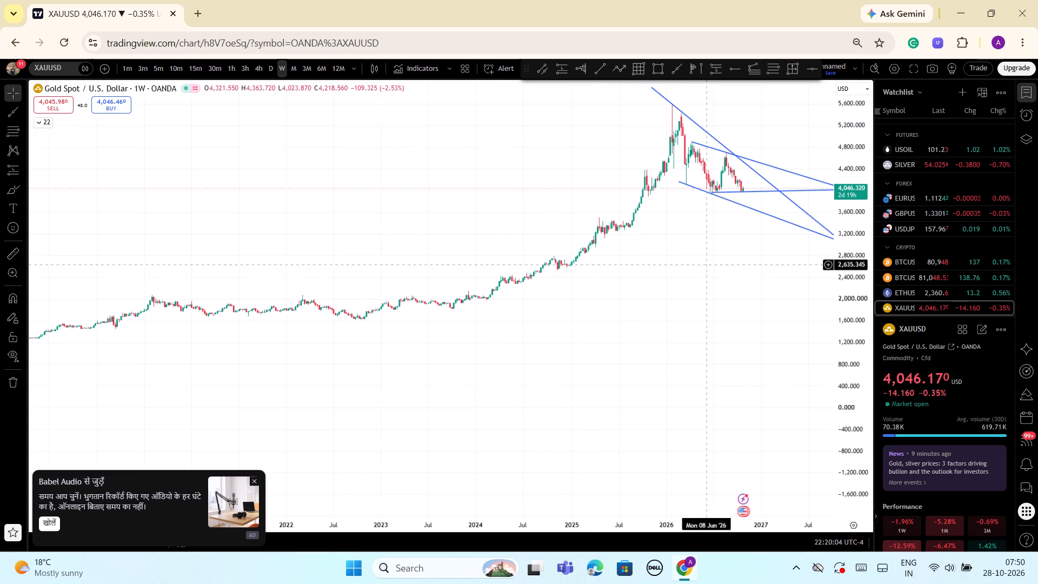
scroll(662, 326, up, 2)
drag(669, 354, 602, 364)
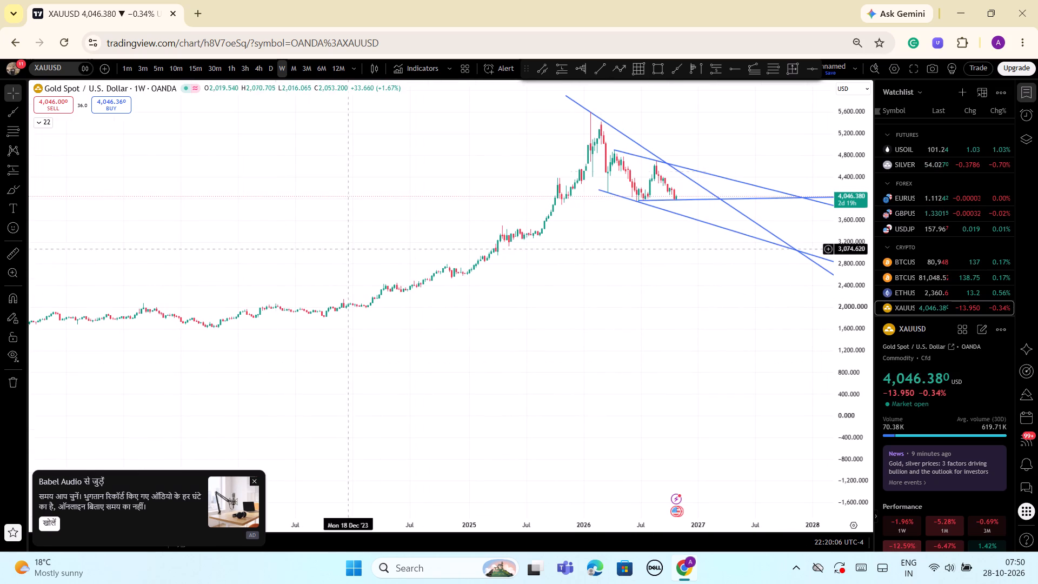
Switch the XAUUSD chart to the daily timeframe.
click(272, 72)
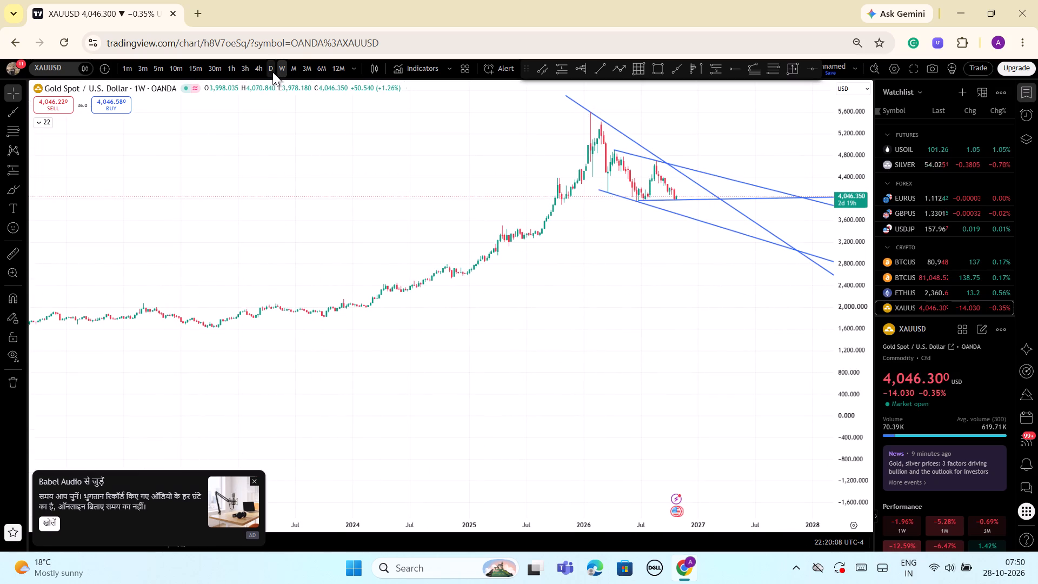
scroll(500, 245, down, 2)
scroll(526, 299, down, 8)
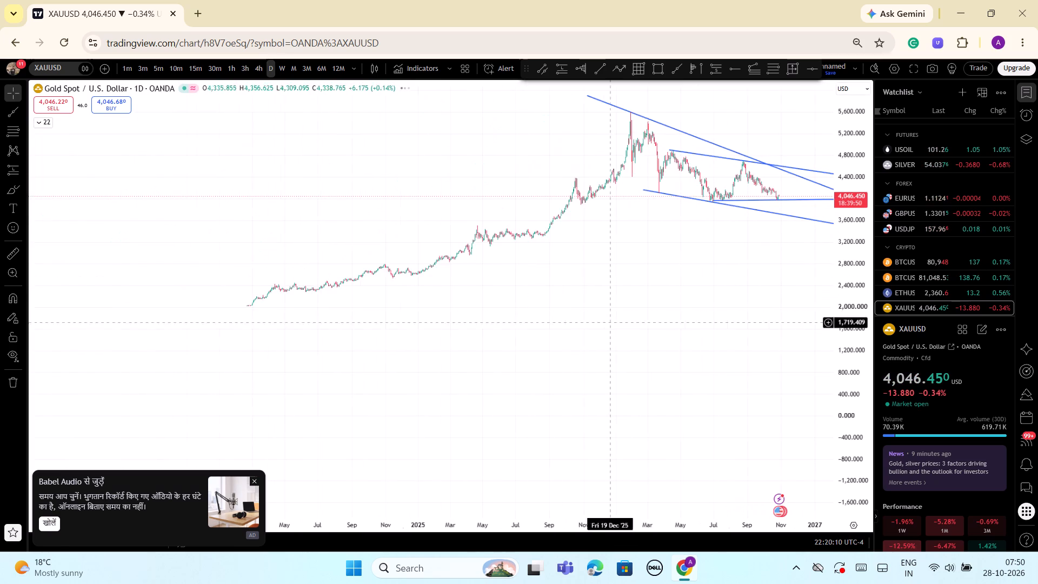
Examine the daily XAUUSD candles between the rays from the 2026 peak to October 2026 with a stretched price scale.
drag(659, 303, 415, 309)
drag(853, 439, 847, 331)
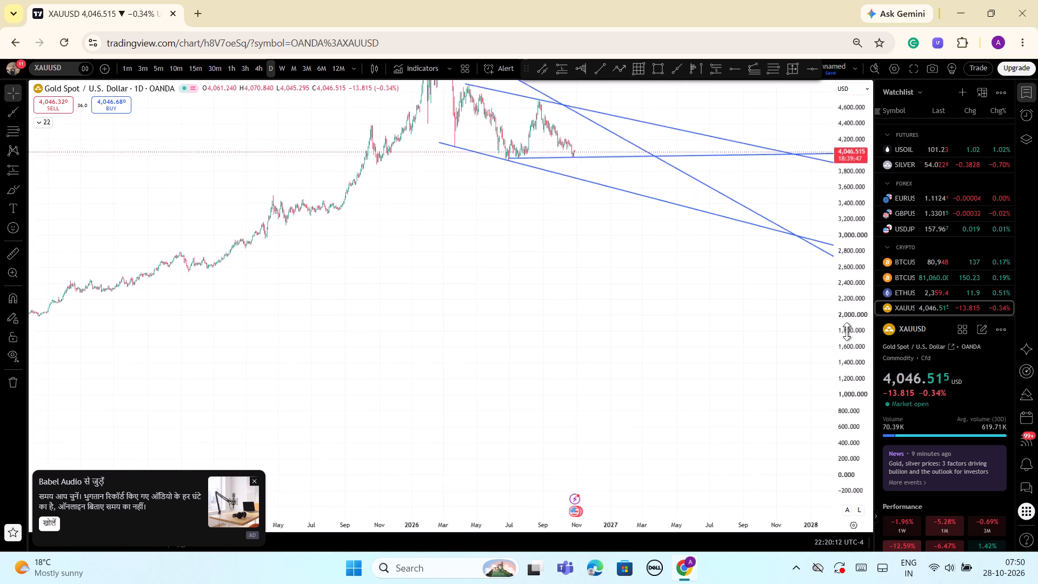
drag(847, 331, 844, 329)
drag(633, 278, 666, 387)
scroll(568, 374, up, 4)
drag(467, 380, 601, 363)
scroll(595, 364, down, 1)
click(536, 359)
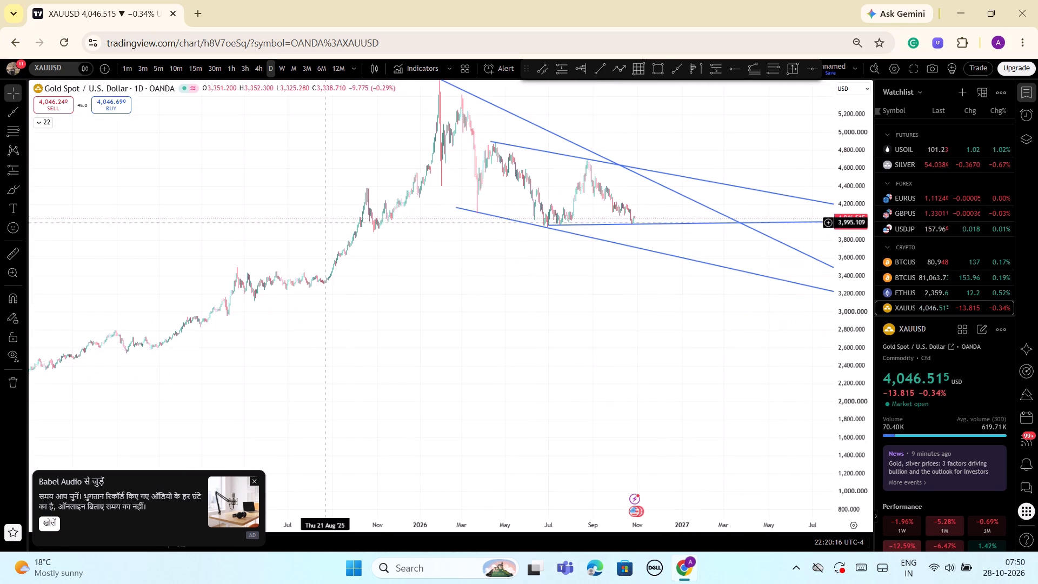
scroll(360, 212, up, 4)
scroll(502, 326, up, 2)
drag(462, 345, 512, 337)
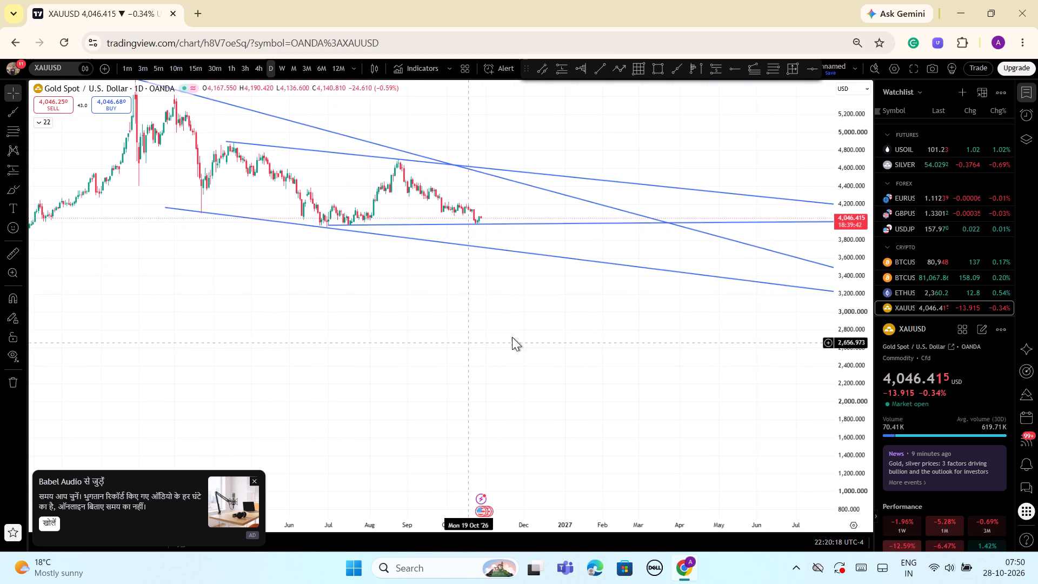
drag(512, 337, 547, 323)
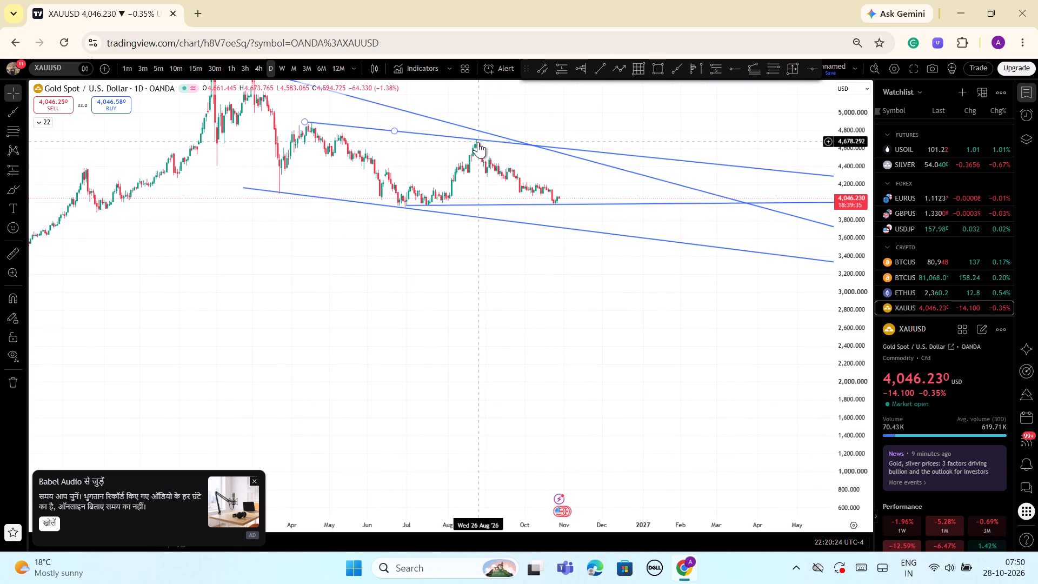
Examine the daily swings from late 2025 through October 2026 against the four rays with the price scale stretched further.
scroll(457, 300, up, 3)
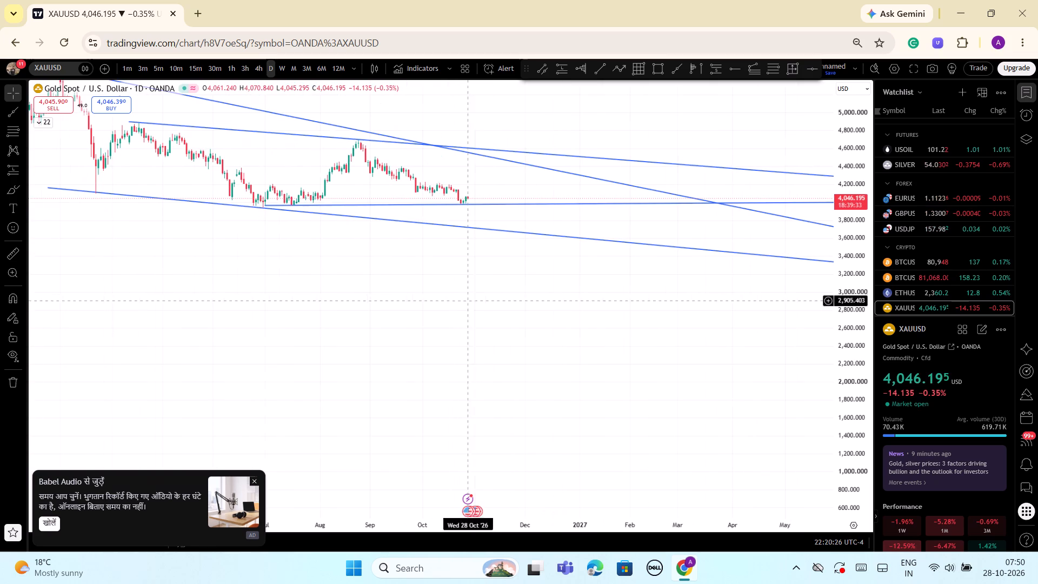
drag(847, 434, 840, 289)
drag(488, 282, 709, 412)
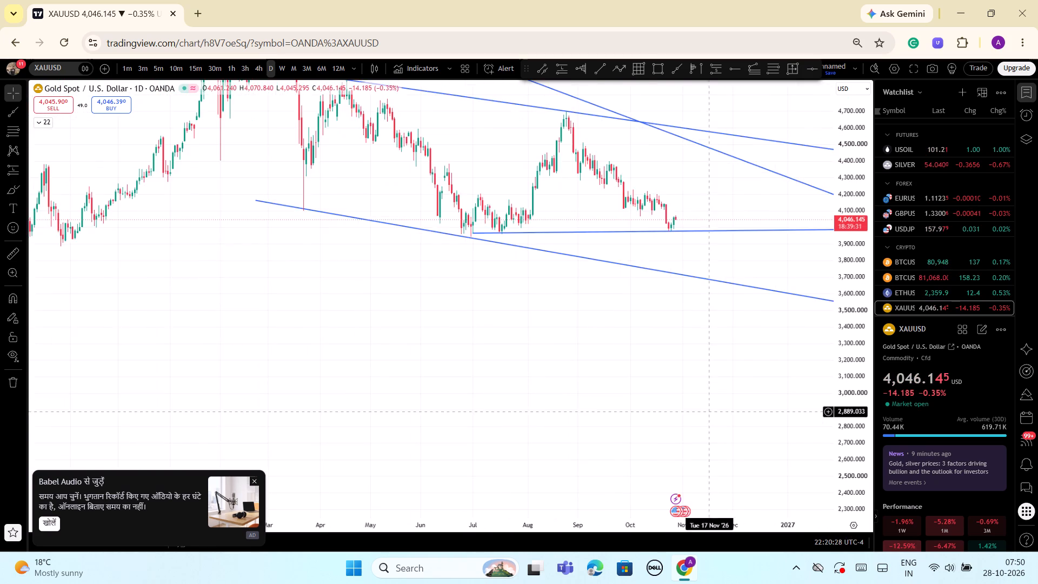
scroll(634, 402, down, 3)
drag(555, 393, 578, 464)
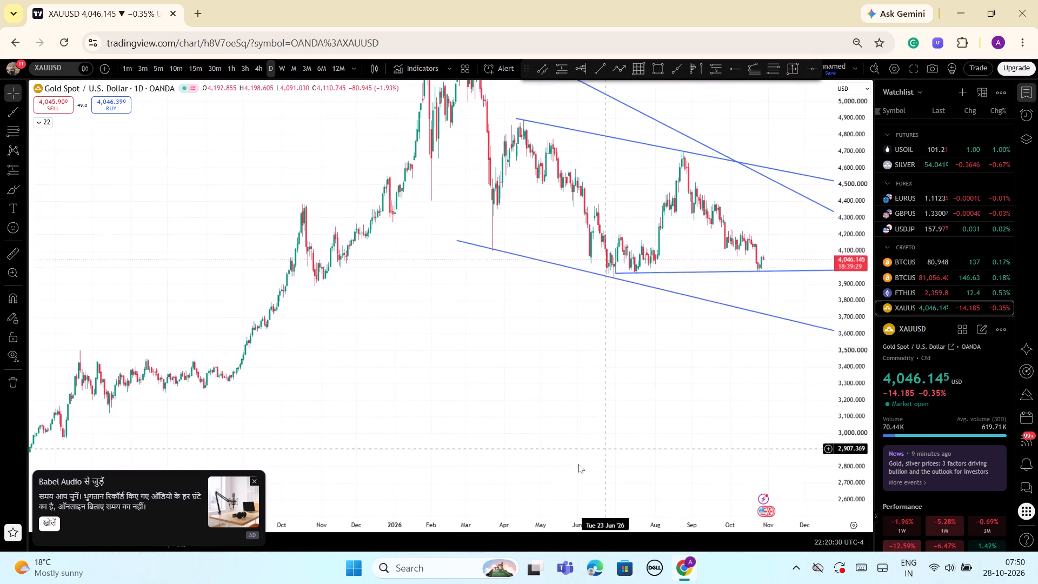
drag(578, 464, 578, 464)
scroll(594, 452, up, 3)
scroll(594, 452, down, 3)
scroll(556, 434, up, 2)
drag(530, 432, 623, 482)
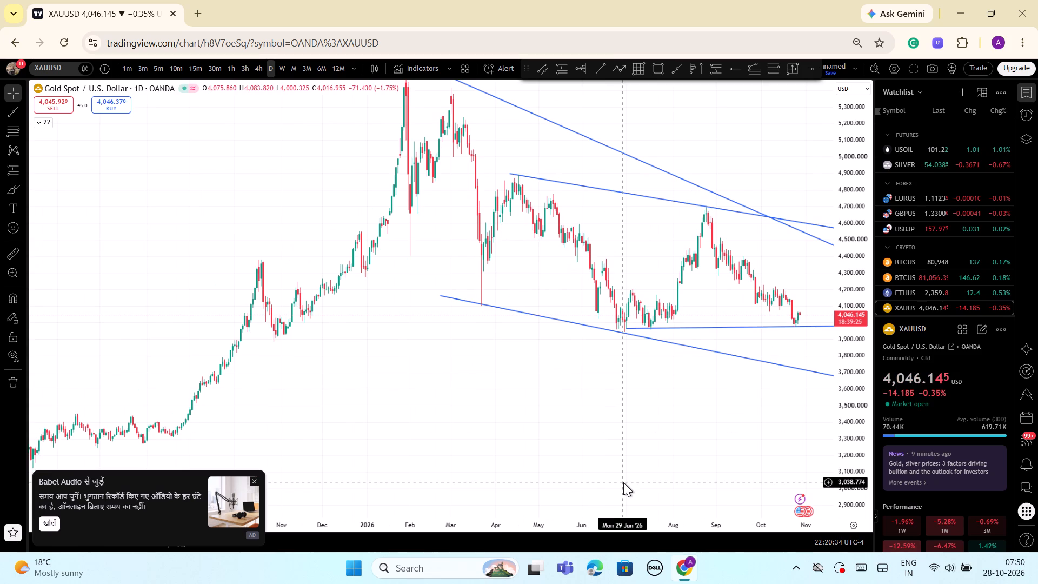
drag(623, 482, 645, 517)
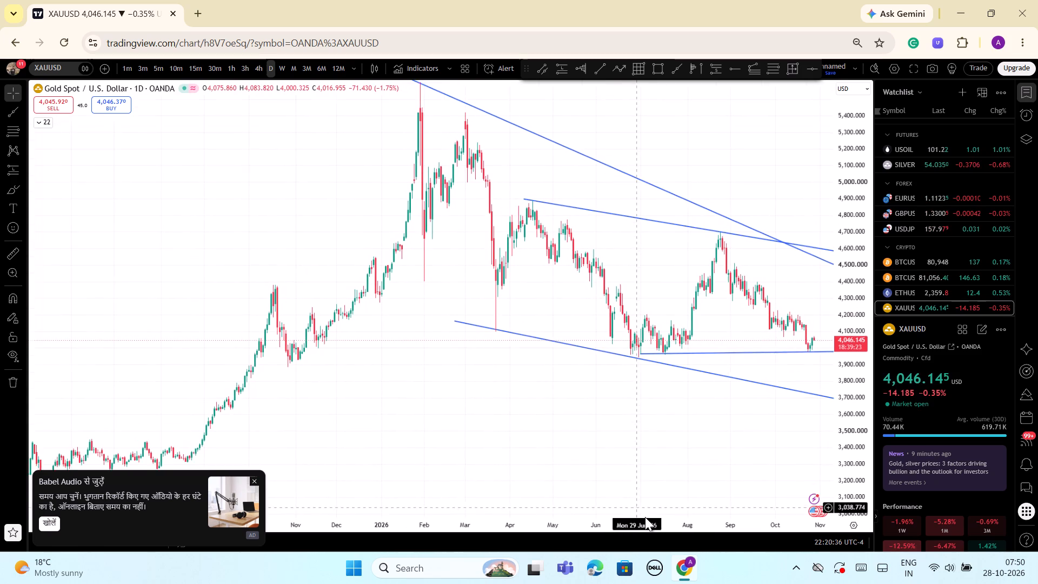
drag(645, 517, 643, 520)
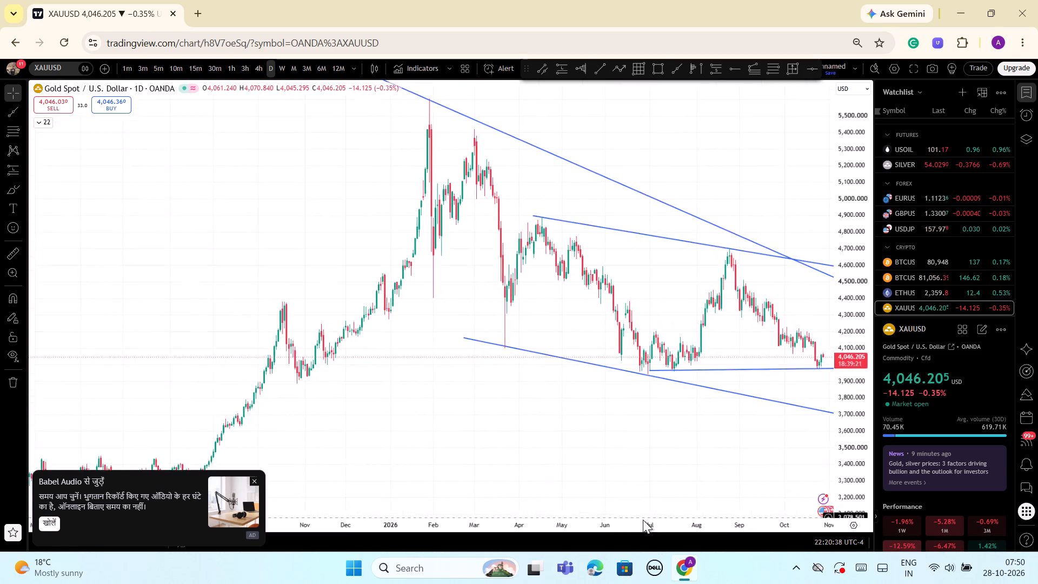
Steepen the ray over the 2026 peak, moving its first anchor to 17 Nov 2025 and its second to about 5,184 on 27 Apr 2026.
drag(643, 520, 685, 489)
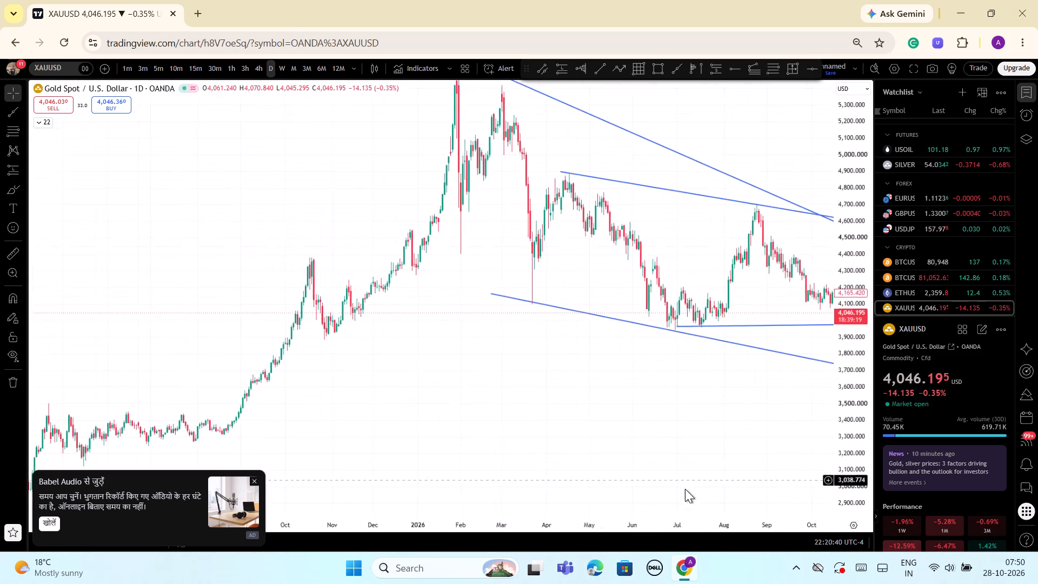
drag(685, 489, 688, 484)
drag(849, 246, 849, 351)
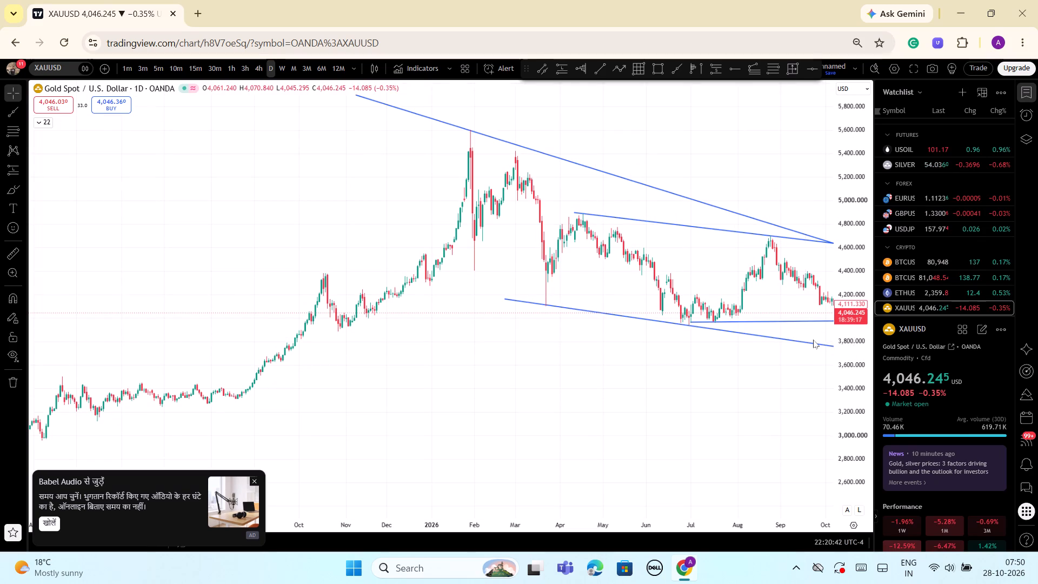
scroll(553, 435, up, 1)
drag(563, 443, 412, 336)
scroll(463, 341, down, 3)
drag(503, 336, 570, 468)
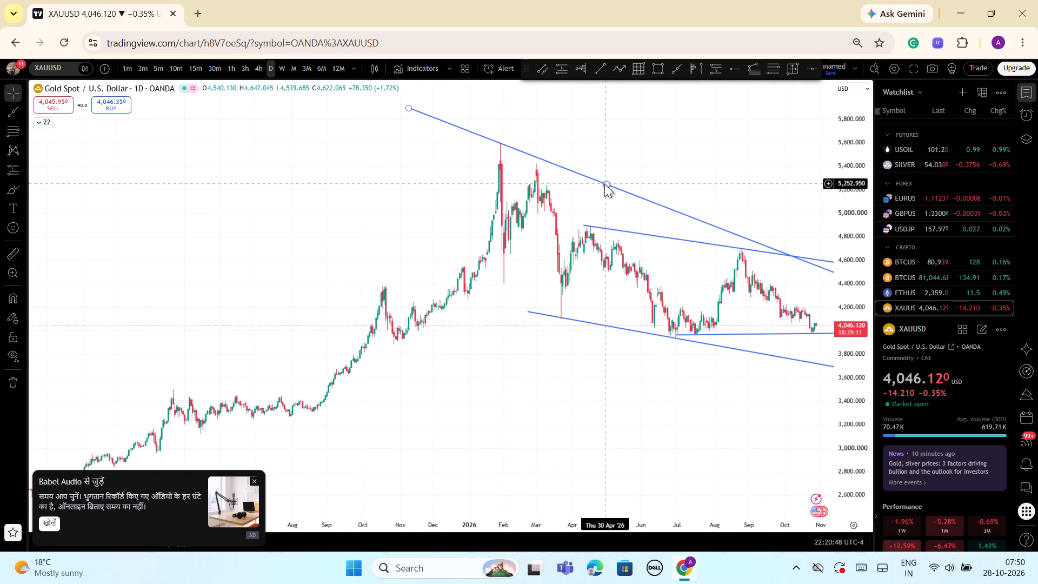
drag(606, 184, 600, 192)
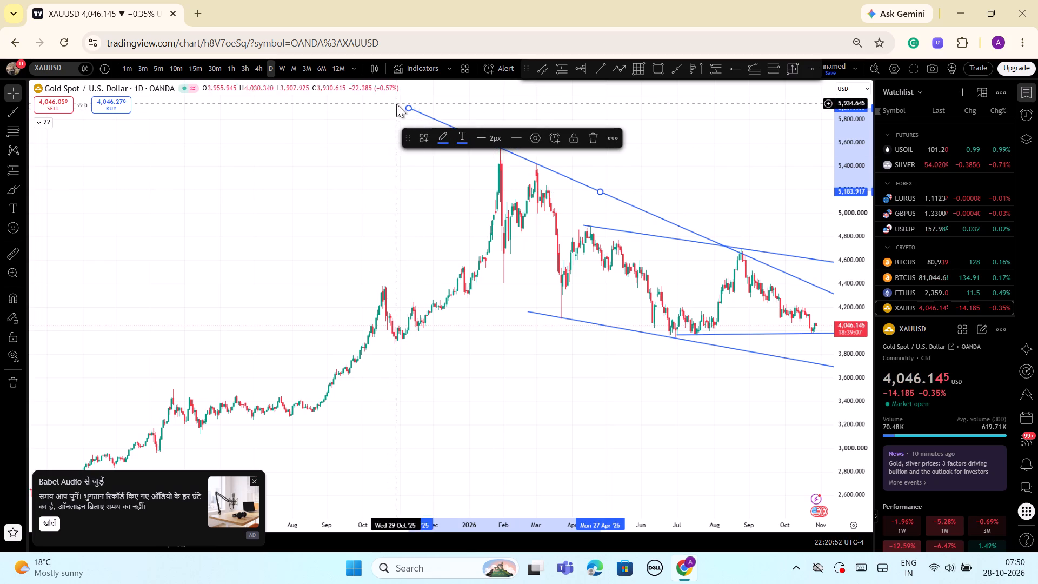
drag(408, 108, 416, 102)
click(358, 177)
Fine-tune the same ray's second anchor to about 5,210 on 4 May 2026 so the ray meets the late-August swing high.
drag(369, 227, 305, 199)
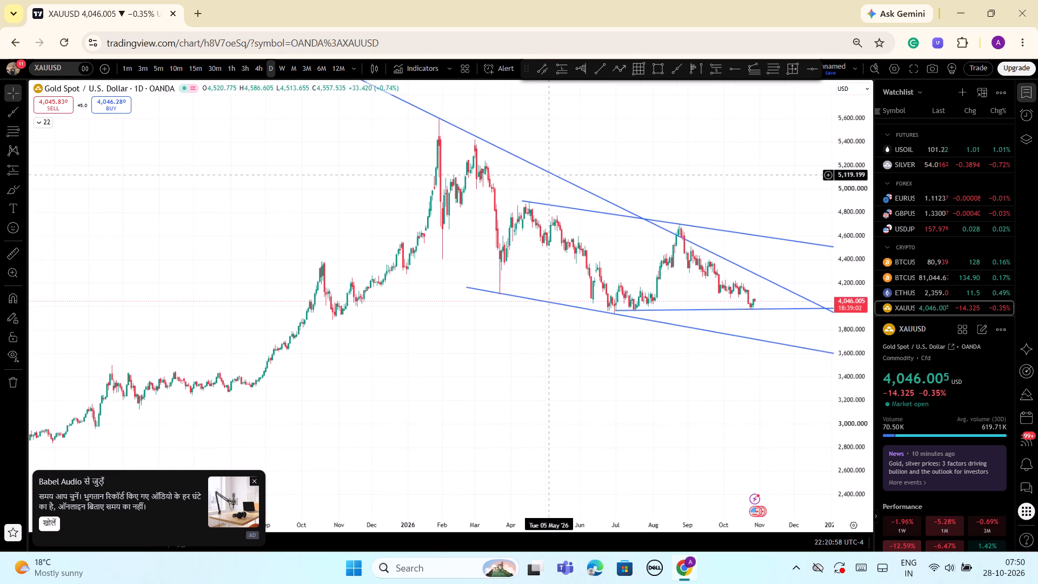
drag(538, 167, 544, 167)
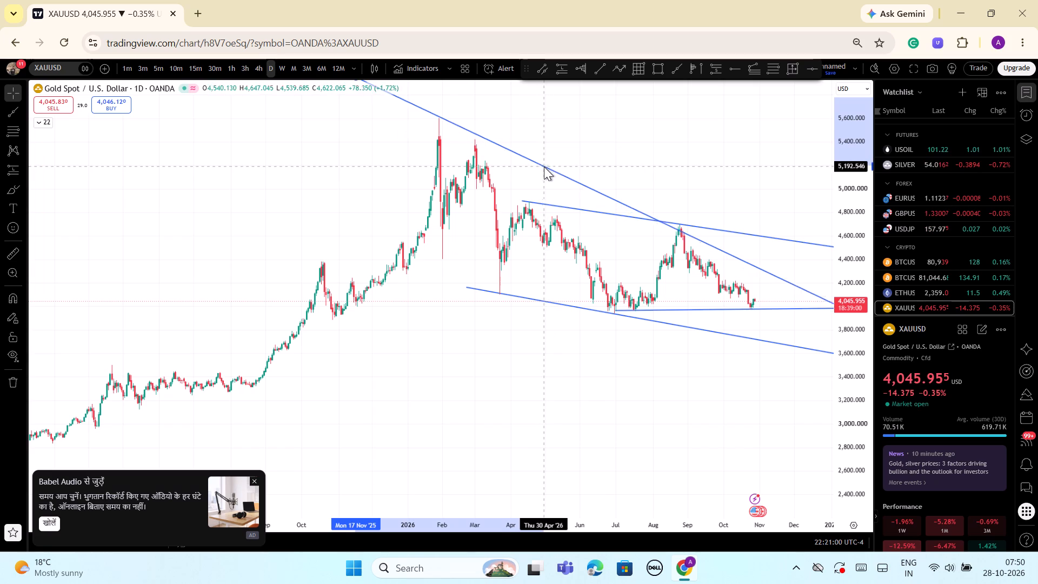
drag(544, 167, 548, 164)
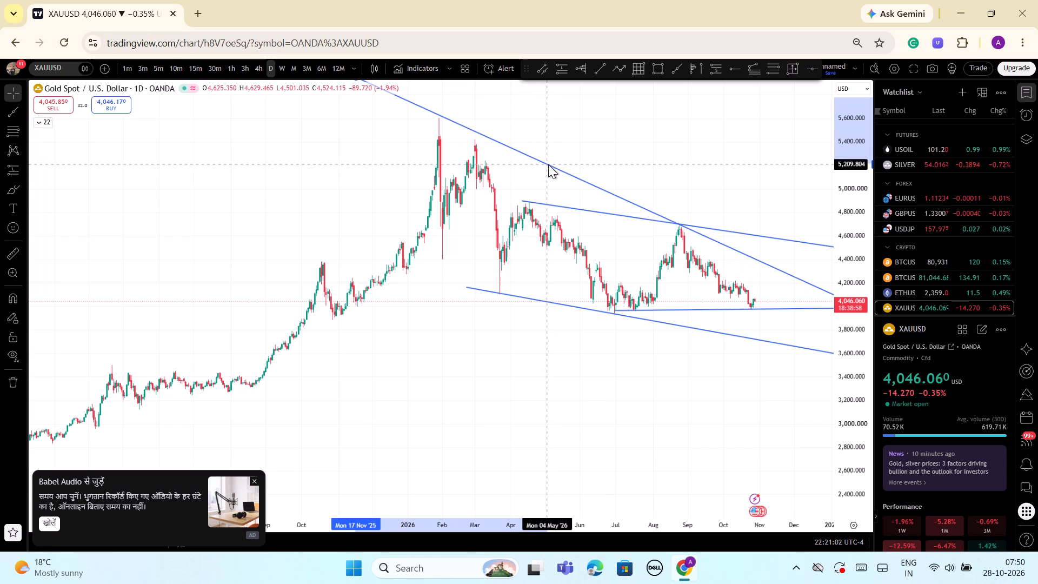
drag(548, 164, 547, 164)
click(638, 148)
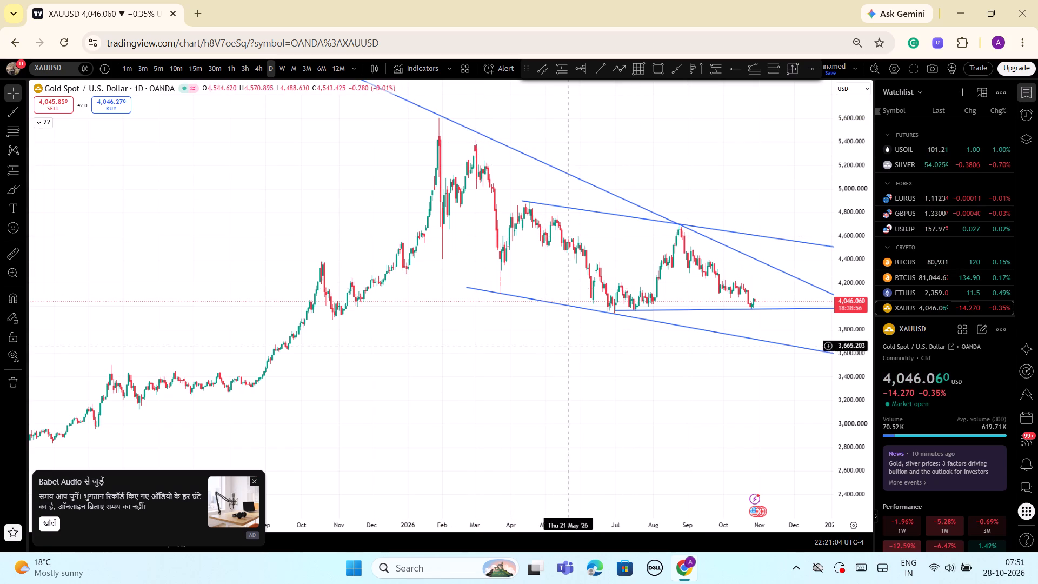
Draw a descending ray over the September highs, from about 4,507 on 3 Sep 2026 through about 4,400 on 18 Sep 2026.
scroll(622, 381, up, 1)
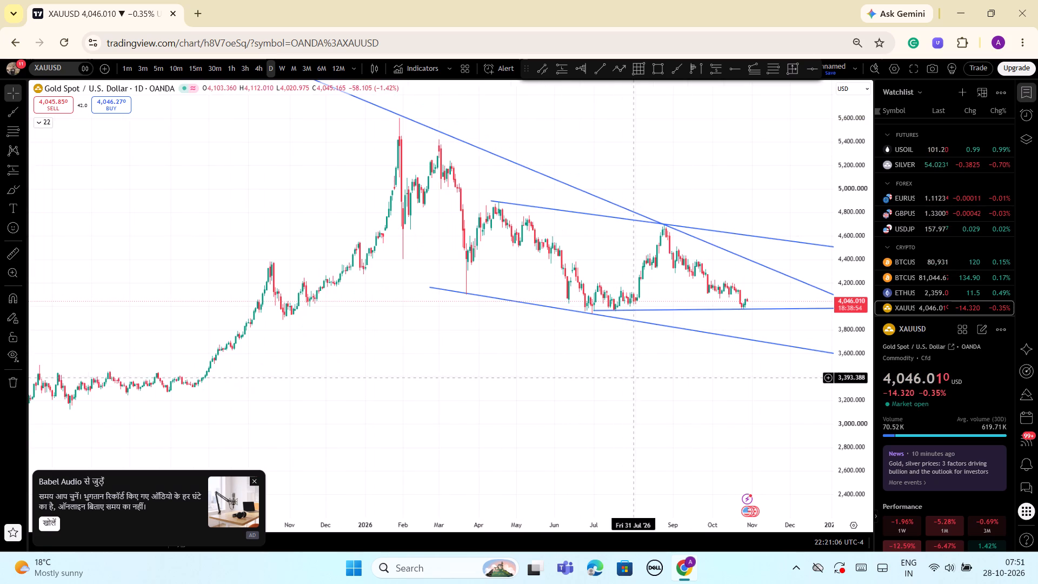
scroll(638, 324, down, 1)
scroll(674, 326, up, 2)
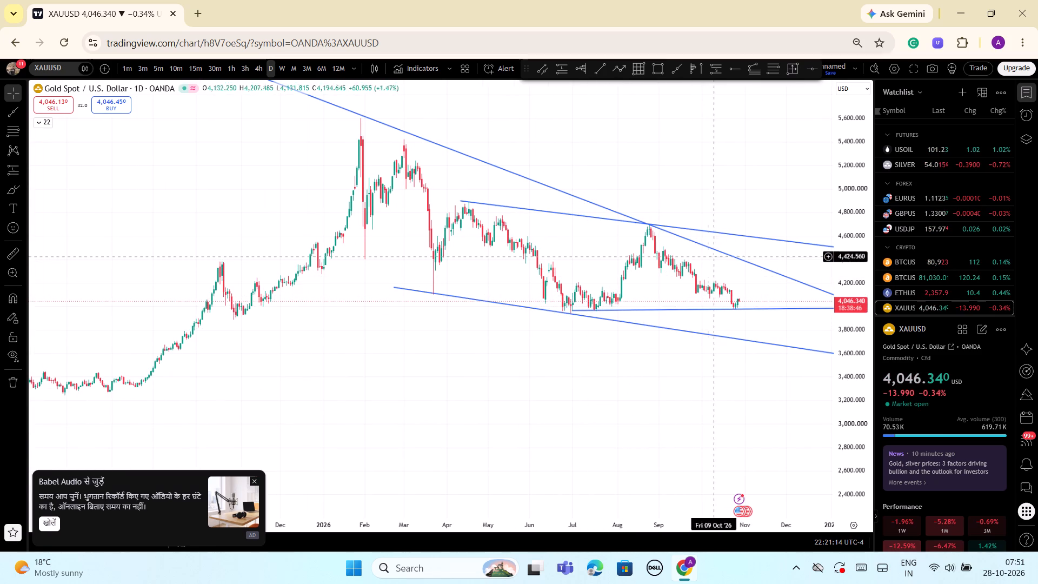
scroll(688, 268, up, 2)
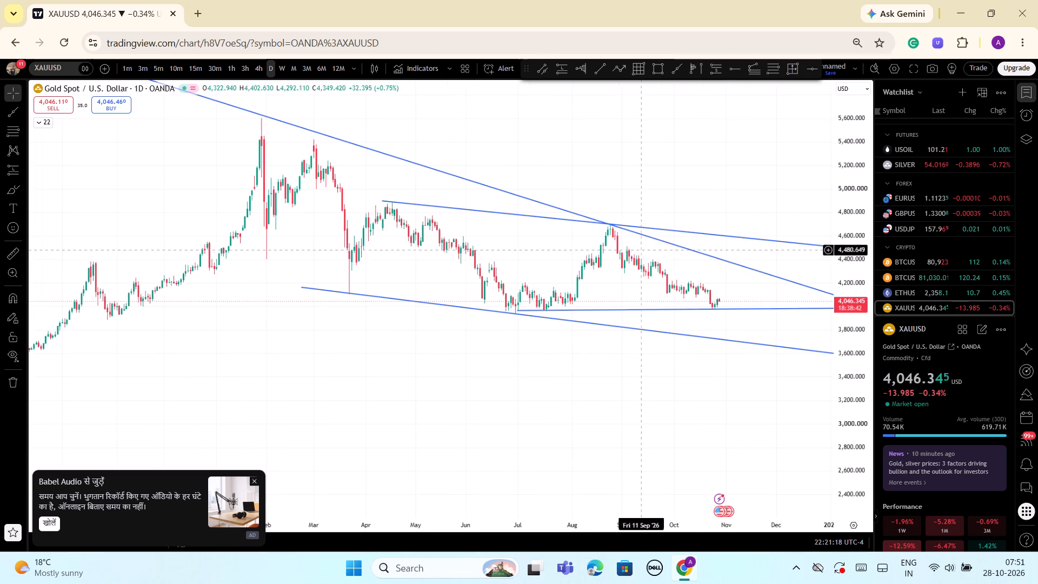
click(674, 73)
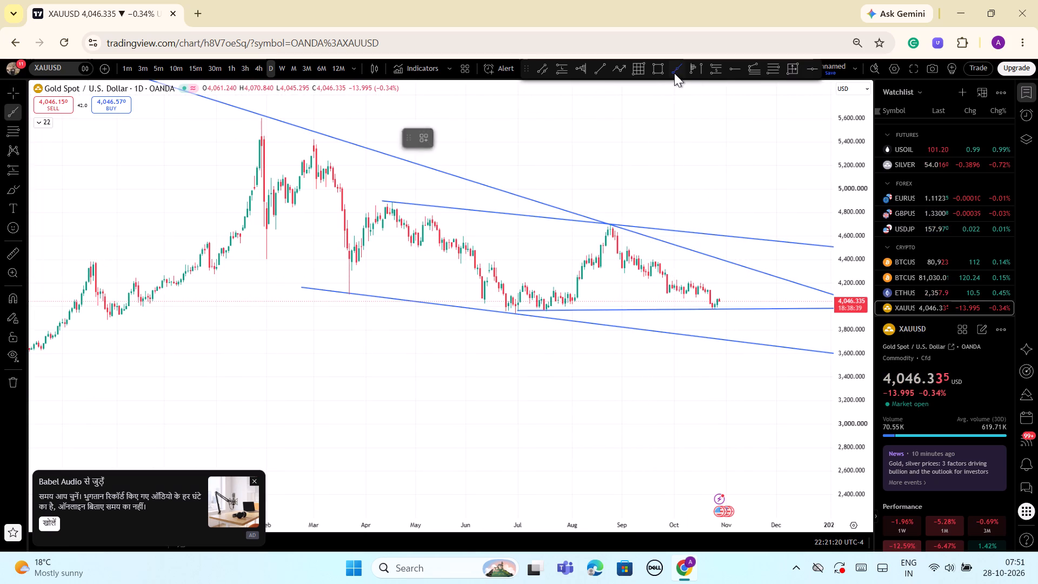
click(627, 247)
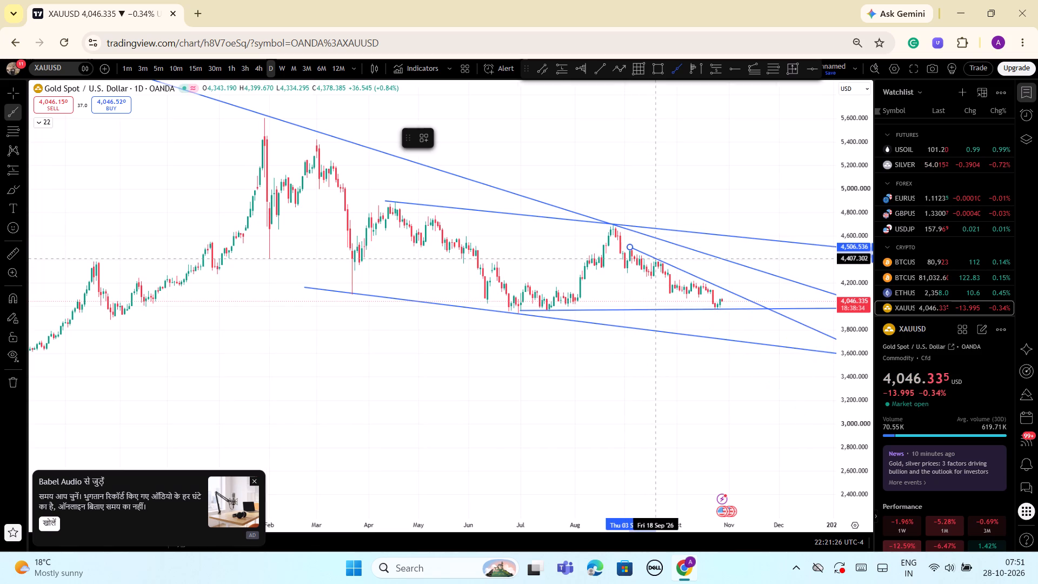
click(655, 260)
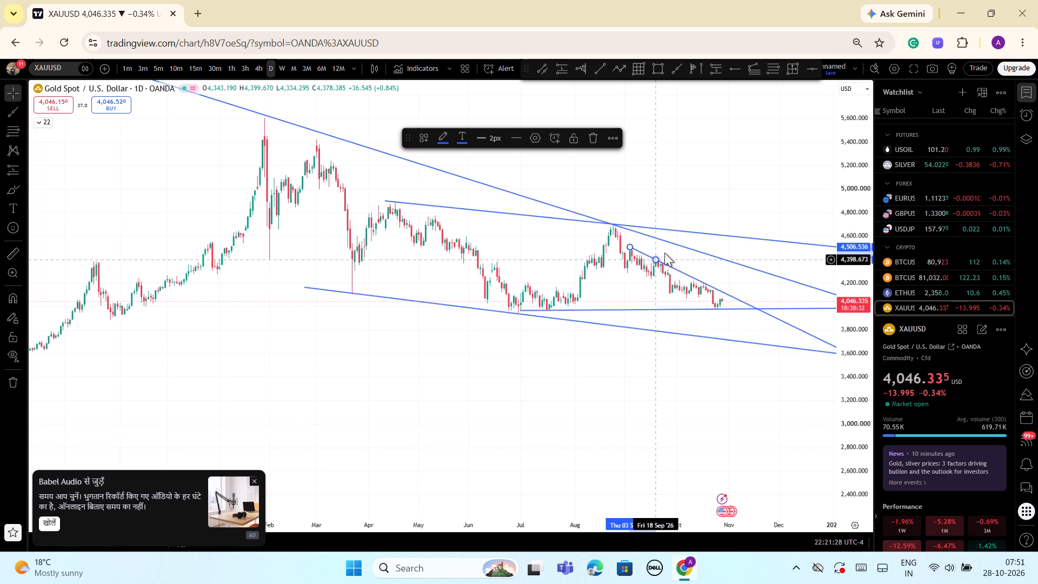
click(716, 183)
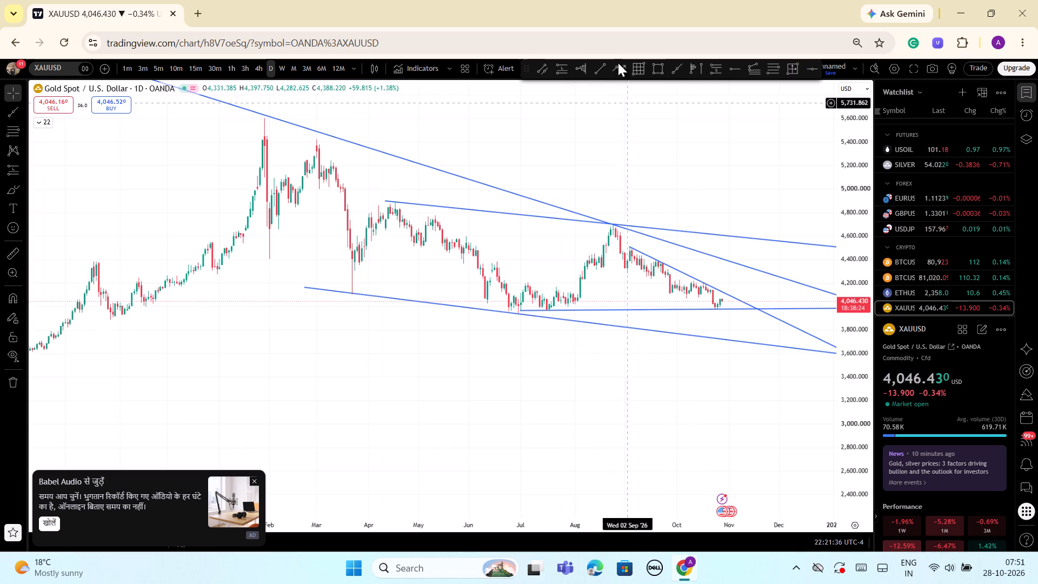
Draw an ascending ray from the July low at about 3,967 on 17 Jul 2026 through about 4,075 on 18 Aug 2026.
click(680, 72)
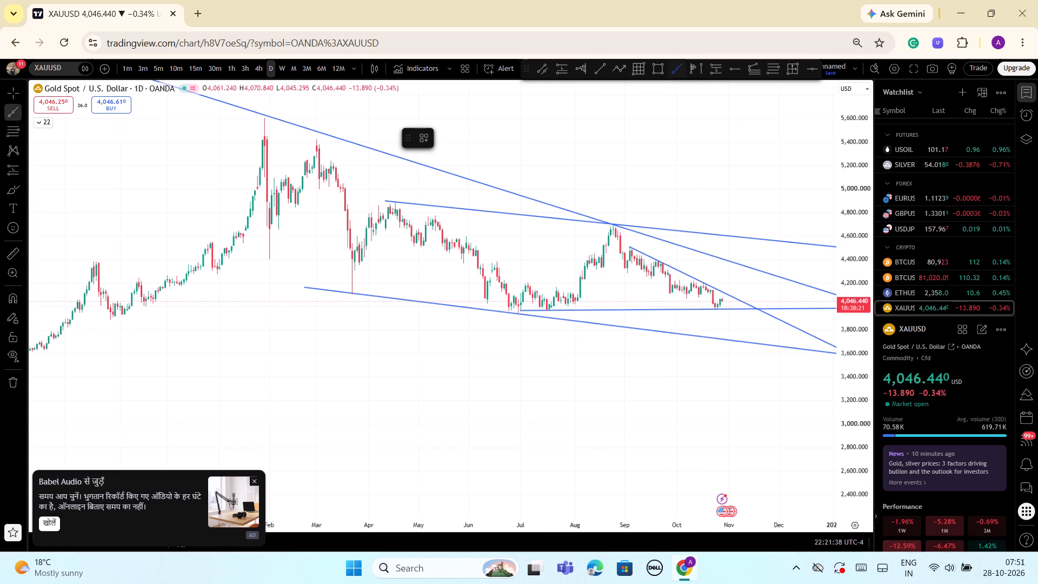
click(549, 310)
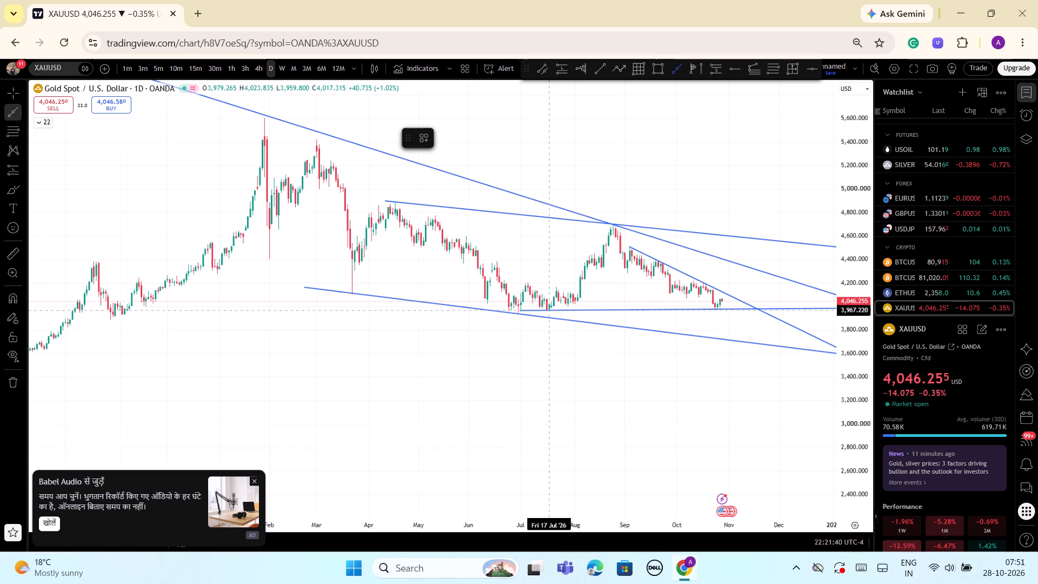
click(601, 298)
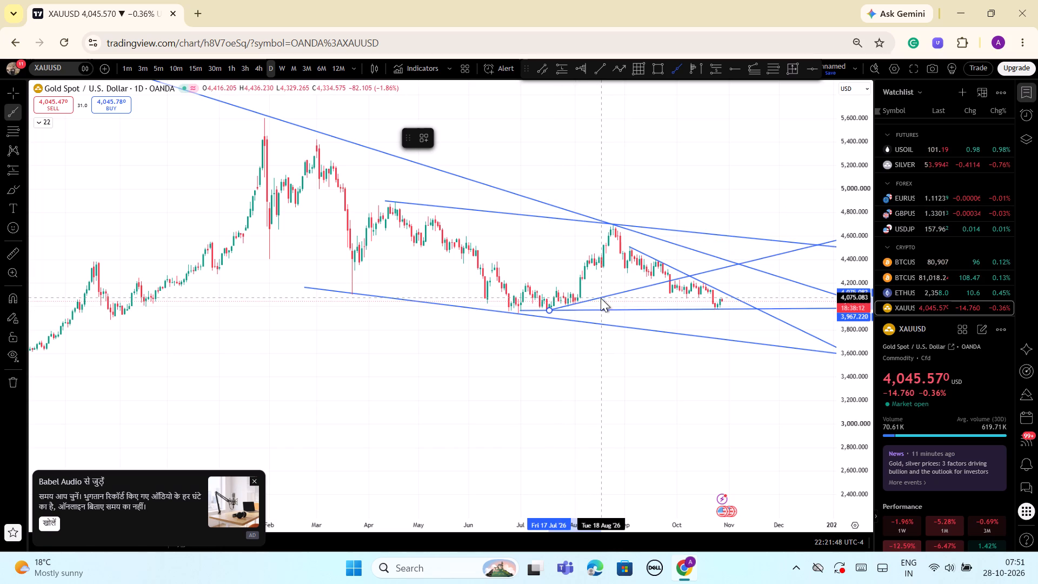
click(600, 412)
Draw a descending ray under the September lows, from about 4,301 on 2 Sep 2026 through about 4,184 on 22 Sep 2026.
drag(626, 405, 482, 380)
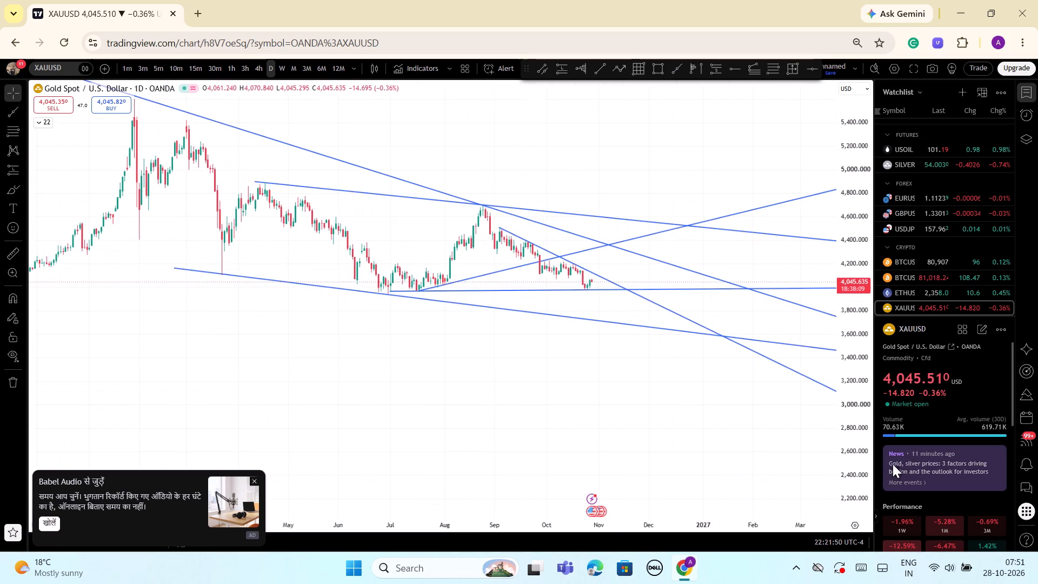
drag(868, 462, 859, 420)
scroll(629, 473, up, 3)
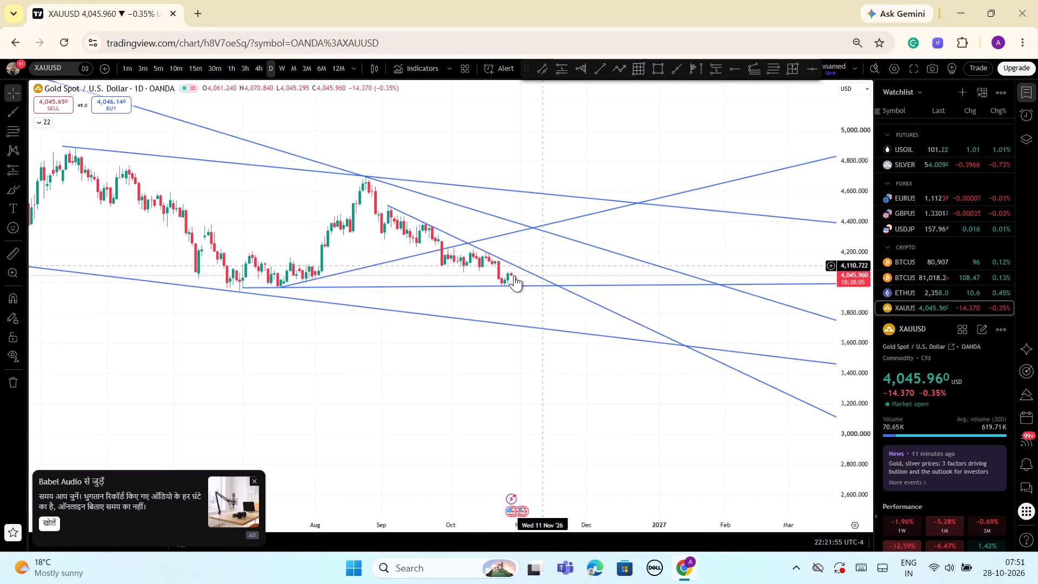
click(676, 67)
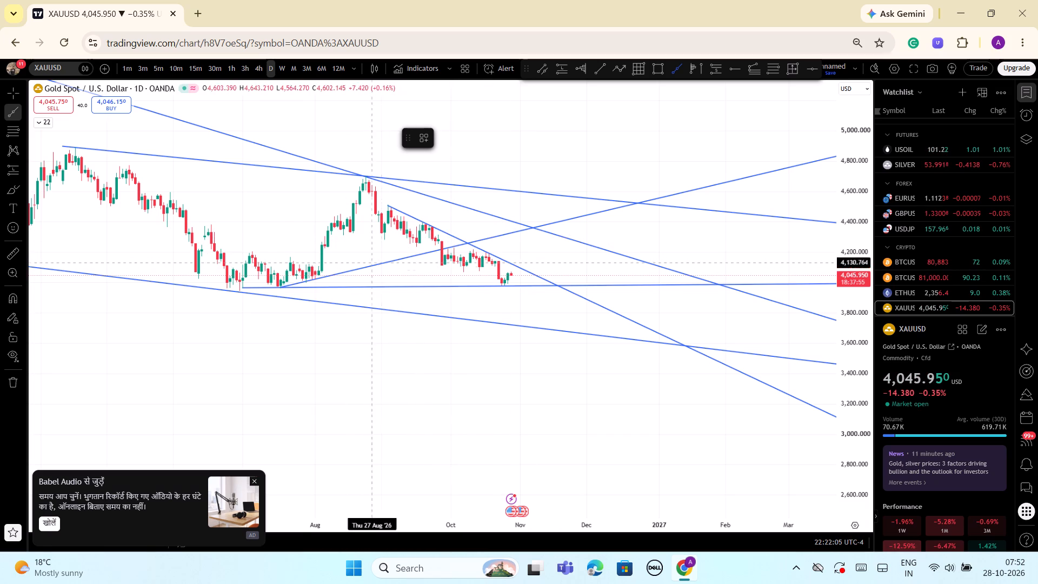
click(383, 237)
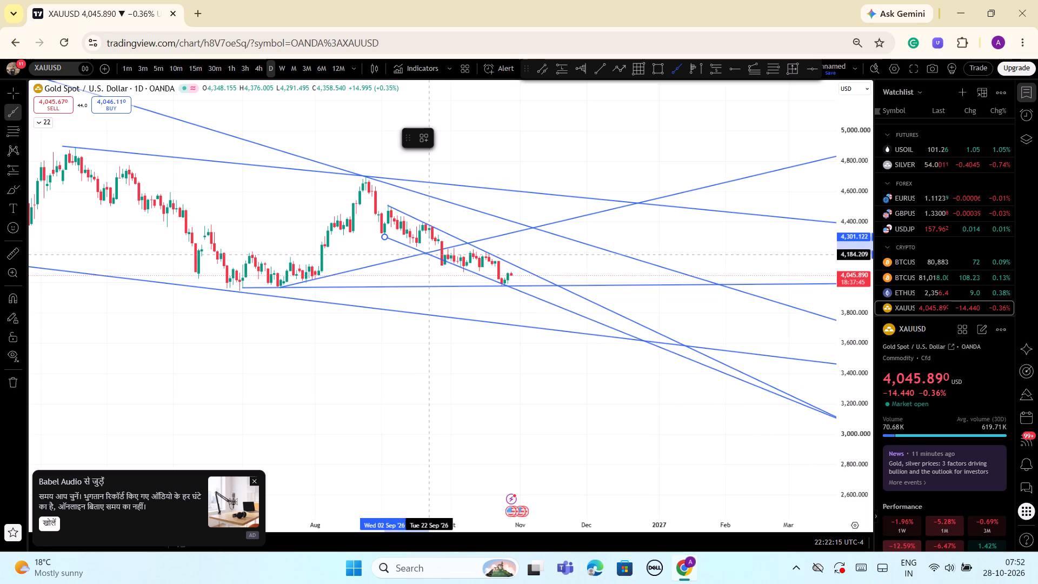
click(427, 255)
click(470, 363)
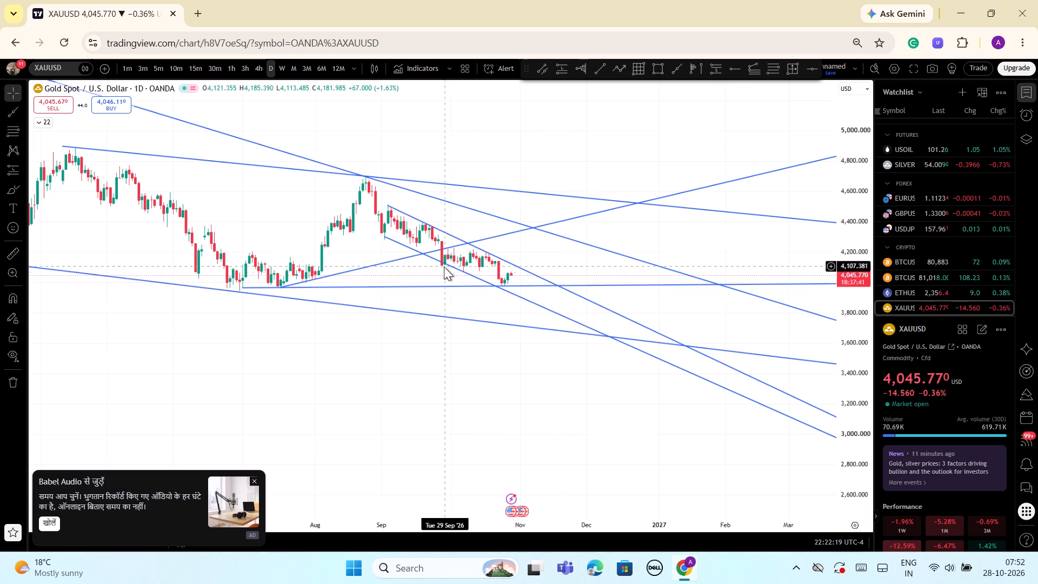
click(425, 255)
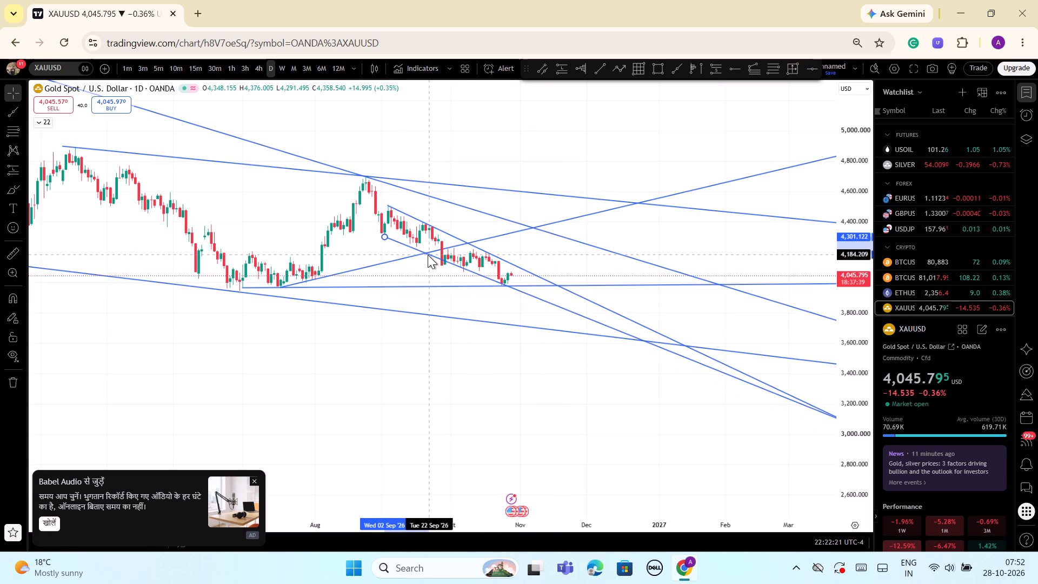
click(460, 380)
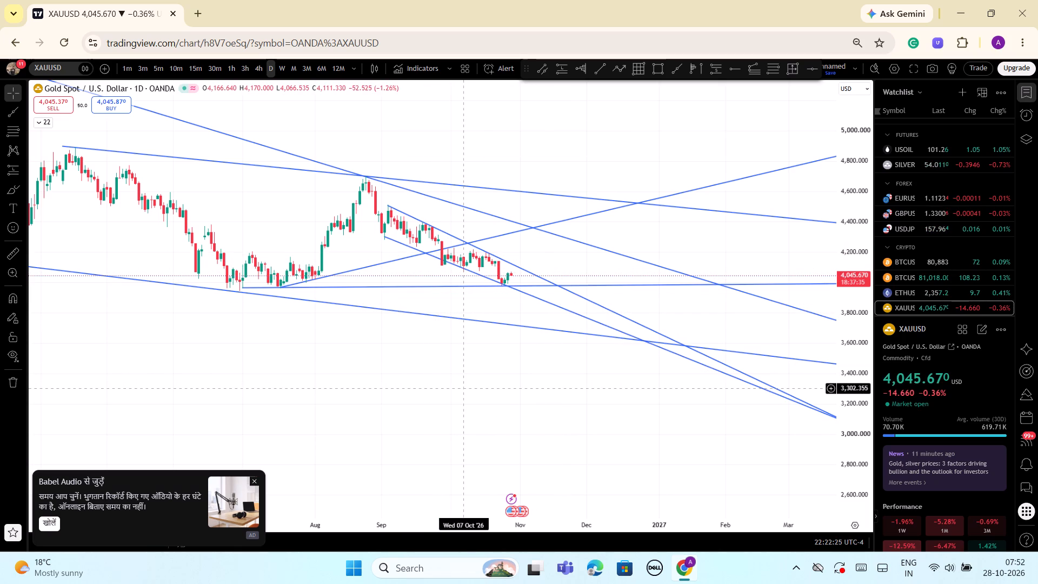
Switch the XAUUSD chart to the 4-hour timeframe.
click(260, 68)
Examine the 4-hour XAUUSD candles from early 2026 to October 2026 against the drawn rays and their future projections.
scroll(606, 299, down, 2)
scroll(637, 334, down, 6)
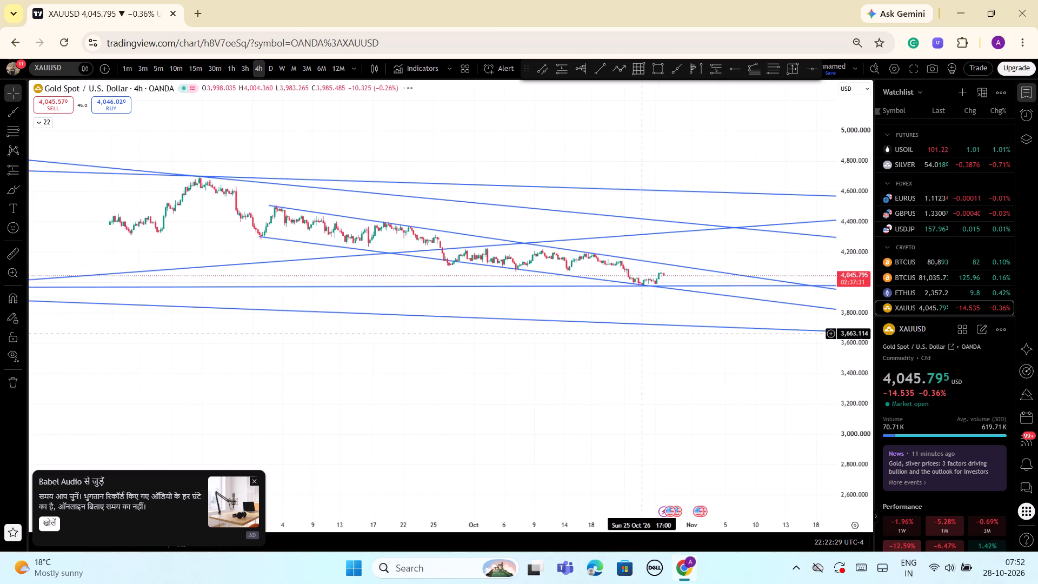
scroll(642, 334, down, 5)
scroll(675, 393, down, 2)
drag(626, 401, 525, 383)
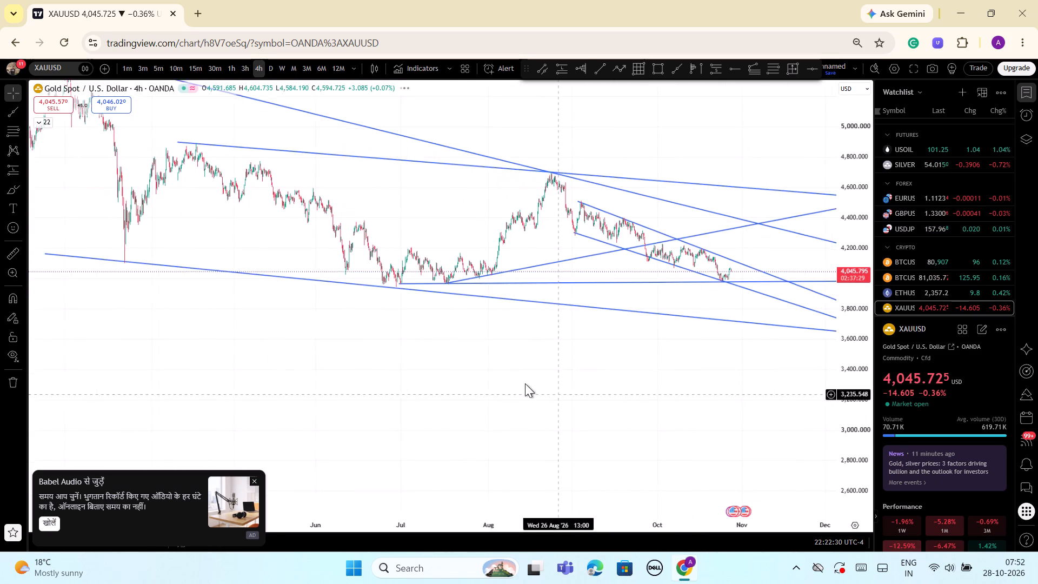
drag(525, 383, 519, 381)
scroll(711, 394, down, 3)
scroll(758, 408, down, 2)
drag(694, 371, 580, 350)
drag(857, 450, 850, 346)
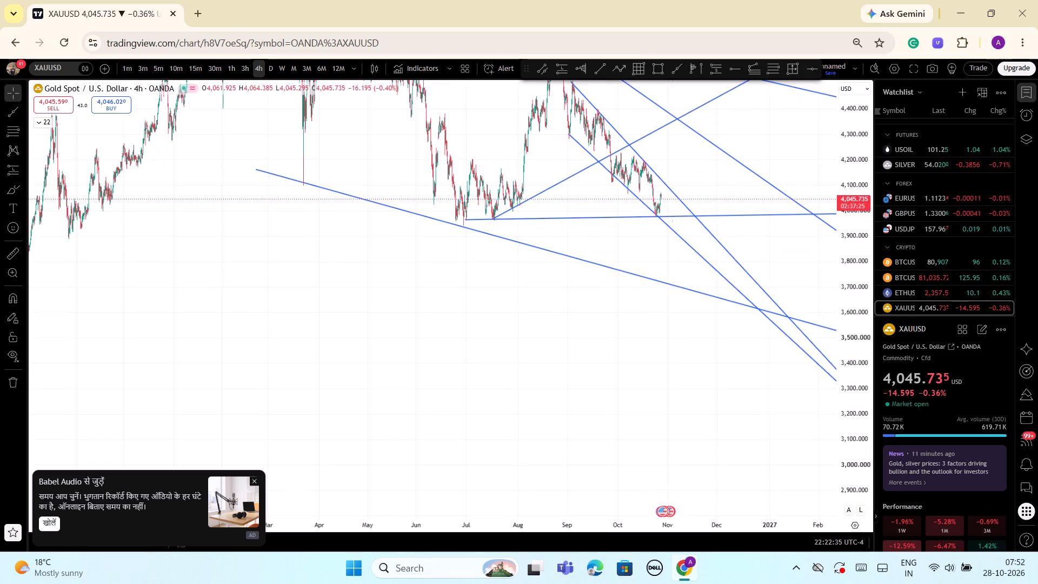
Examine the recent 4-hour swings and the earlier price history back to mid-2025 against the rays.
scroll(605, 391, up, 9)
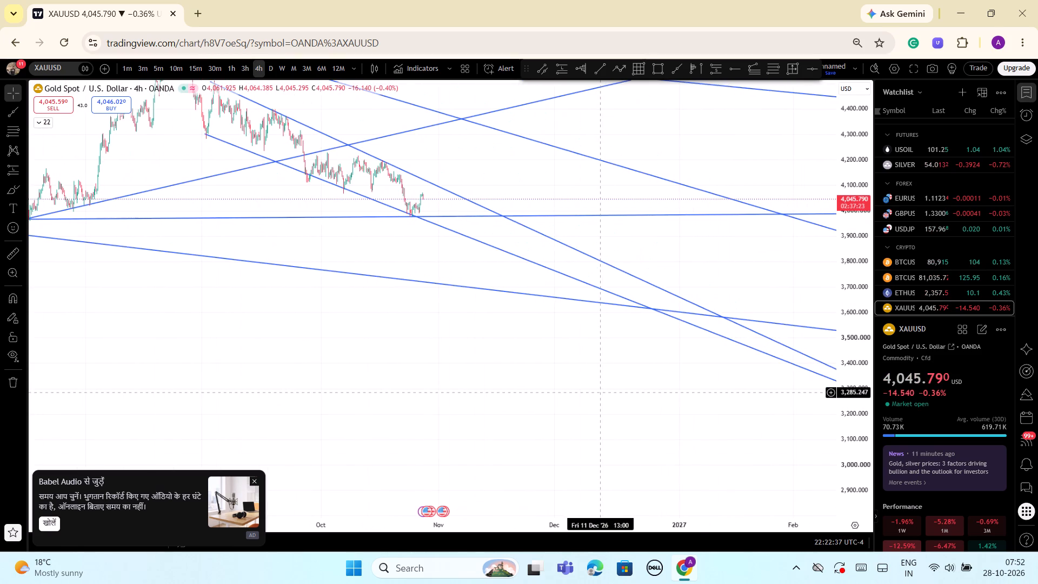
scroll(600, 393, down, 3)
drag(297, 309, 456, 395)
scroll(456, 395, down, 3)
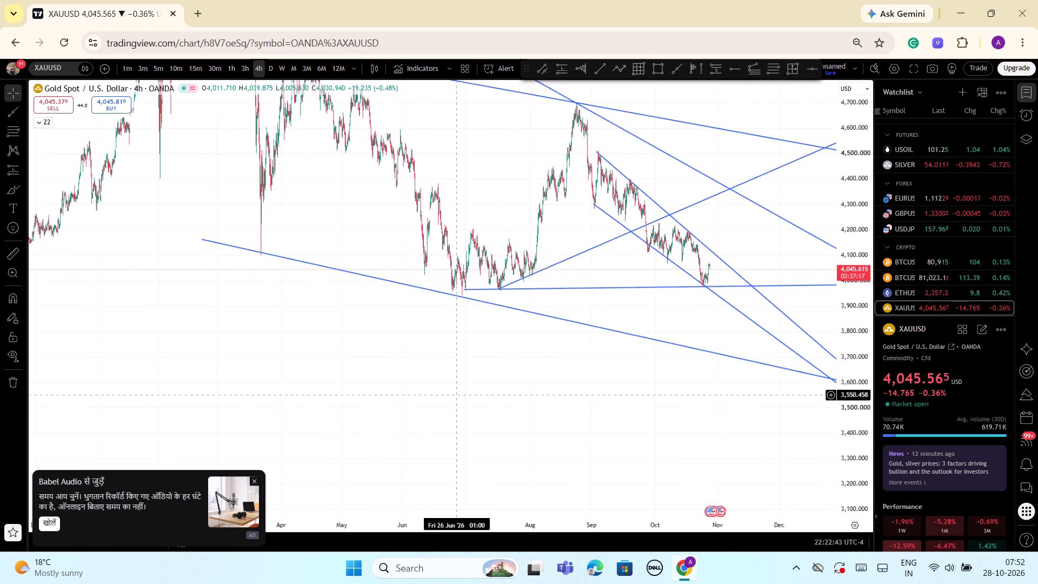
scroll(456, 395, down, 8)
drag(456, 395, 442, 370)
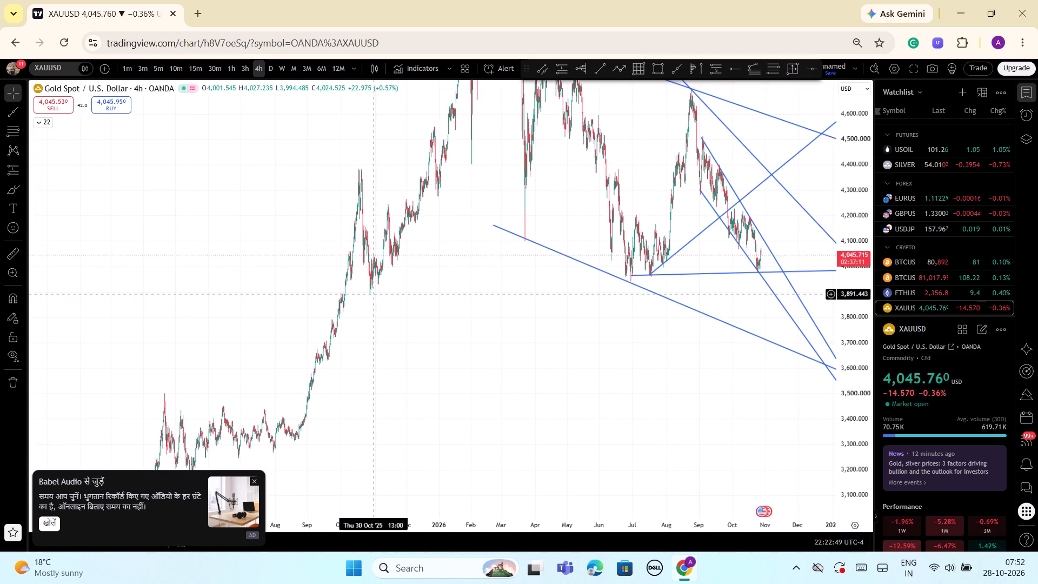
Draw a slightly rising ray under the mid-October lows, from about 4,070 on 7 Oct 2026 through about 4,074 on 13 Oct 2026.
scroll(671, 349, up, 12)
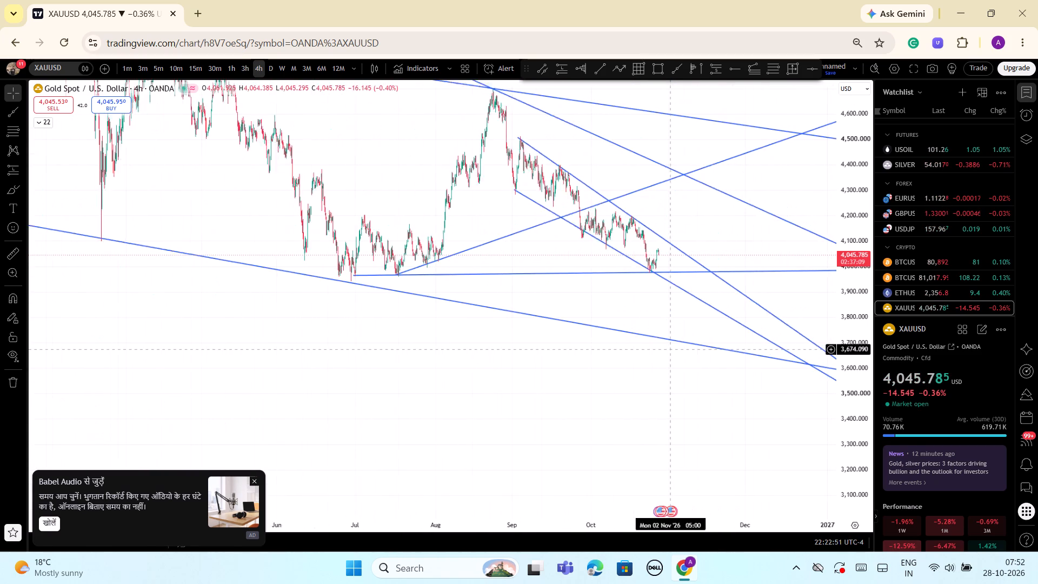
scroll(671, 349, up, 2)
scroll(596, 355, up, 3)
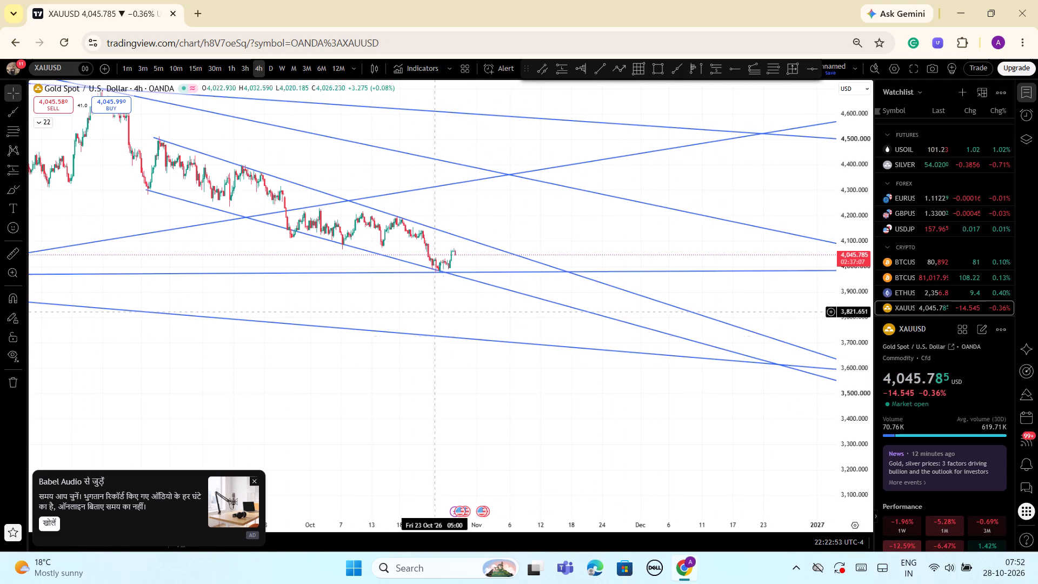
drag(855, 472, 875, 304)
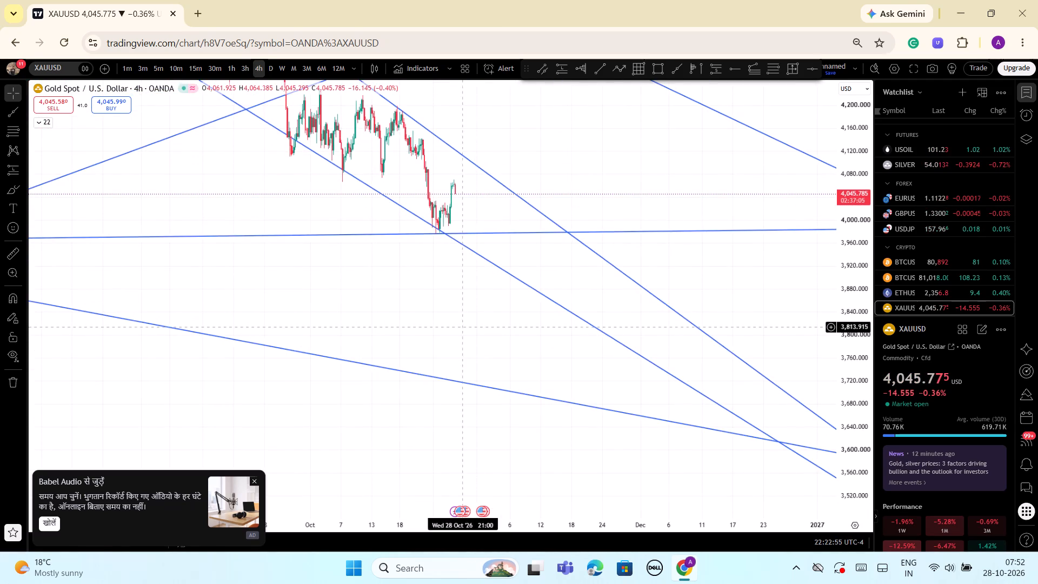
scroll(462, 327, up, 4)
drag(505, 180, 730, 193)
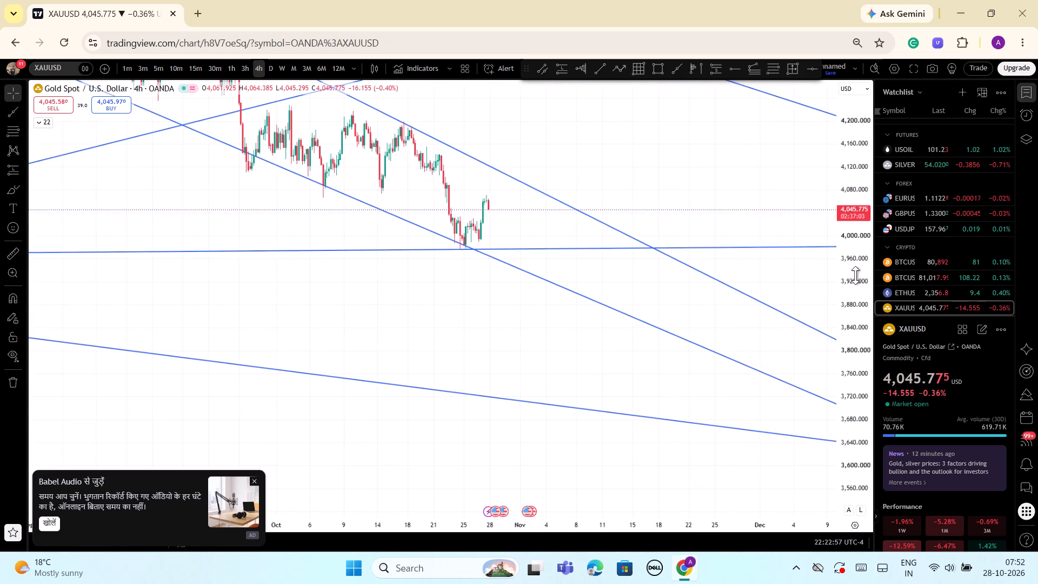
drag(855, 263, 863, 315)
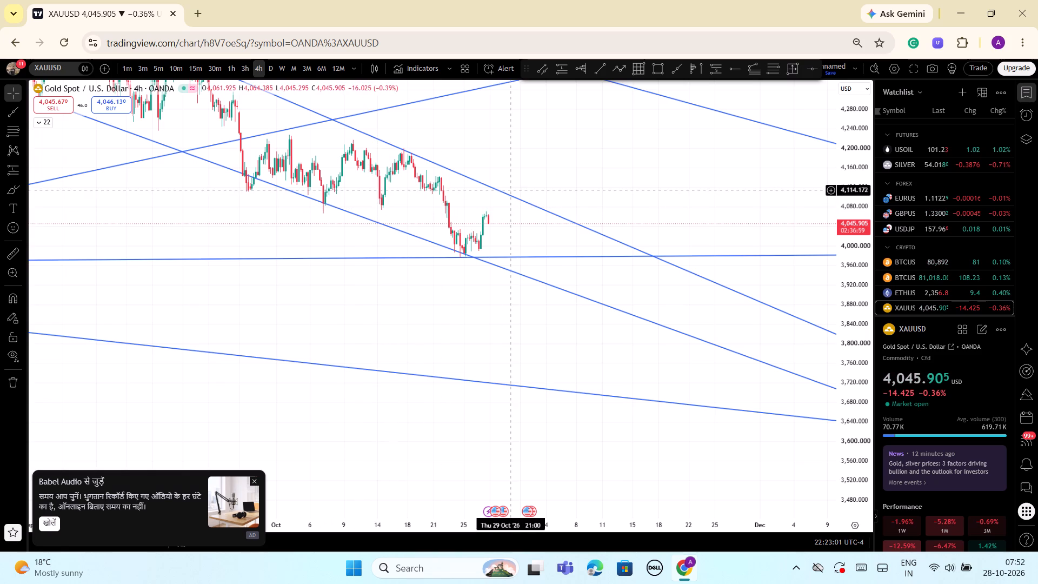
click(675, 71)
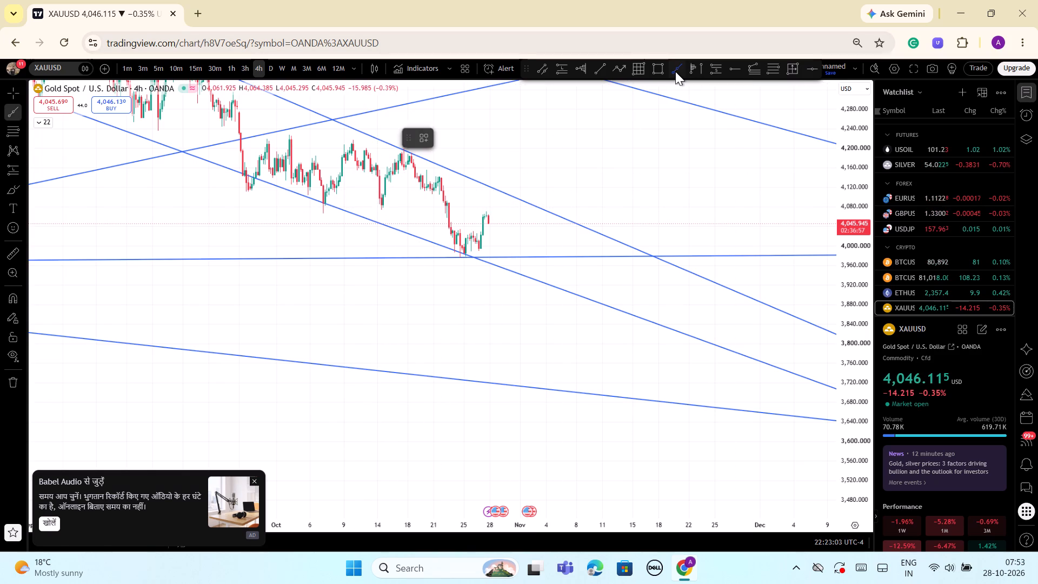
click(324, 213)
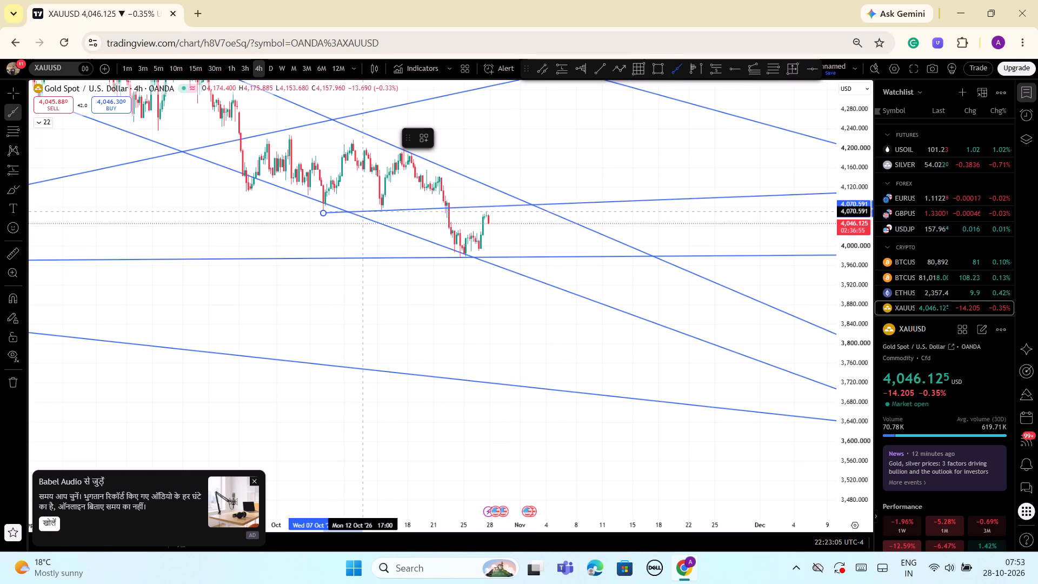
click(372, 210)
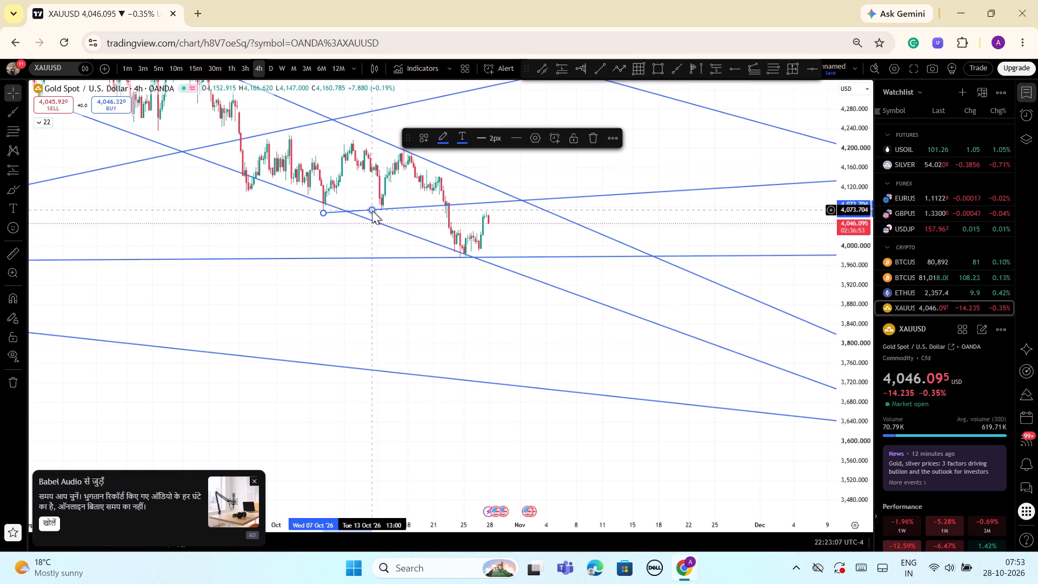
click(406, 281)
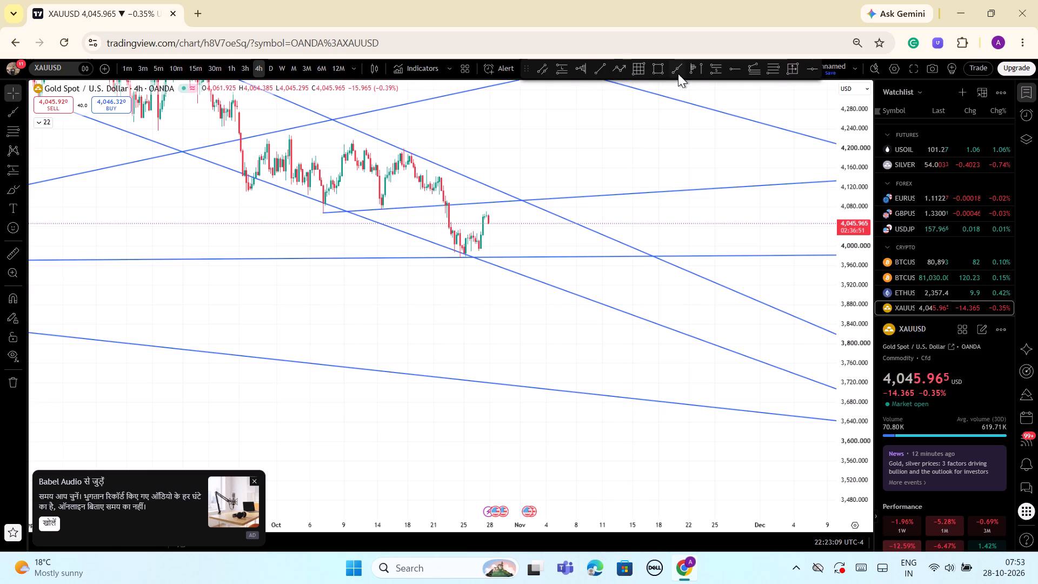
Draw a descending ray over the October highs, from about 4,228 on 2 Oct 2026 through about 4,218 on 7 Oct 2026.
click(678, 74)
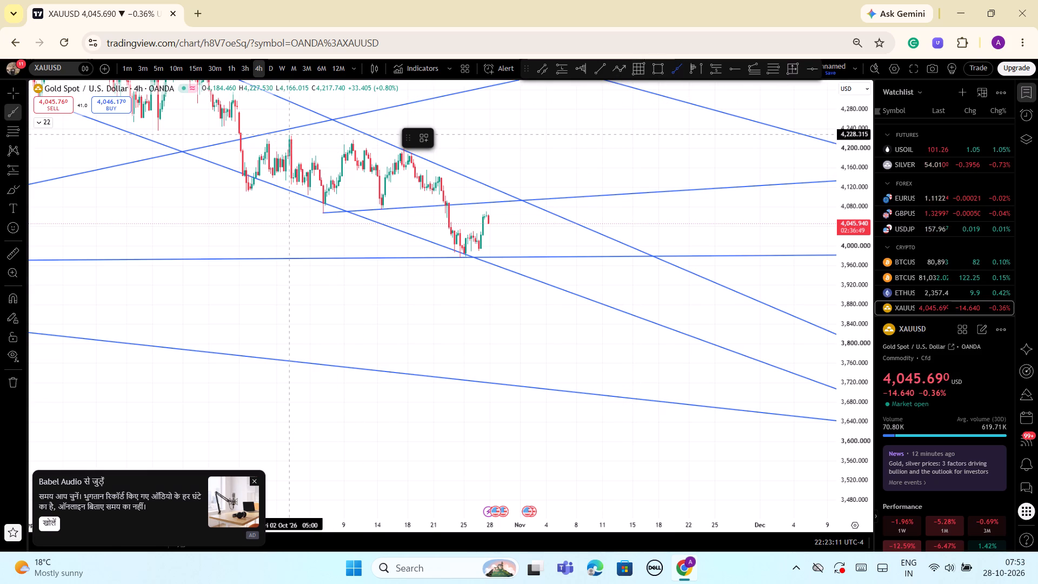
click(290, 135)
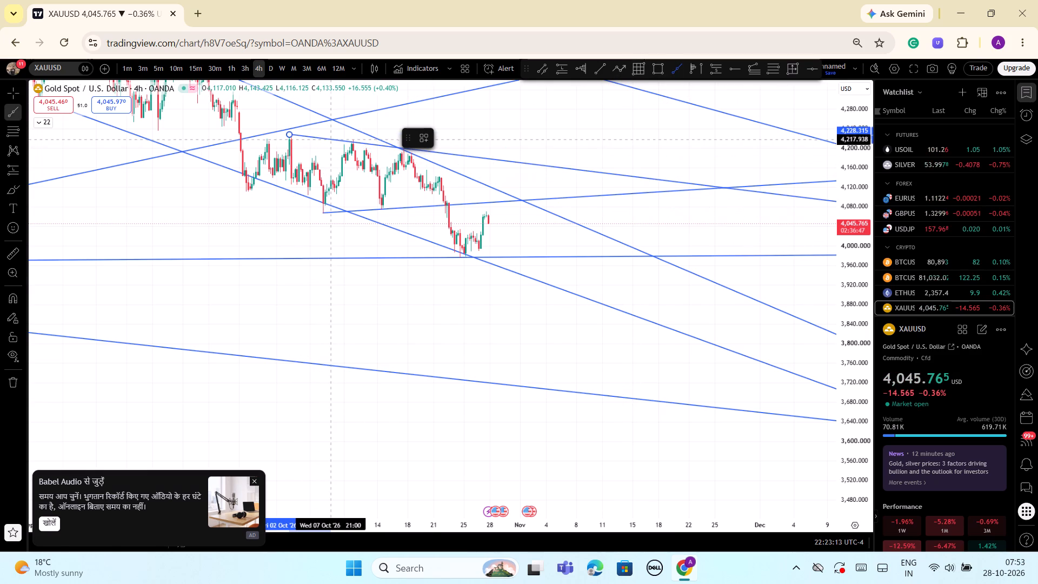
click(330, 140)
click(496, 105)
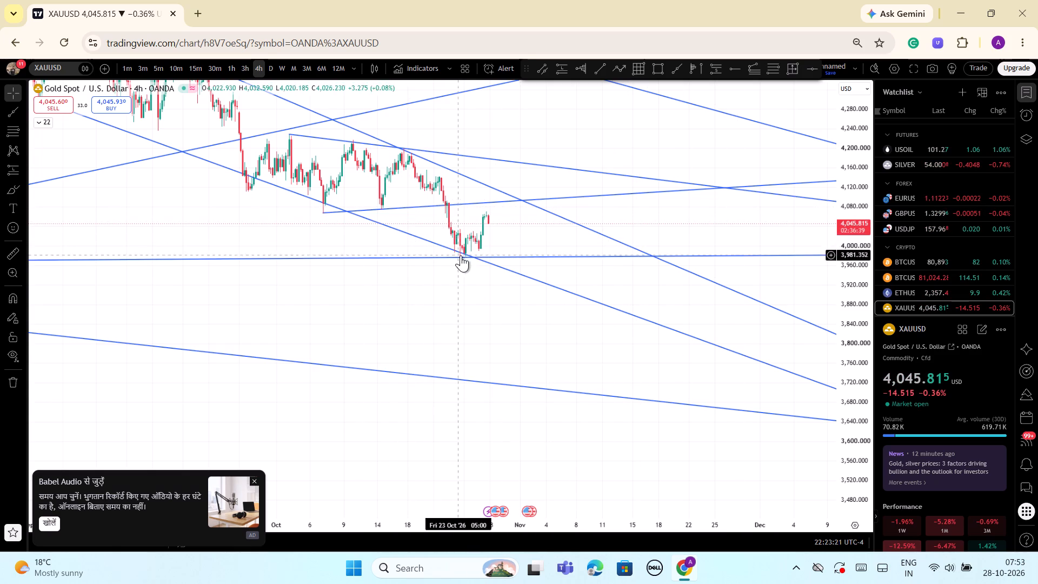
Draw a rising ray from the late-October low, about 3,979 on 25 Oct 2026, passing under the 27 Oct 2026 low.
click(678, 69)
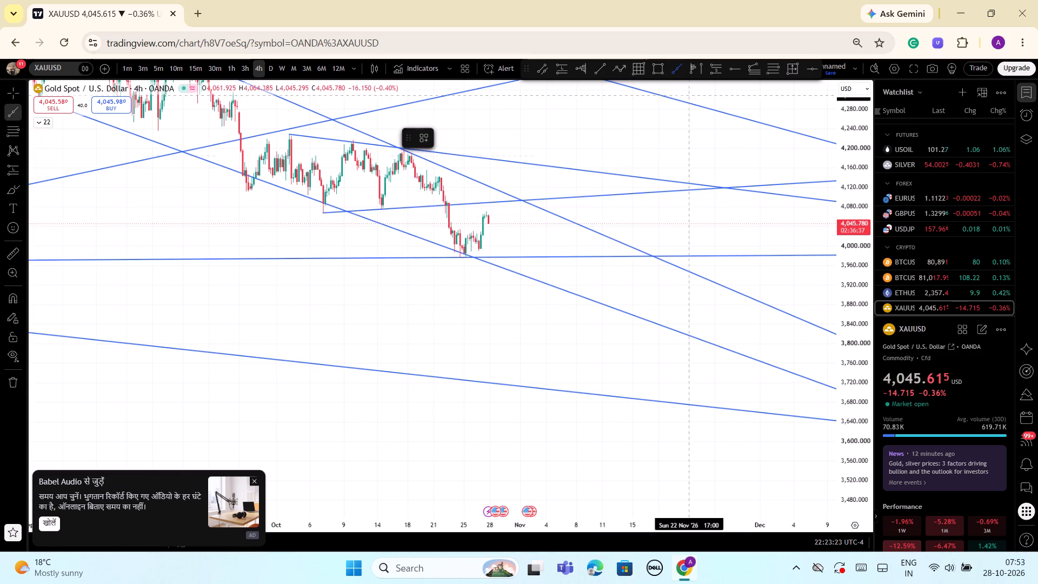
click(465, 256)
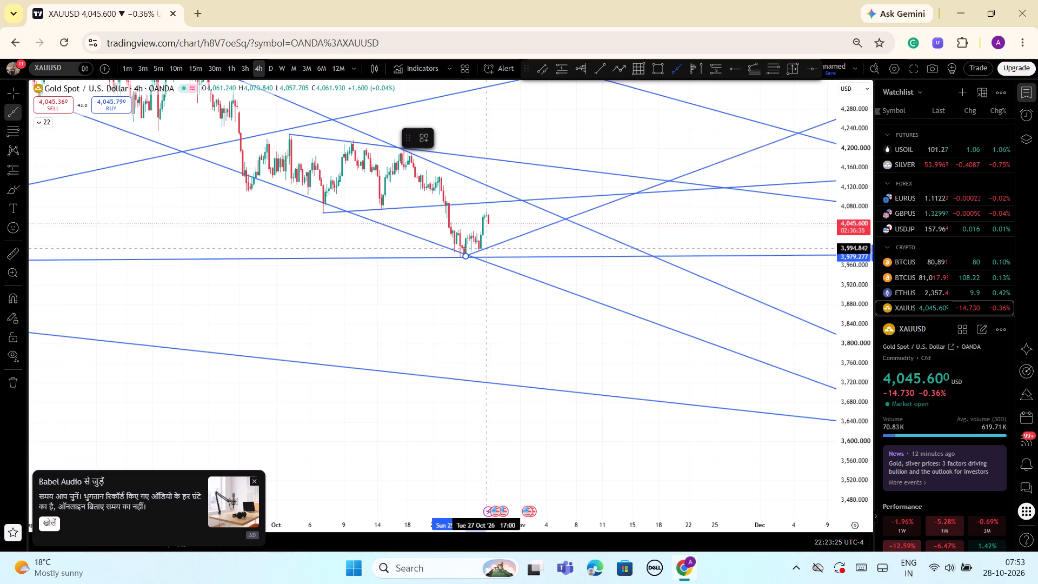
click(495, 246)
click(520, 315)
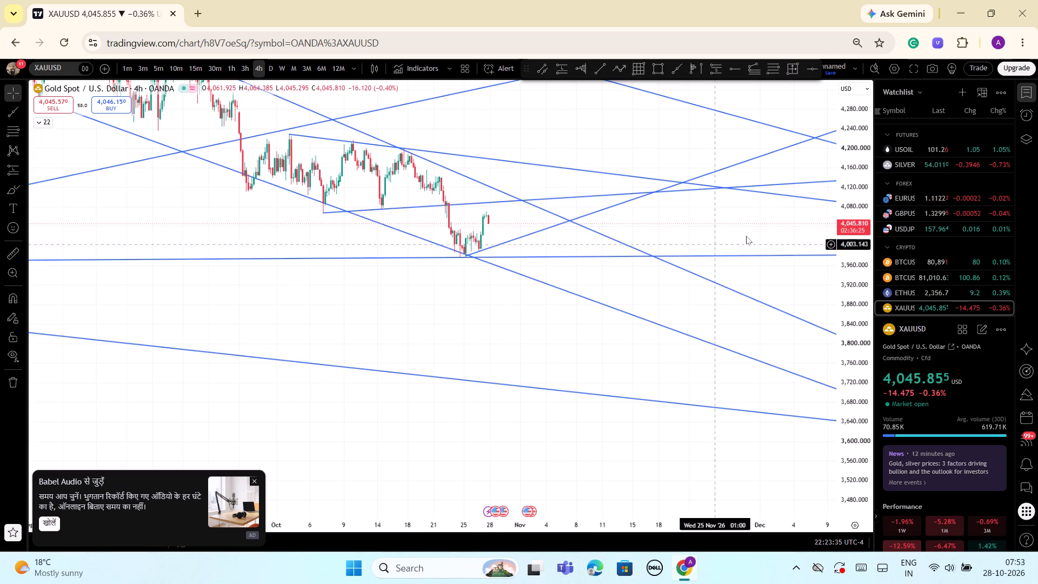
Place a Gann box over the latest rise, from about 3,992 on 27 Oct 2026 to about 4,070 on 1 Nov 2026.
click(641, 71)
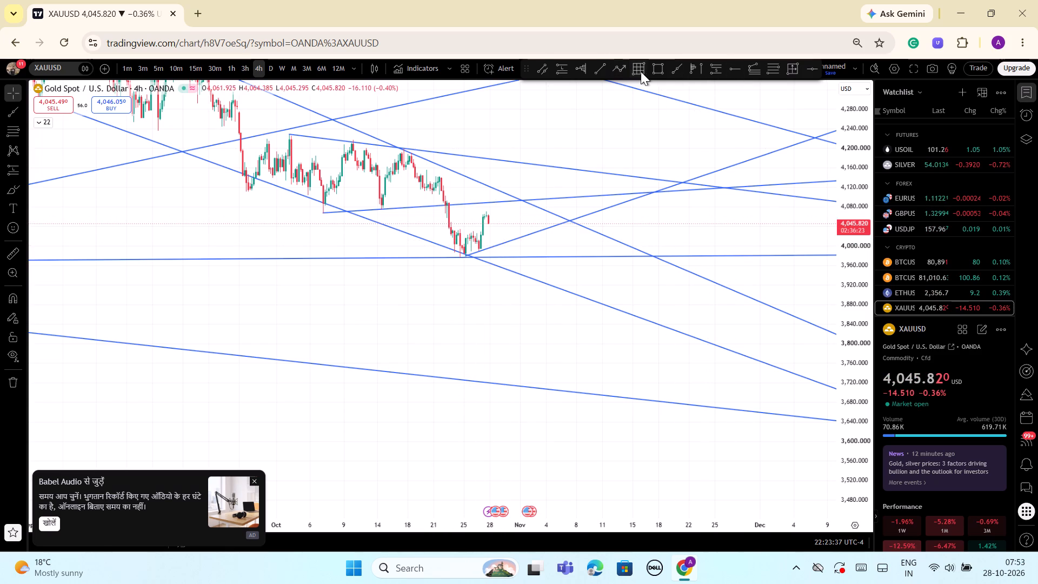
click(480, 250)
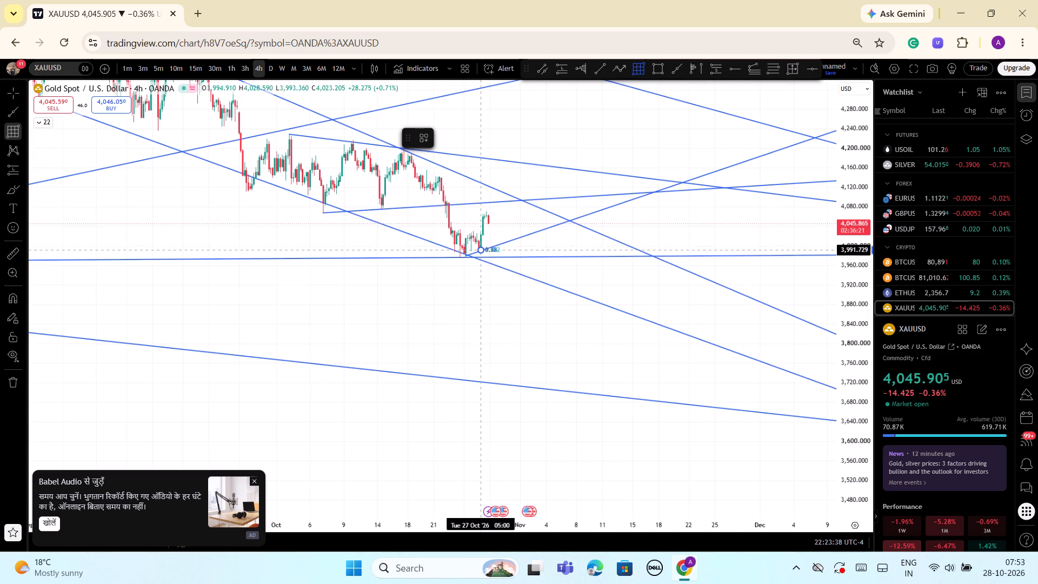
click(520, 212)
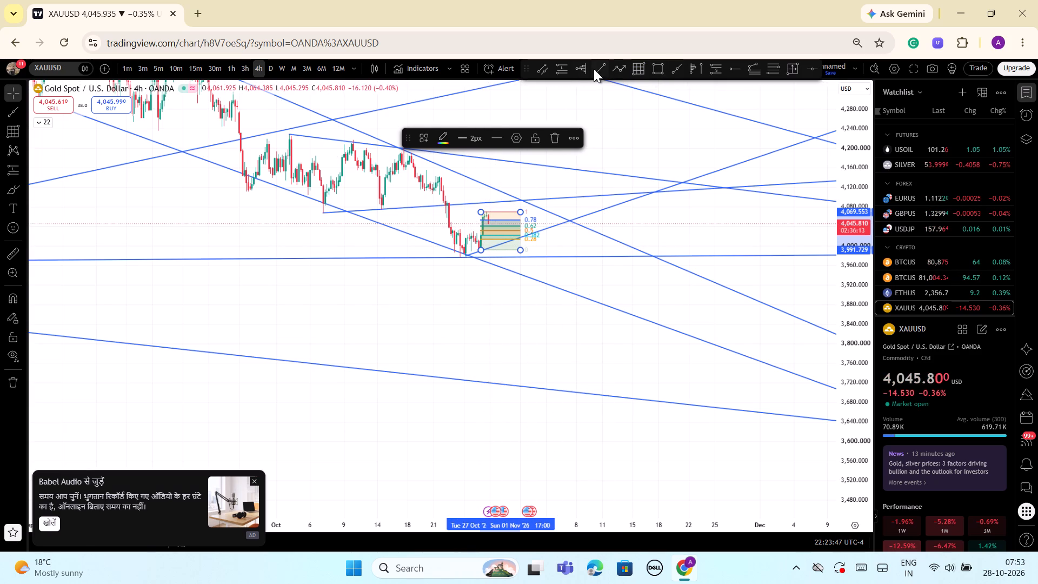
Draw a rectangle zone inside the Gann box, from about 4,035 on 27 Oct 2026 to about 4,024 on 2 Nov 2026.
click(658, 70)
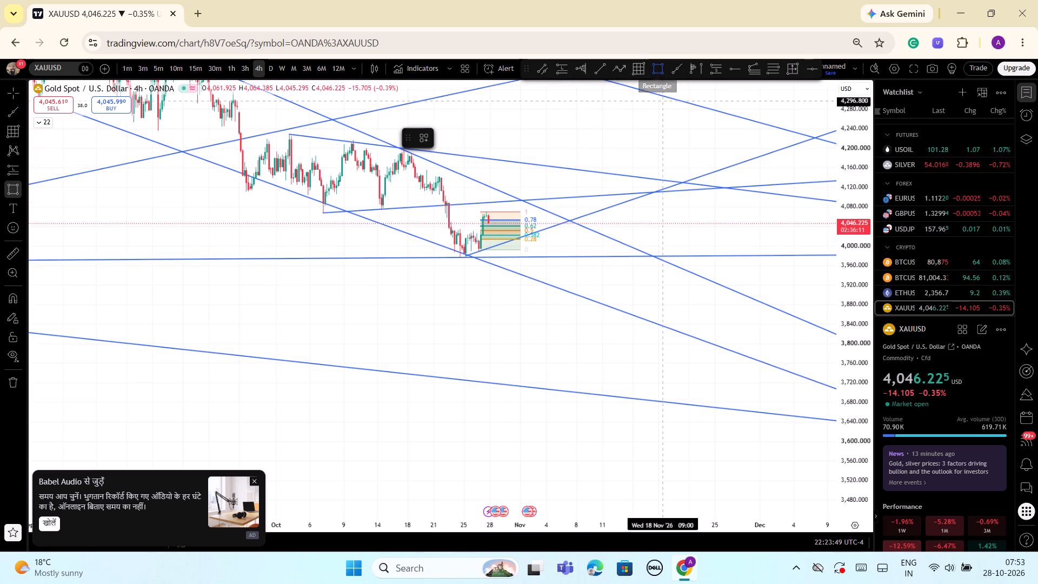
click(482, 228)
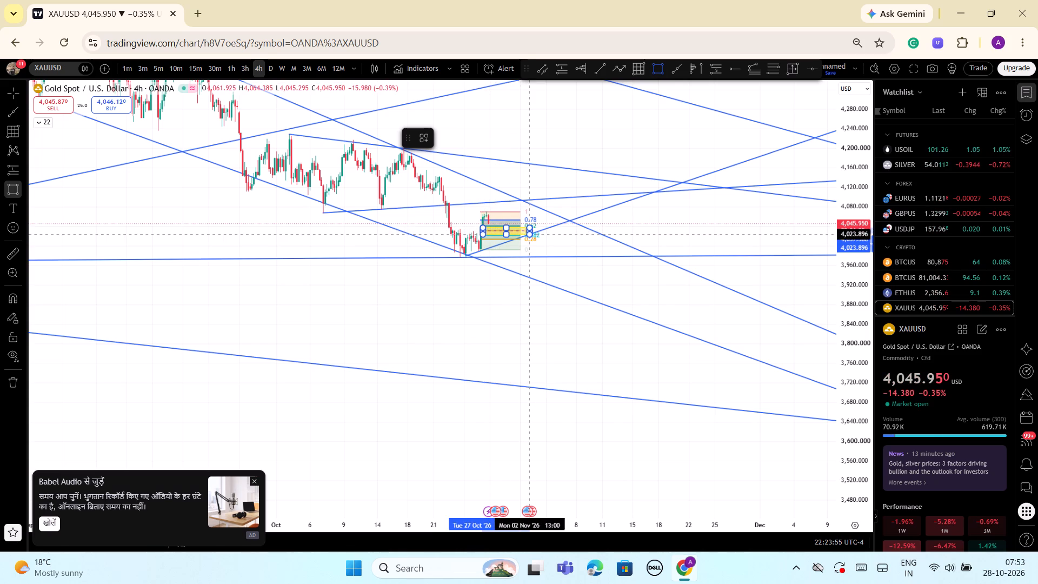
click(530, 233)
click(685, 114)
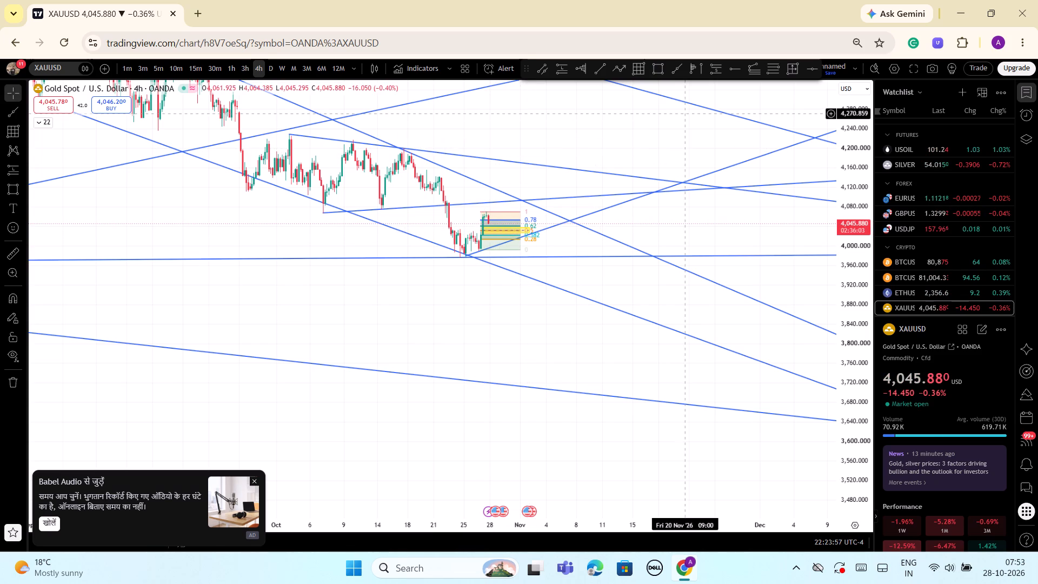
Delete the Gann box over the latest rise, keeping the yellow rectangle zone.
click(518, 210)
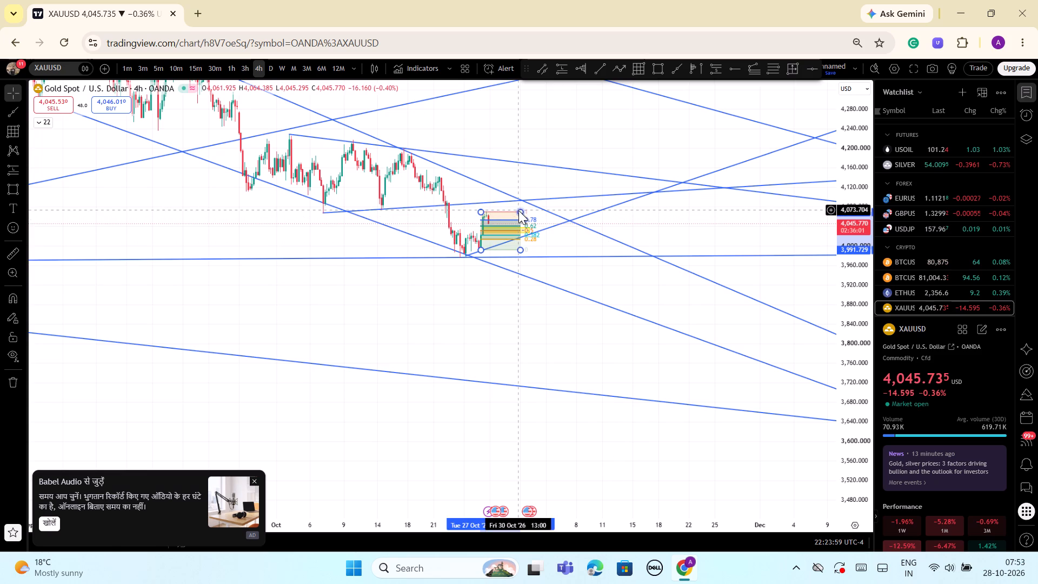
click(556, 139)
Switch the XAUUSD chart to the 1-hour timeframe.
scroll(545, 281, down, 1)
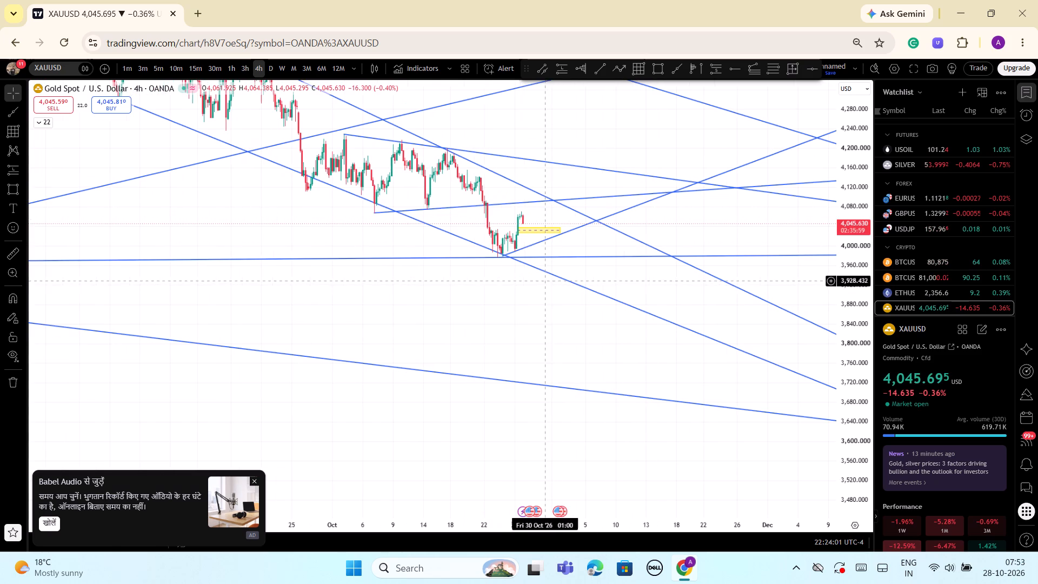
click(232, 71)
Draw a steep descending ray from about 4,192 on 18 Oct 2026 through about 4,156 on 20 Oct 2026.
scroll(491, 222, down, 4)
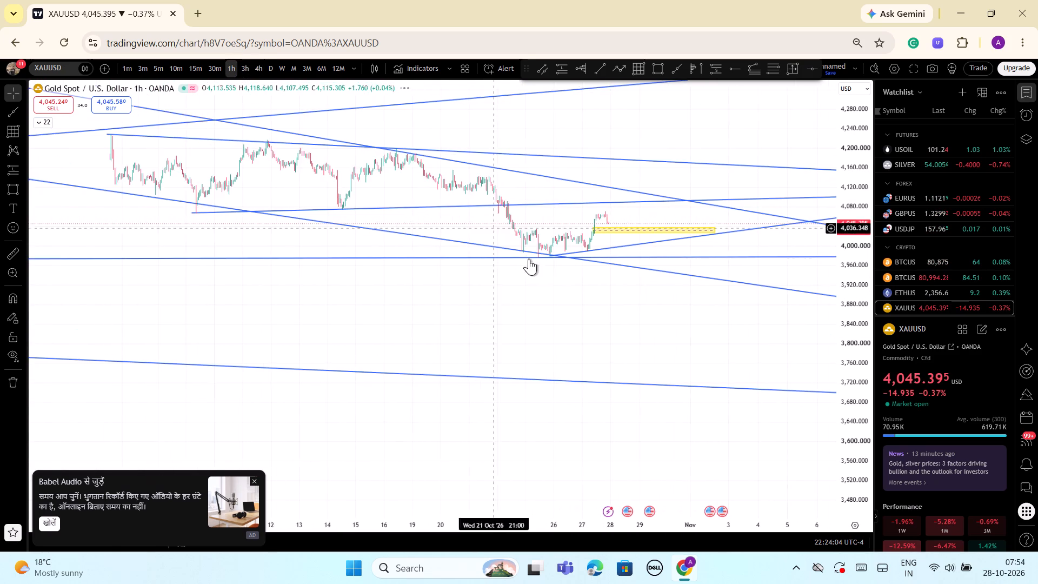
scroll(531, 261, down, 5)
drag(555, 300, 500, 355)
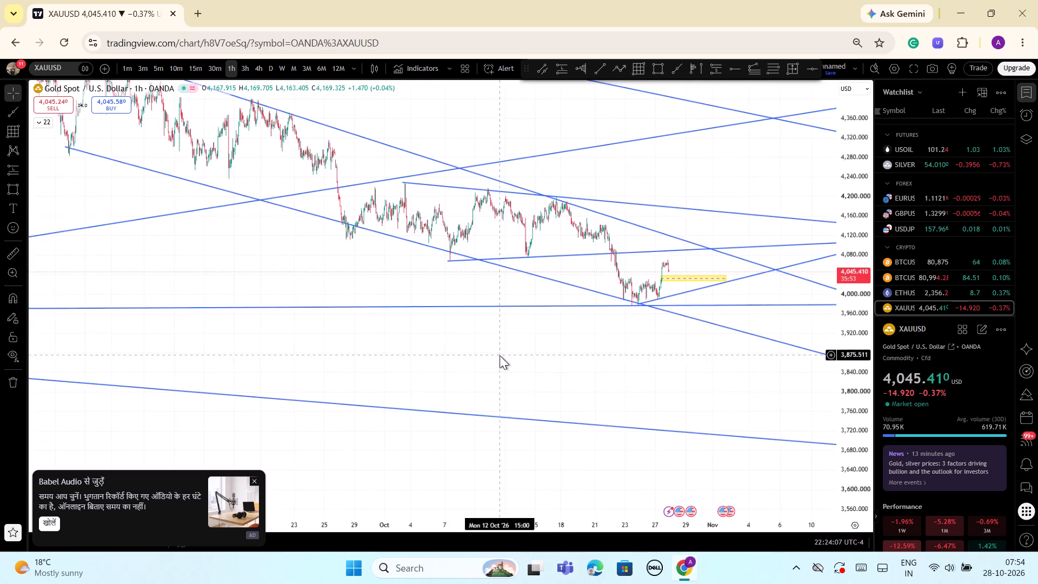
drag(500, 355, 508, 335)
scroll(516, 333, up, 5)
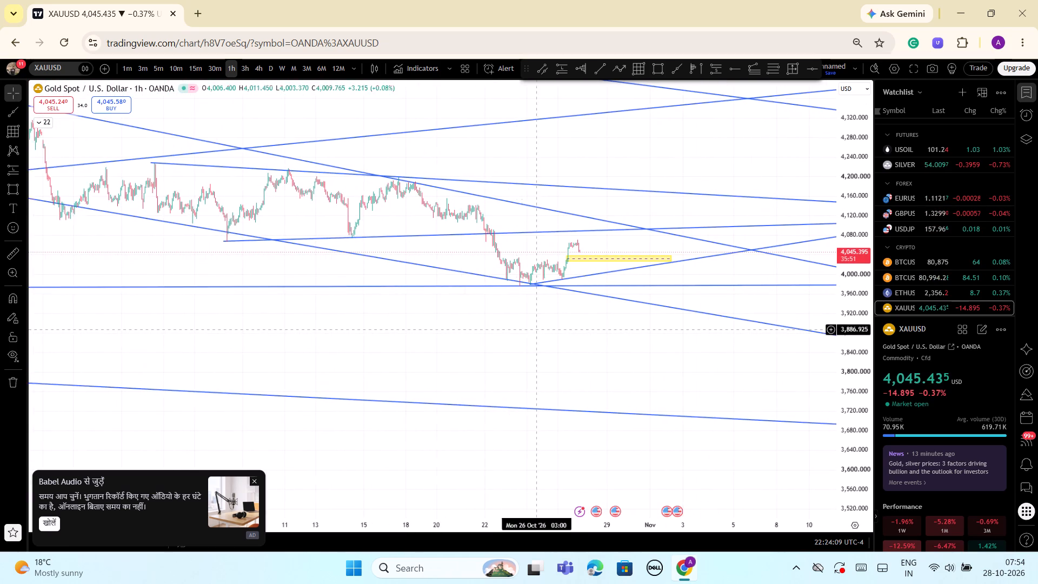
scroll(541, 330, up, 3)
scroll(420, 276, down, 1)
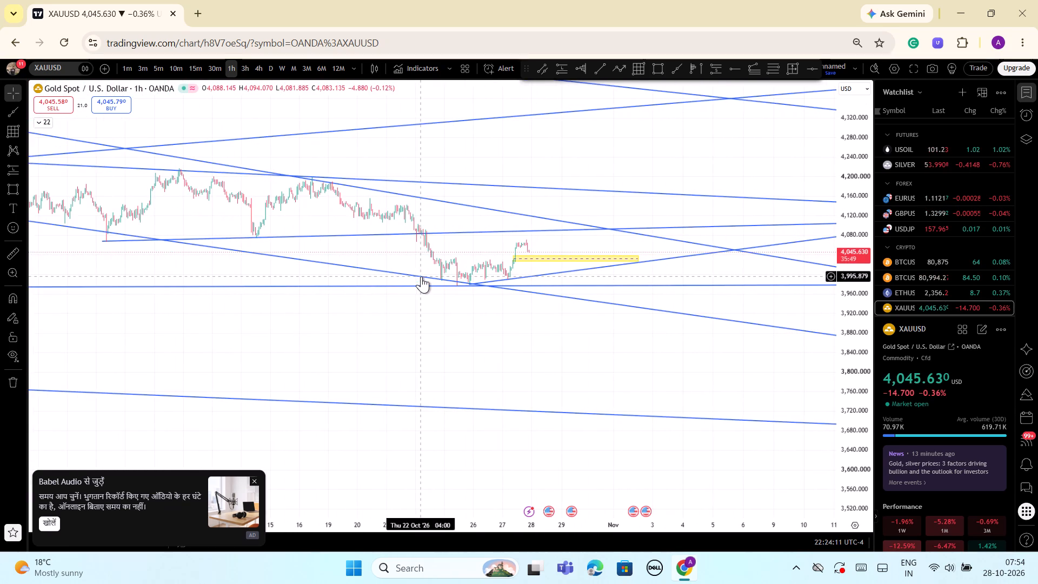
scroll(422, 276, down, 2)
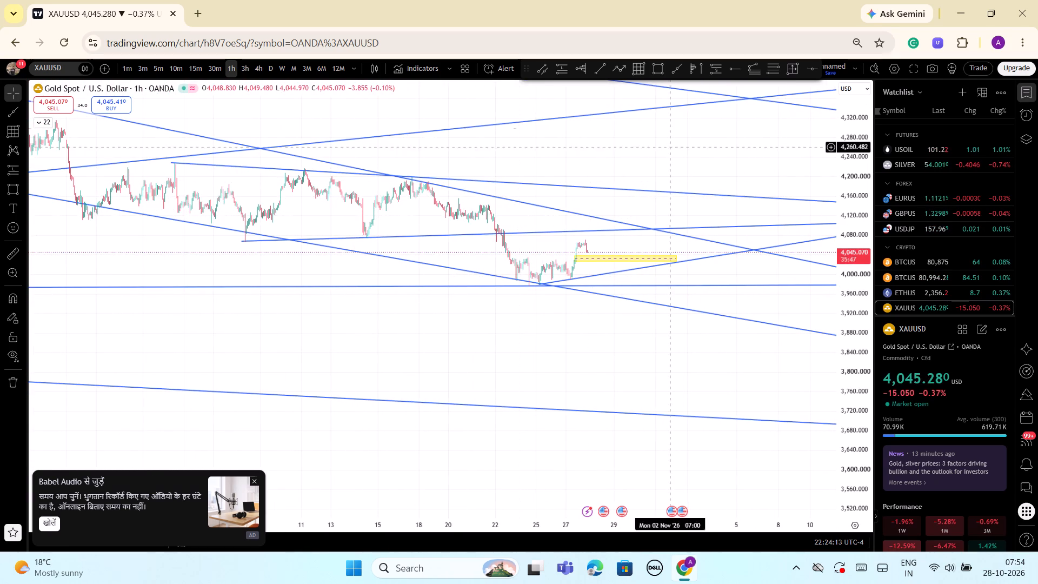
click(677, 74)
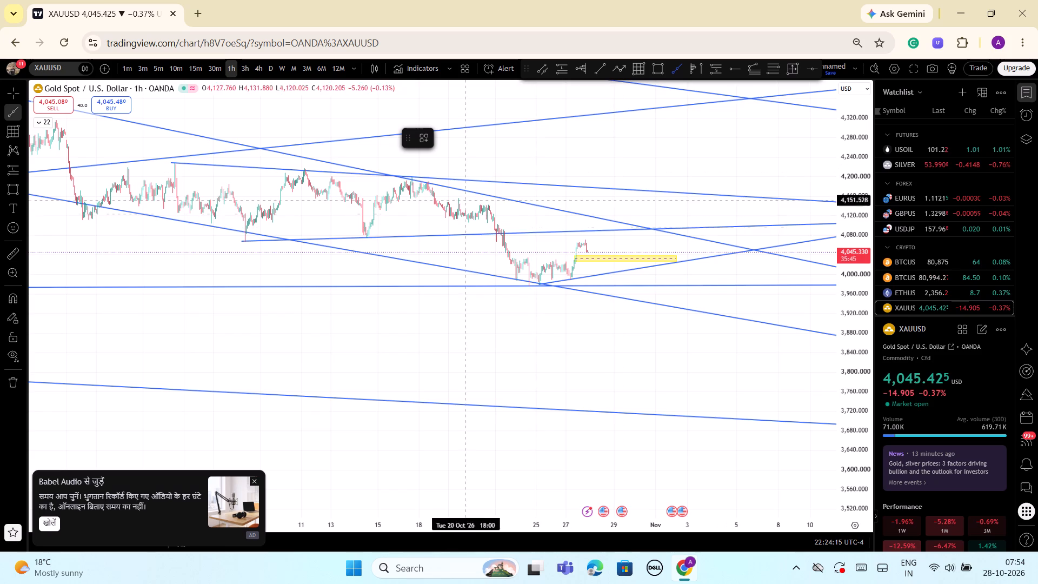
click(424, 181)
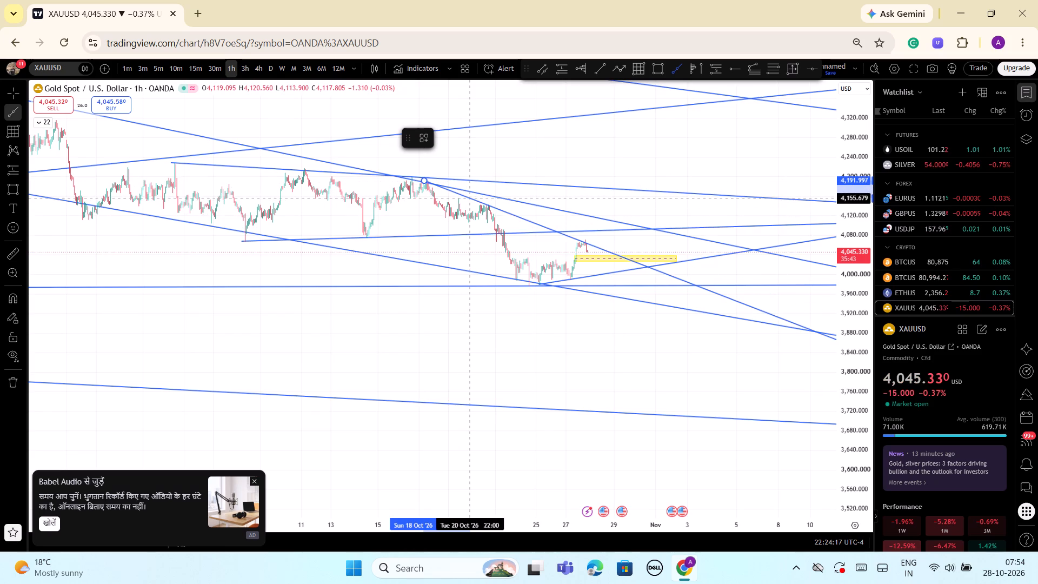
click(470, 198)
click(673, 147)
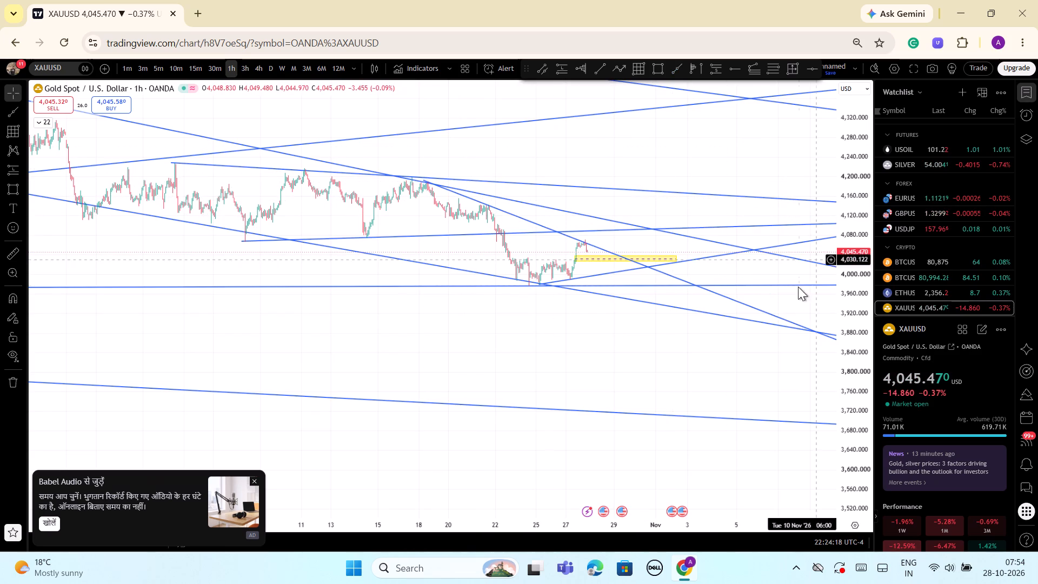
Examine the latest 1-hour candles against the yellow rectangle zone and the surrounding rays.
drag(844, 422, 869, 295)
scroll(593, 353, up, 4)
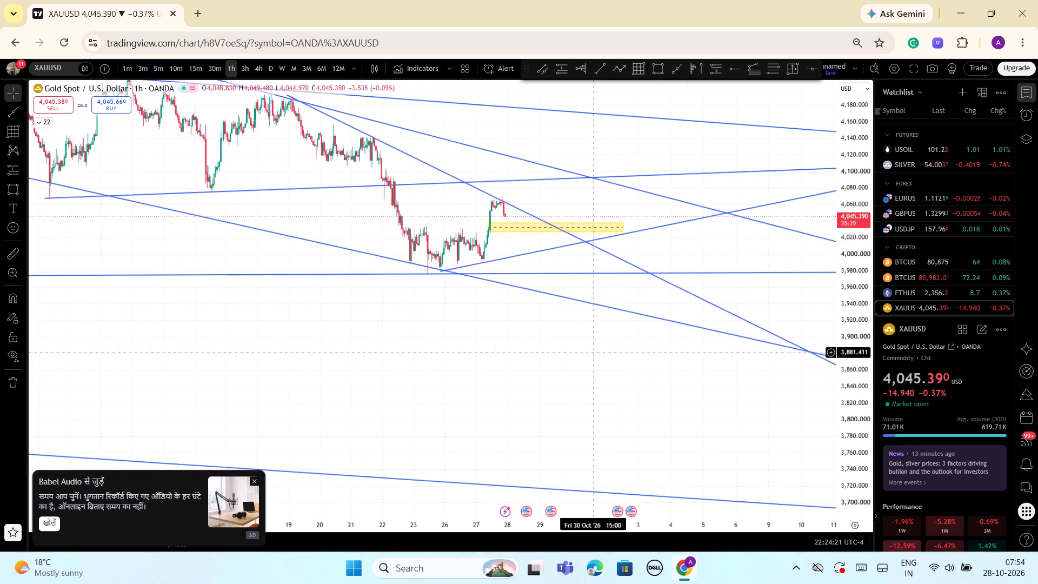
scroll(582, 387, up, 2)
drag(383, 367, 501, 390)
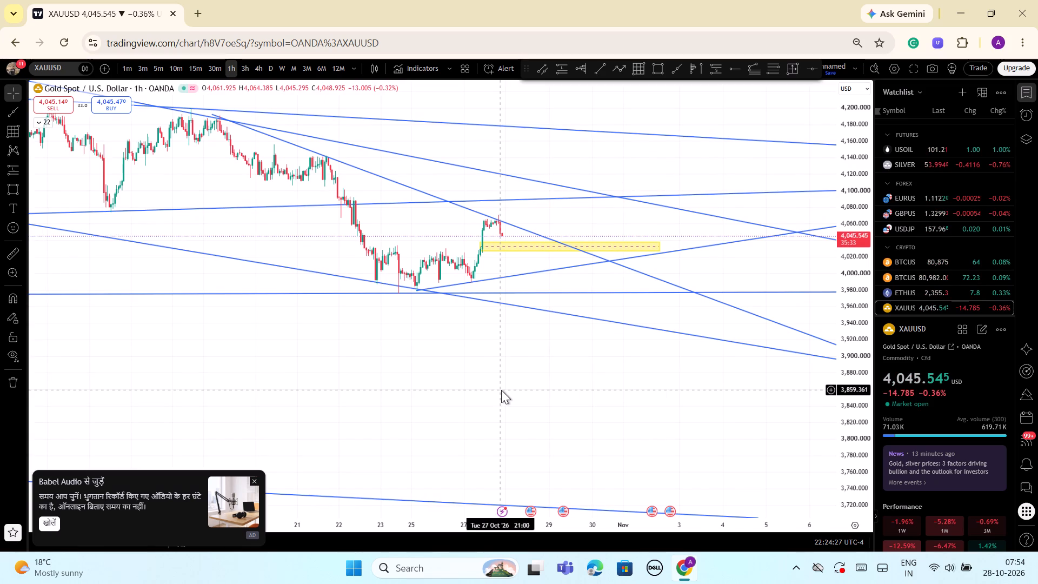
scroll(501, 390, down, 1)
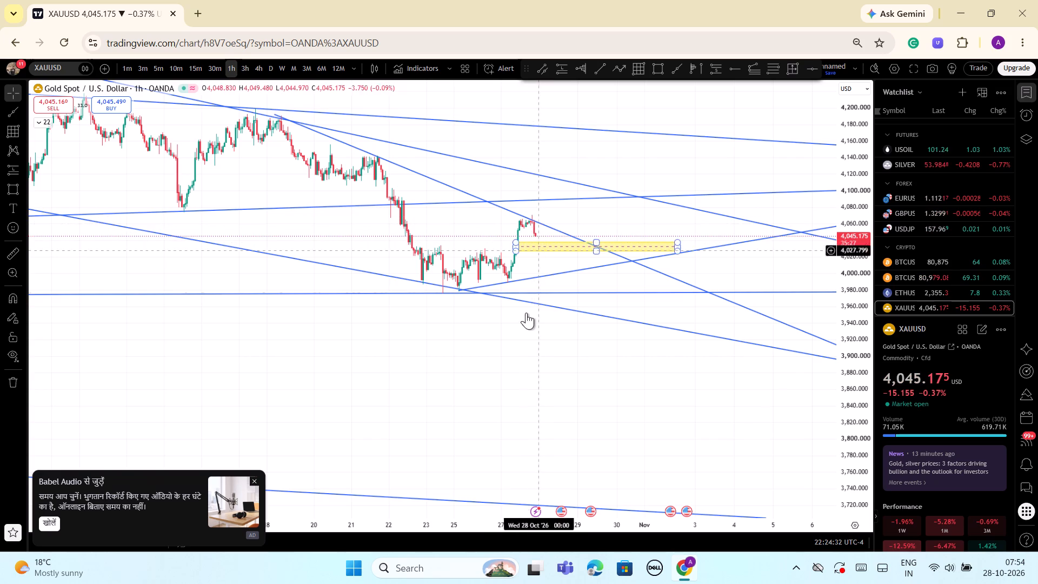
scroll(526, 320, down, 1)
scroll(551, 365, down, 1)
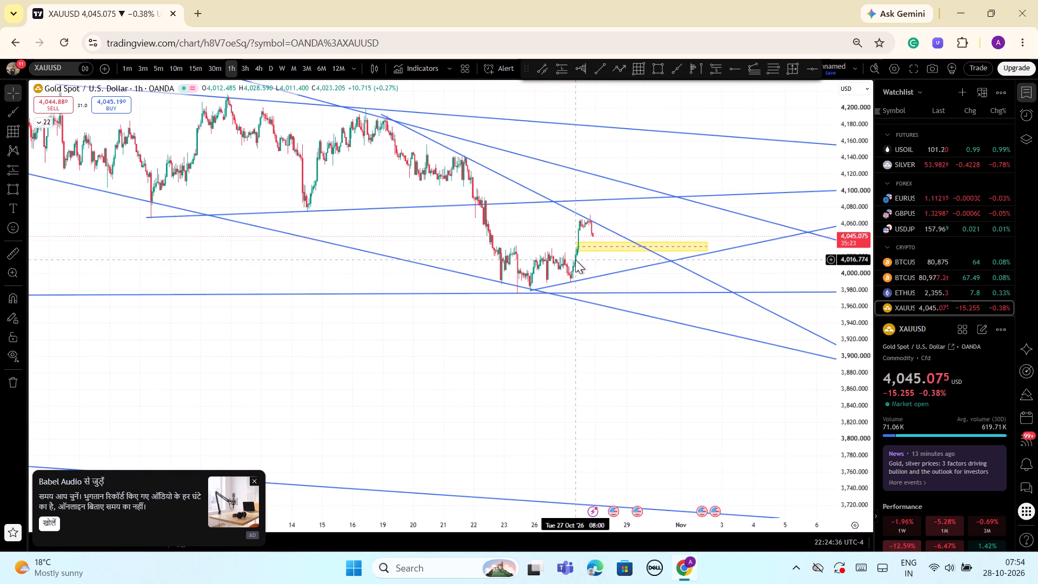
Examine the 1-hour candles around the yellow zone, from the early October swings to the latest pullback.
scroll(591, 370, down, 1)
scroll(611, 370, up, 2)
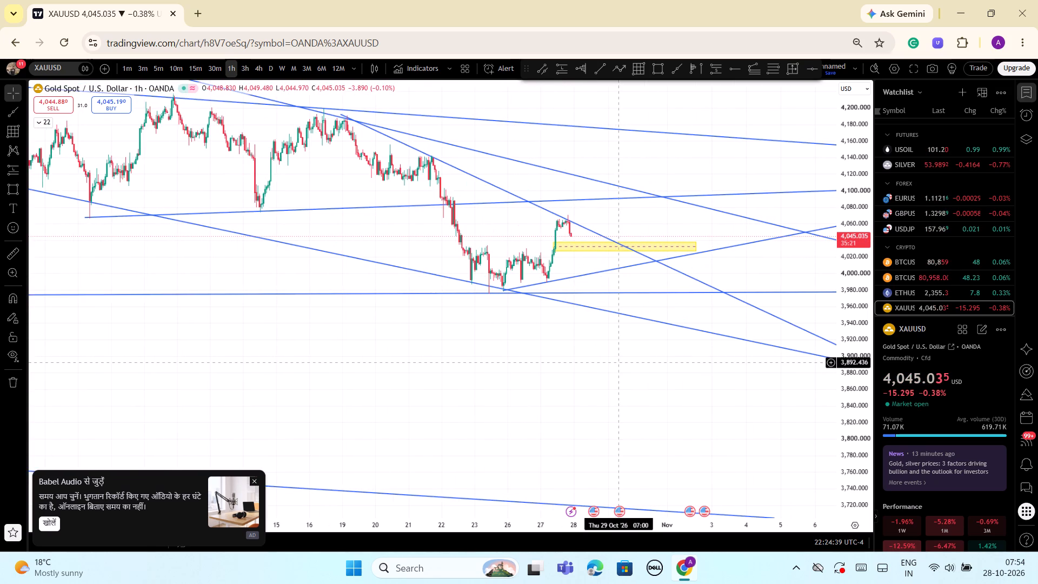
scroll(618, 363, down, 2)
scroll(484, 347, down, 6)
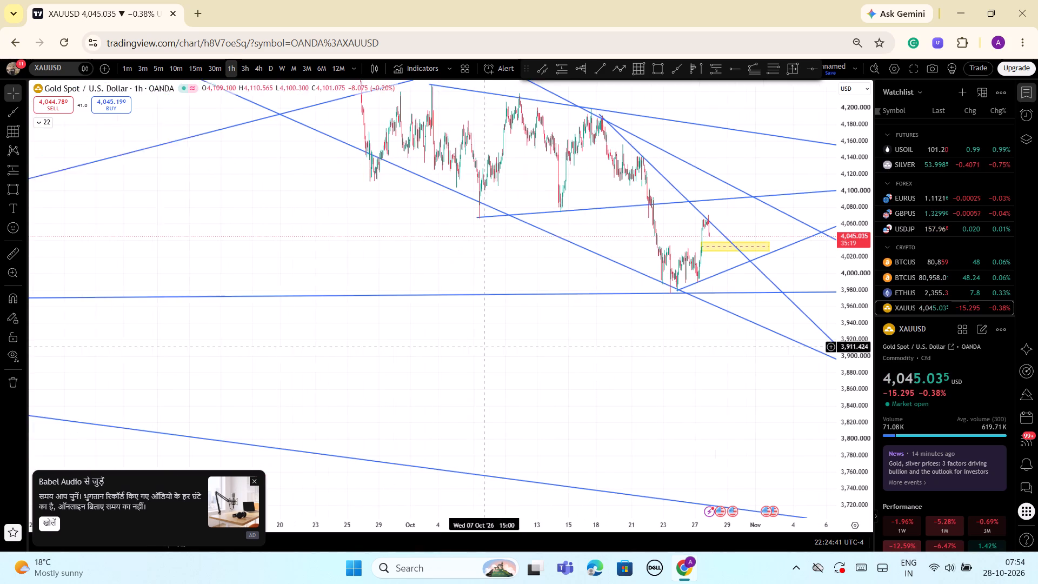
scroll(524, 364, up, 9)
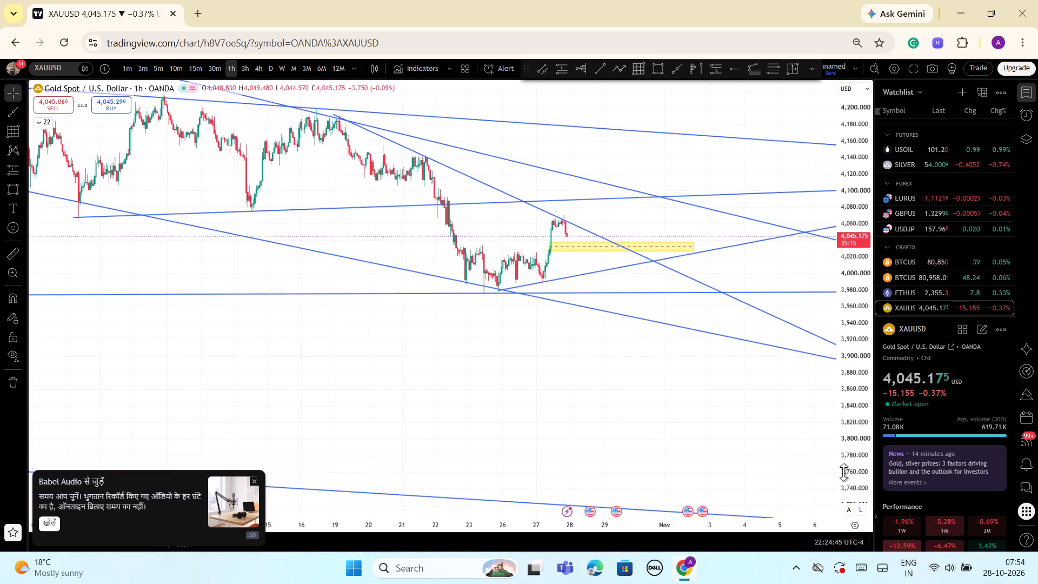
drag(844, 472, 855, 418)
scroll(630, 415, up, 4)
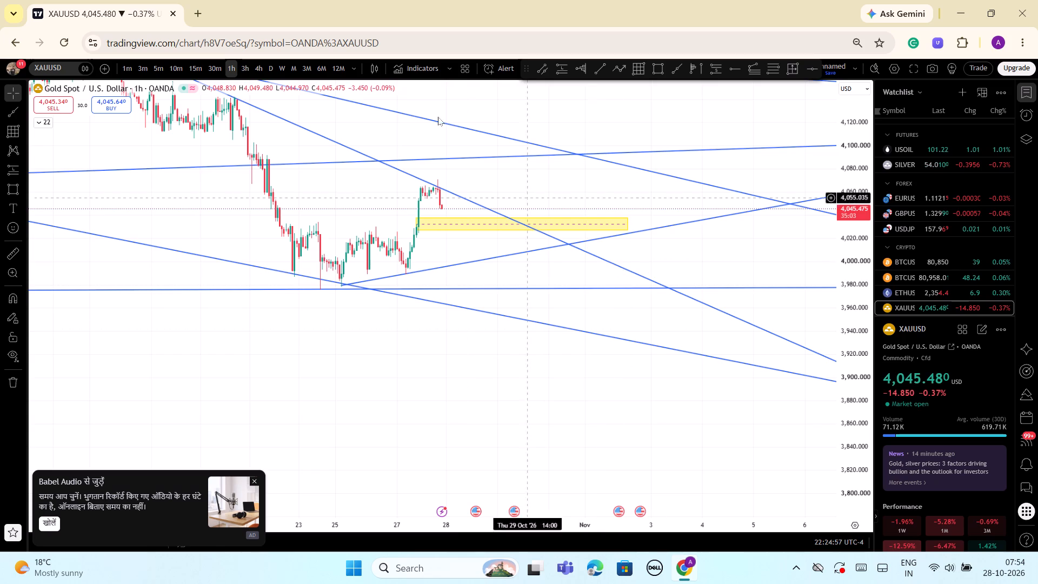
Switch the XAUUSD chart to the 15-minute timeframe.
click(191, 68)
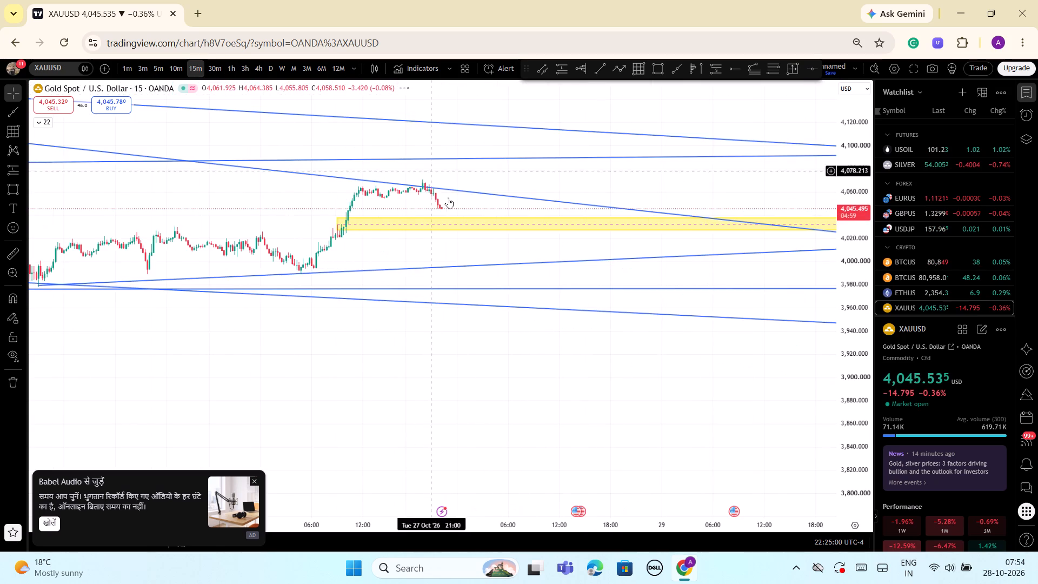
Draw a steep ascending ray from the 27 Oct 2026 low at about 3,989 through about 4,002 at 09:30 that day.
scroll(532, 235, down, 2)
scroll(540, 298, down, 2)
scroll(545, 379, down, 5)
scroll(545, 380, up, 1)
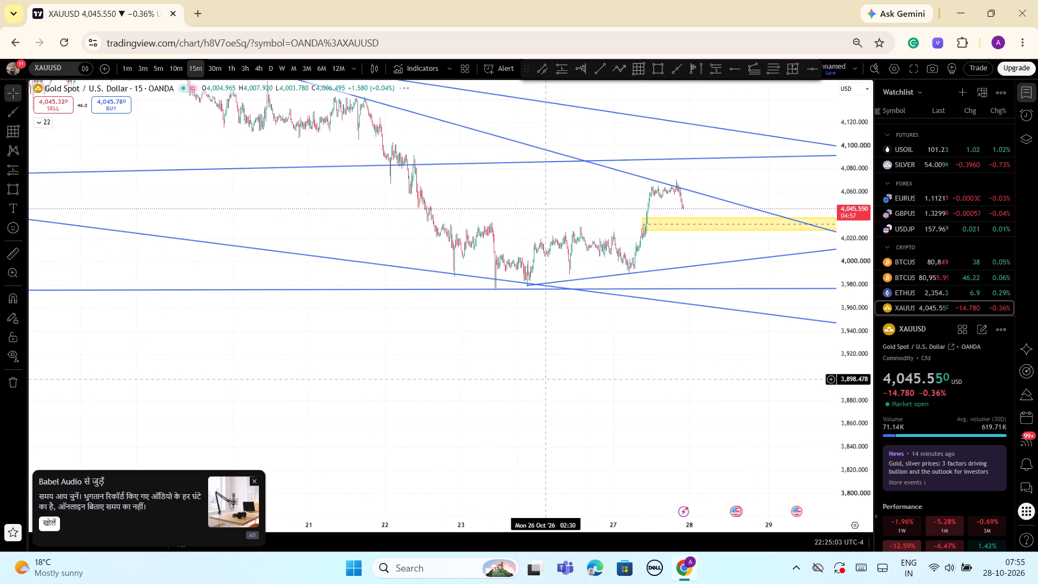
scroll(545, 380, up, 2)
scroll(545, 380, down, 3)
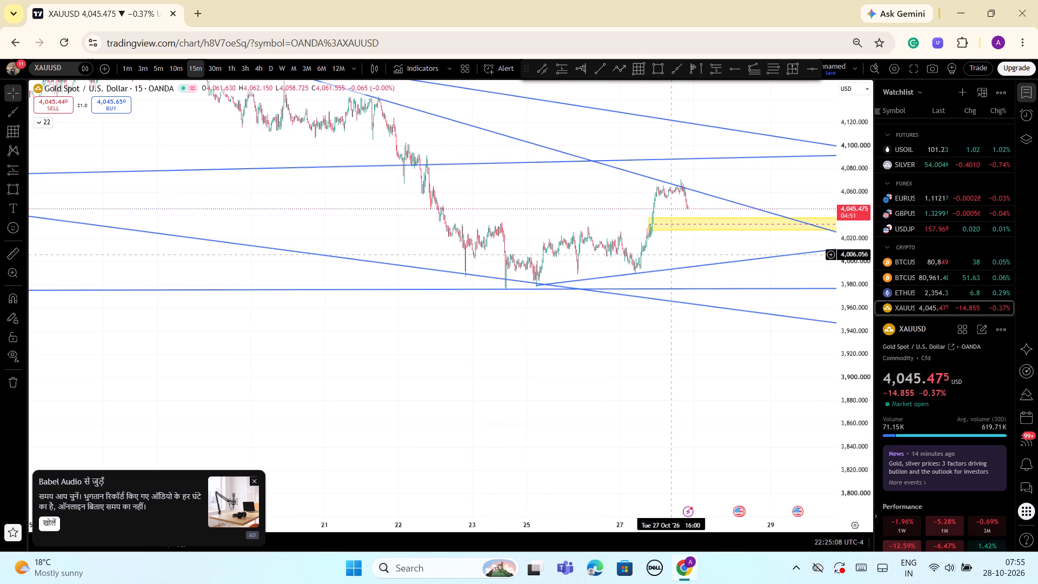
scroll(655, 399, up, 4)
scroll(650, 397, down, 2)
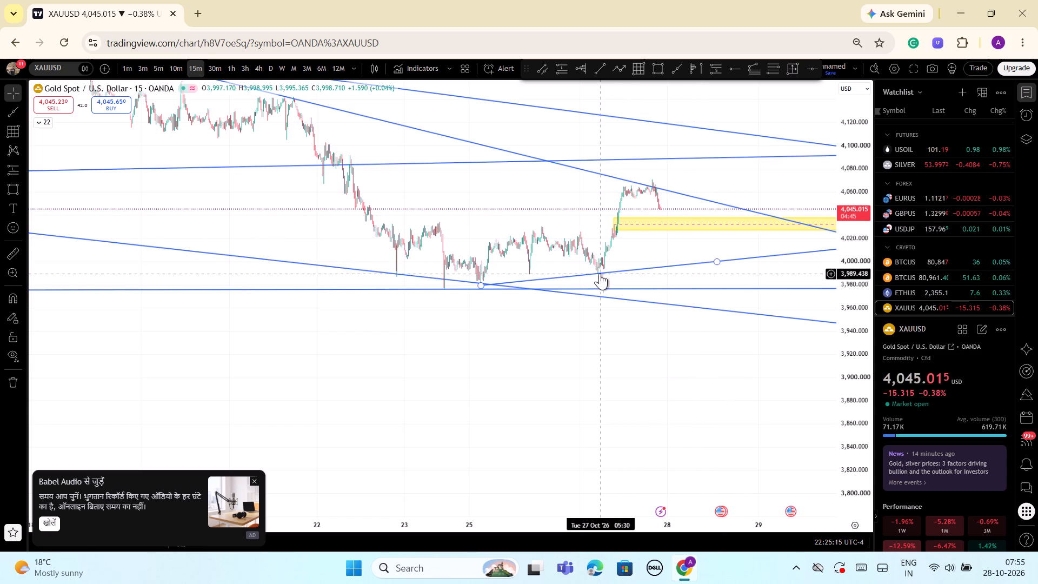
click(678, 65)
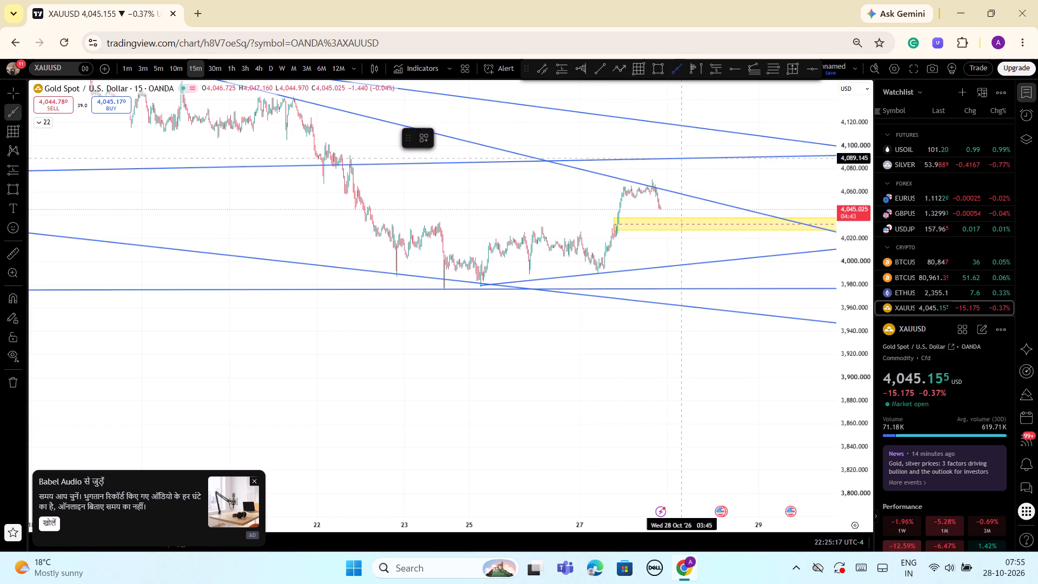
click(599, 275)
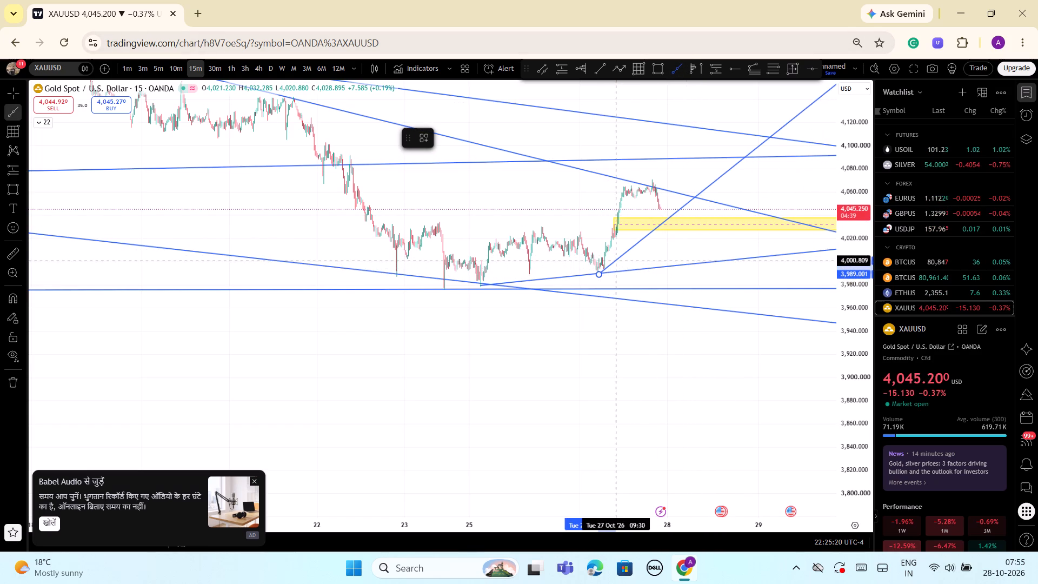
click(616, 260)
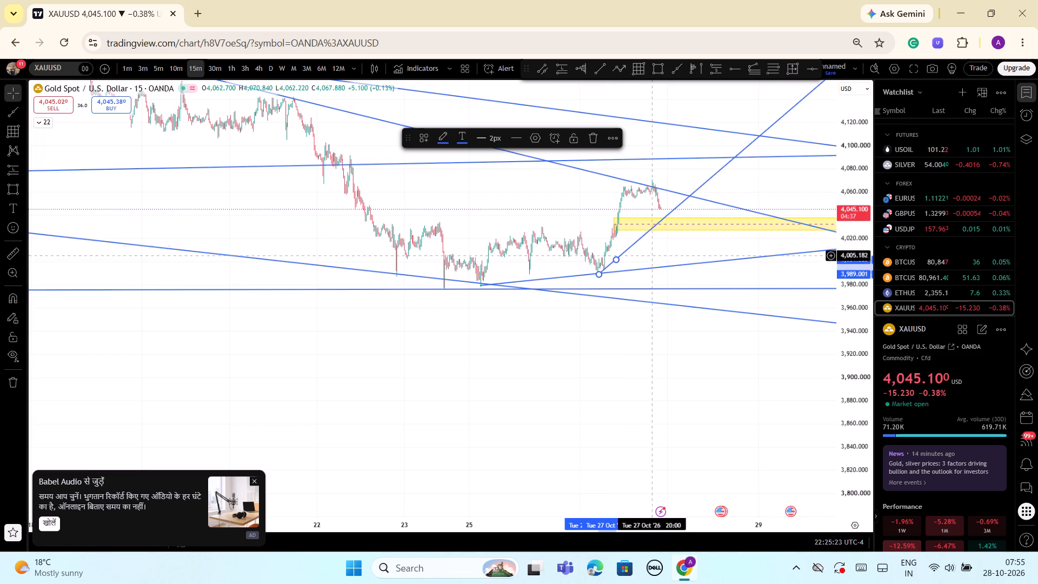
Examine how the new ascending ray meets the descending rays and the yellow zone on the 15-minute chart.
scroll(674, 248, up, 5)
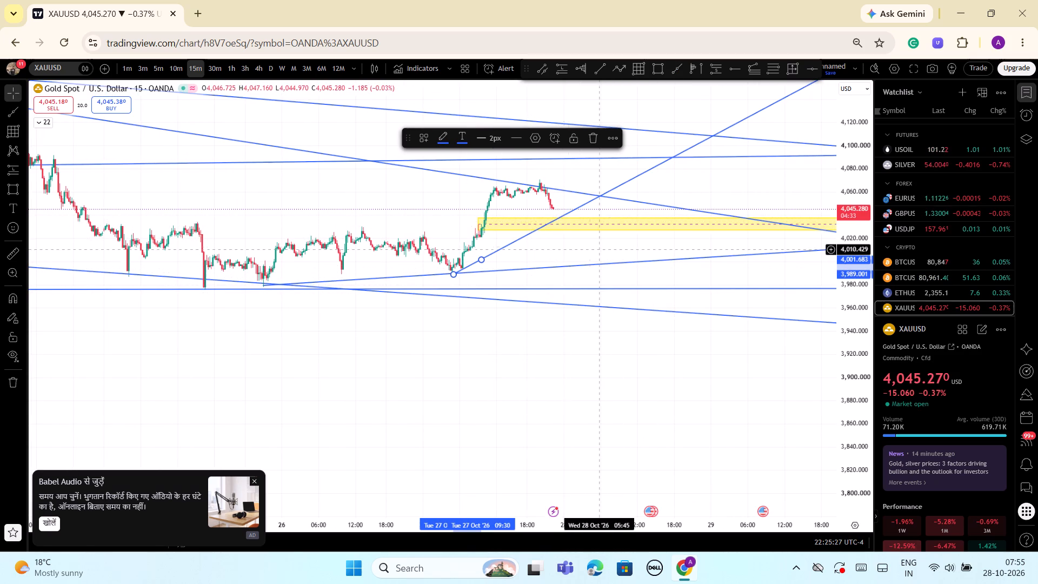
scroll(599, 250, down, 1)
drag(851, 145, 850, 210)
scroll(670, 378, down, 2)
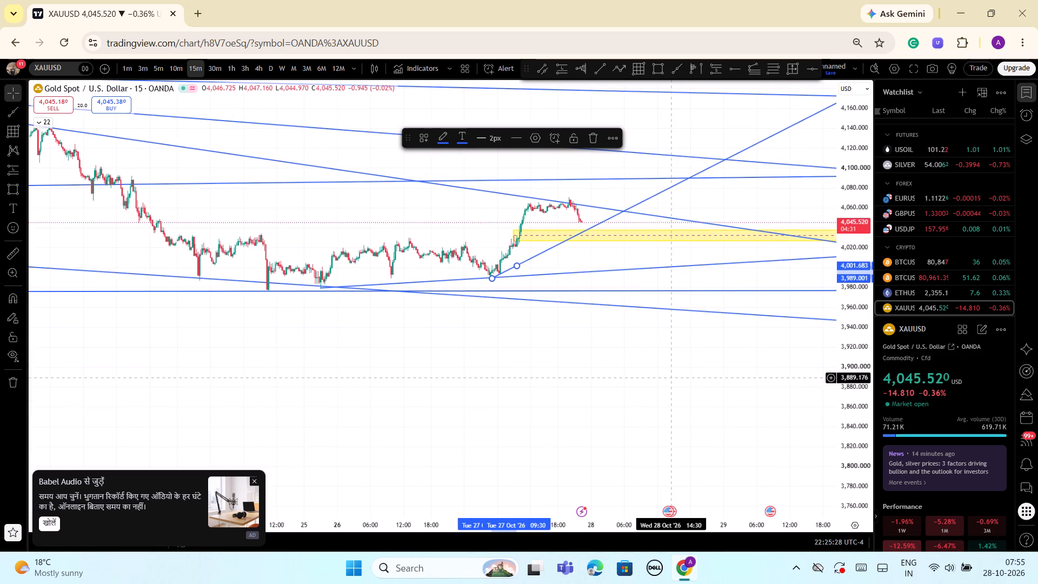
scroll(704, 400, up, 2)
scroll(704, 400, down, 7)
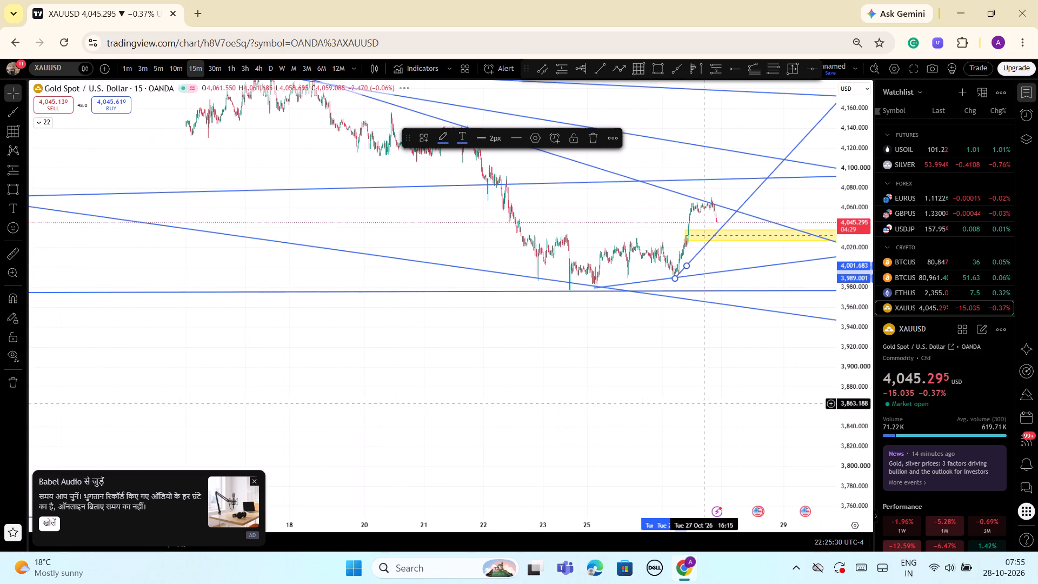
drag(646, 408, 669, 447)
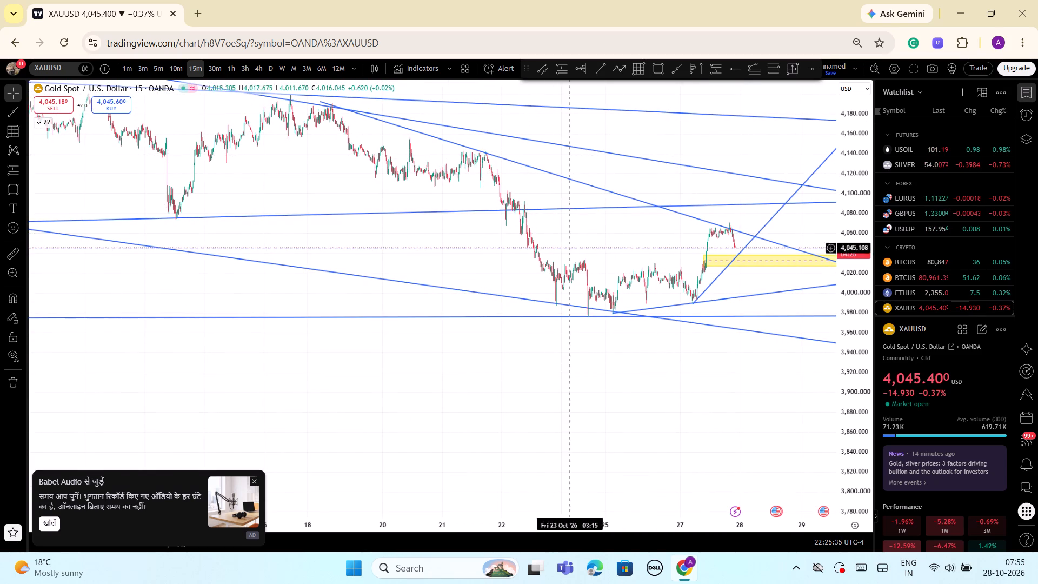
scroll(669, 394, up, 2)
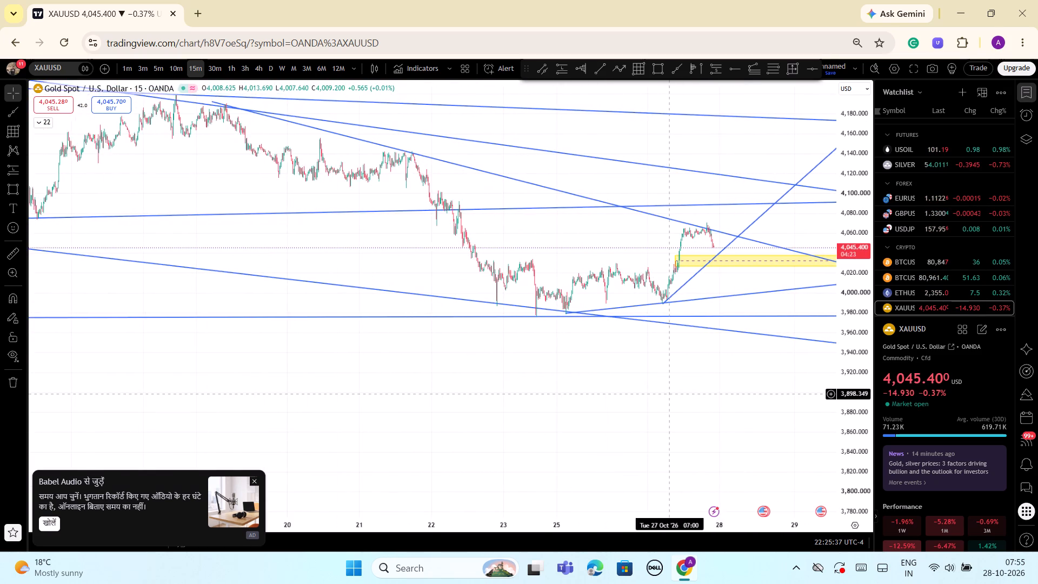
scroll(669, 394, up, 3)
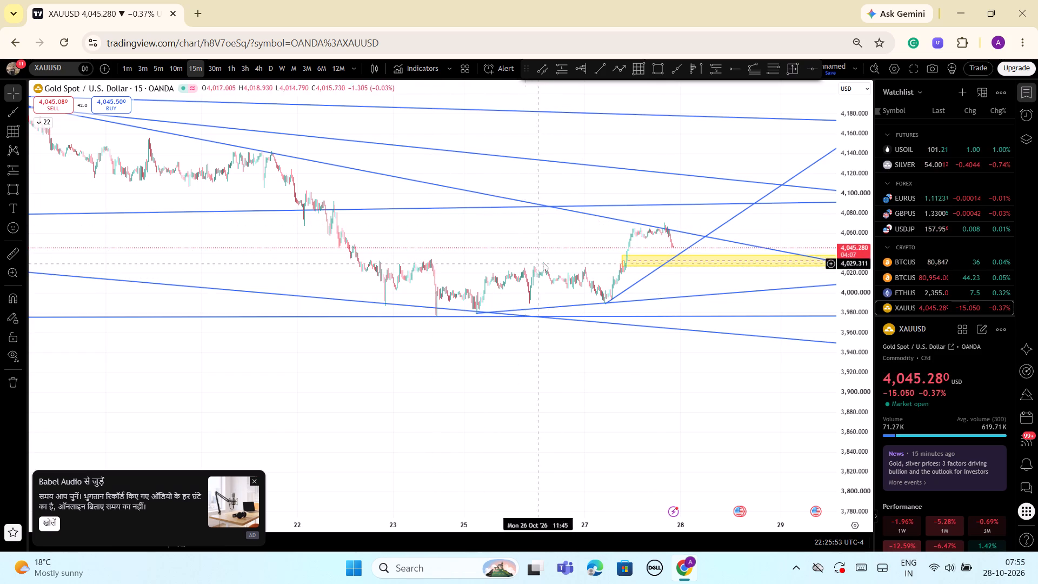
Draw an ascending ray above the recent highs from about 4,017 on 25 Oct 2026 through about 4,046 on 26 Oct 2026.
click(677, 67)
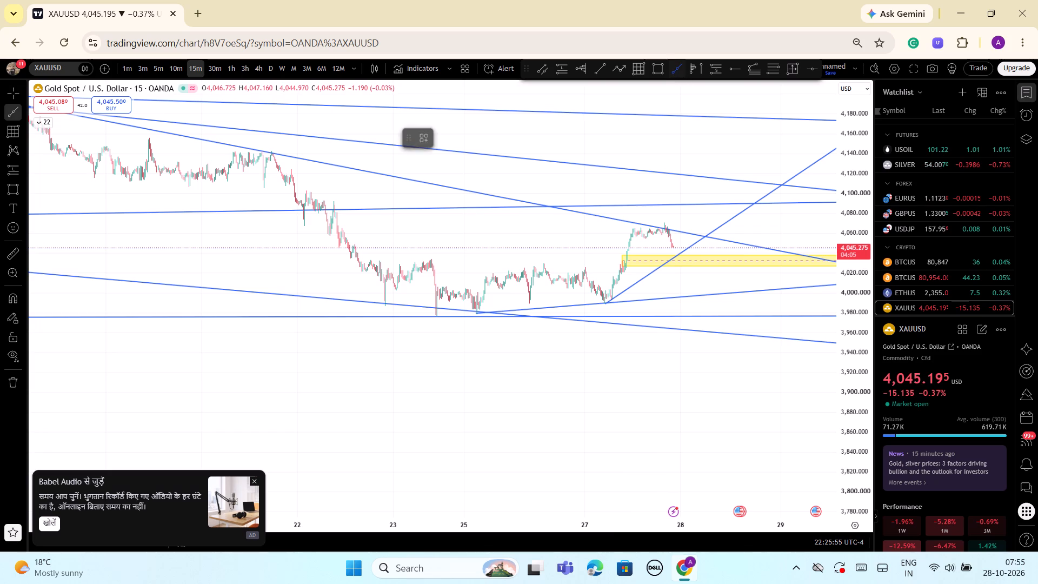
click(523, 268)
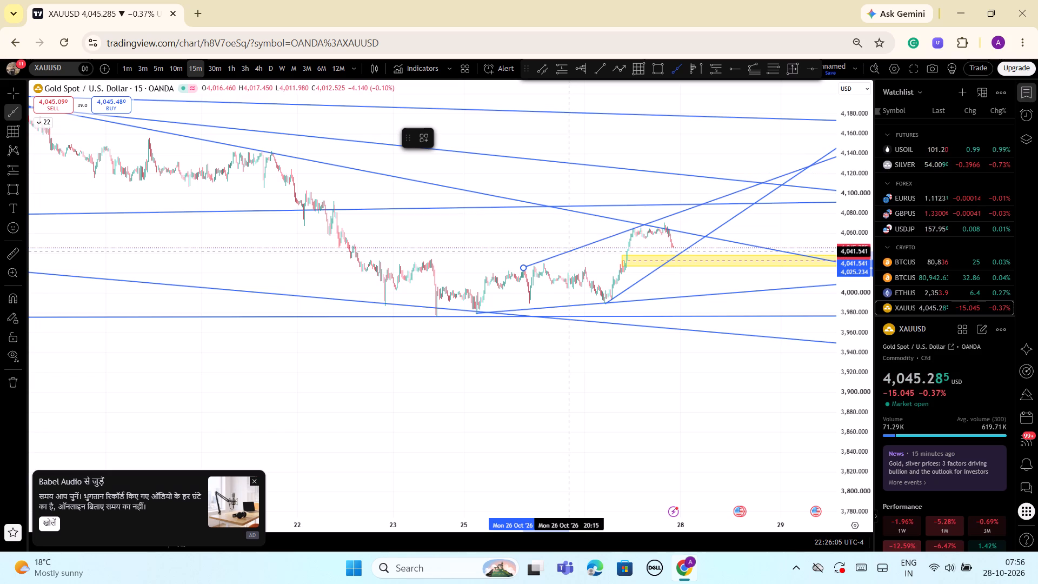
click(569, 252)
drag(523, 268, 520, 268)
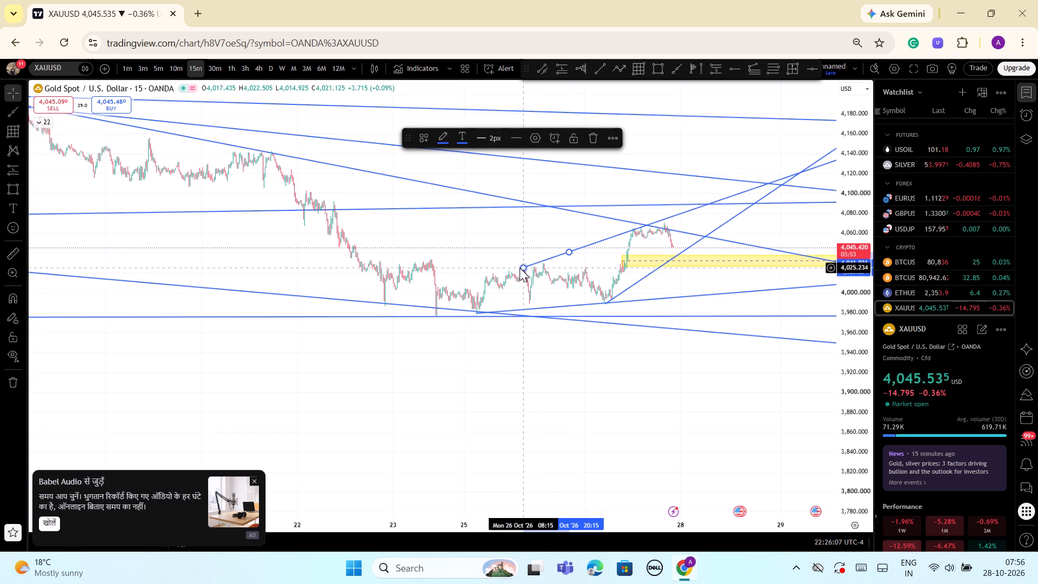
drag(520, 268, 480, 281)
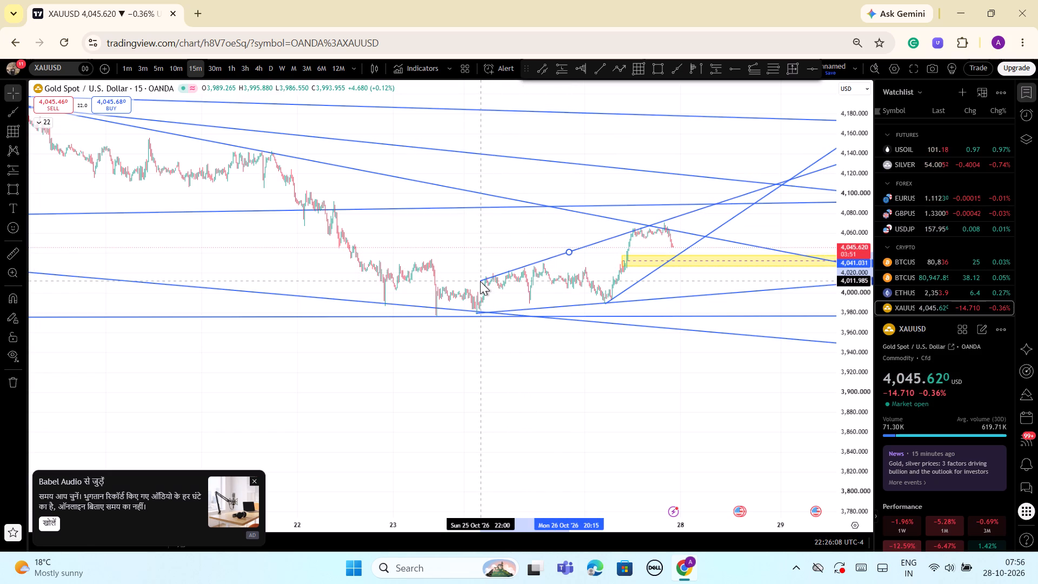
drag(480, 281, 482, 276)
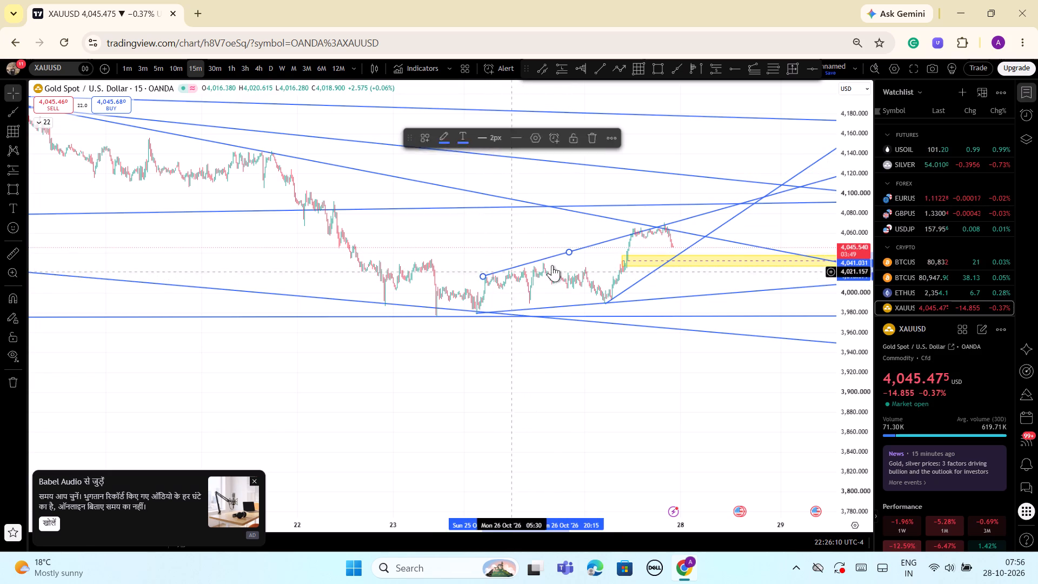
click(570, 249)
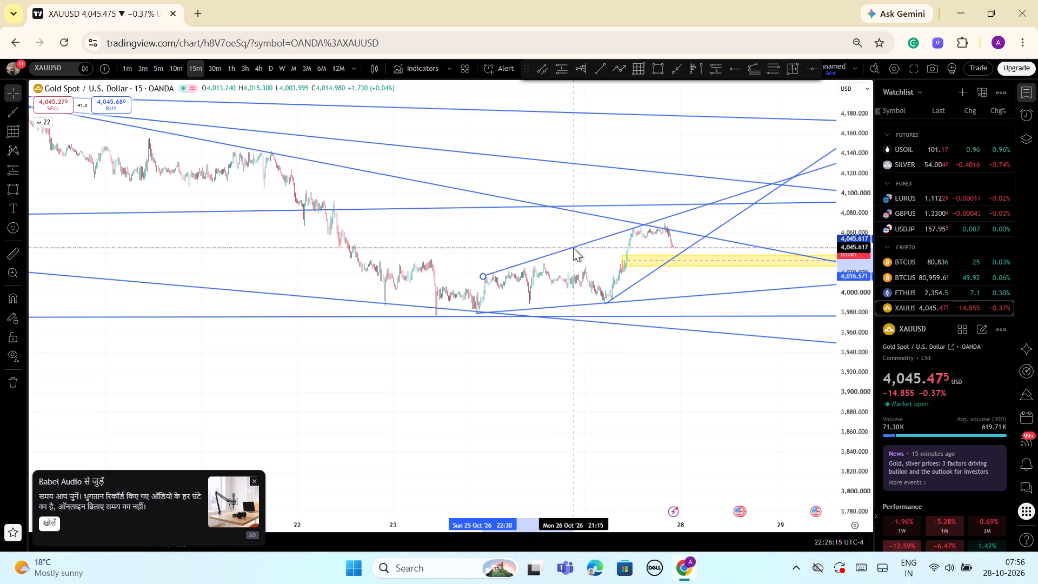
click(492, 242)
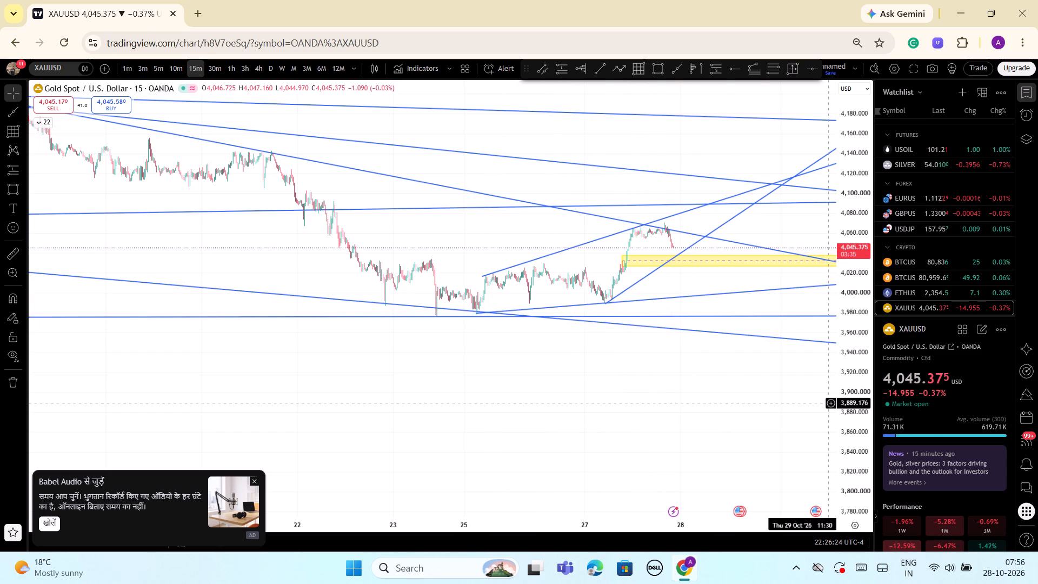
Examine the latest 15-minute candles against the two new ascending rays and the yellow zone.
scroll(734, 329, up, 4)
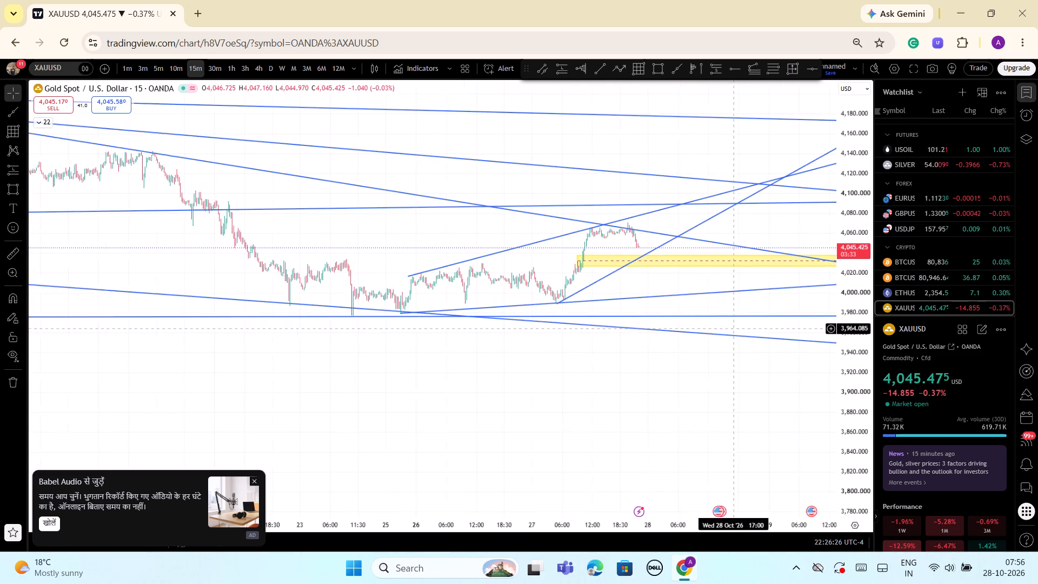
drag(859, 488, 831, 326)
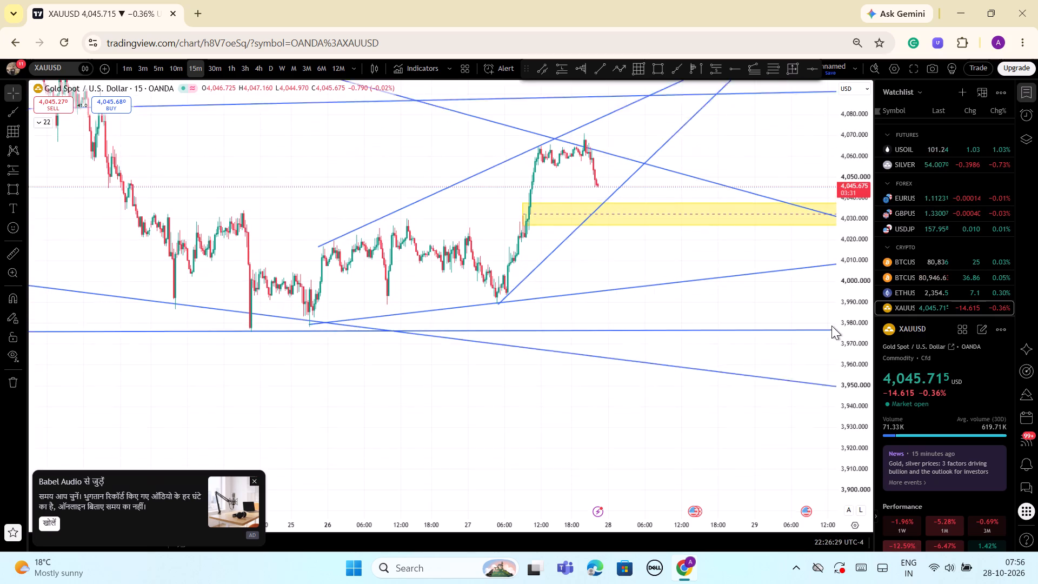
drag(831, 326, 831, 322)
scroll(620, 223, up, 2)
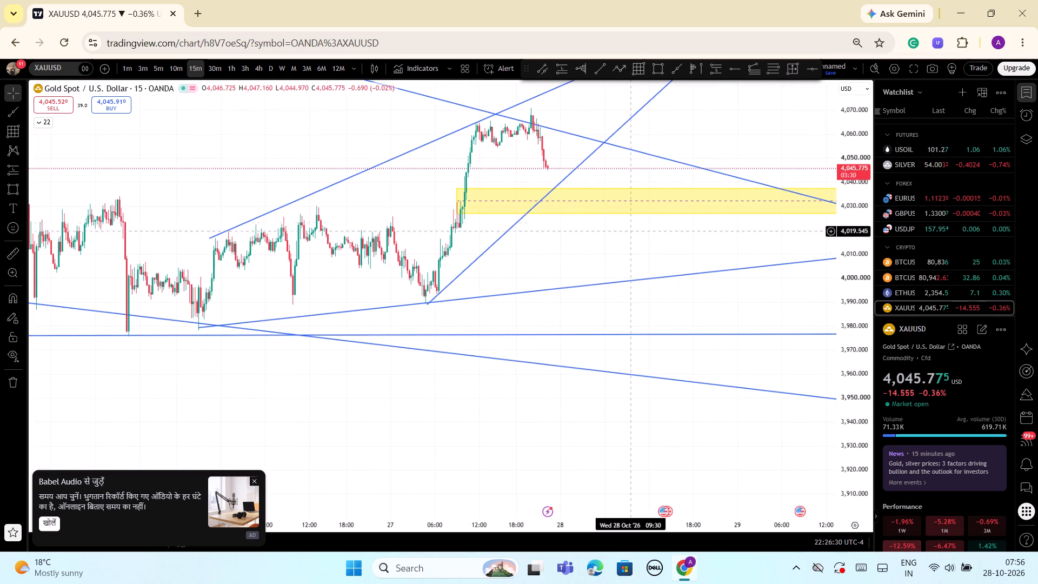
drag(862, 301, 868, 373)
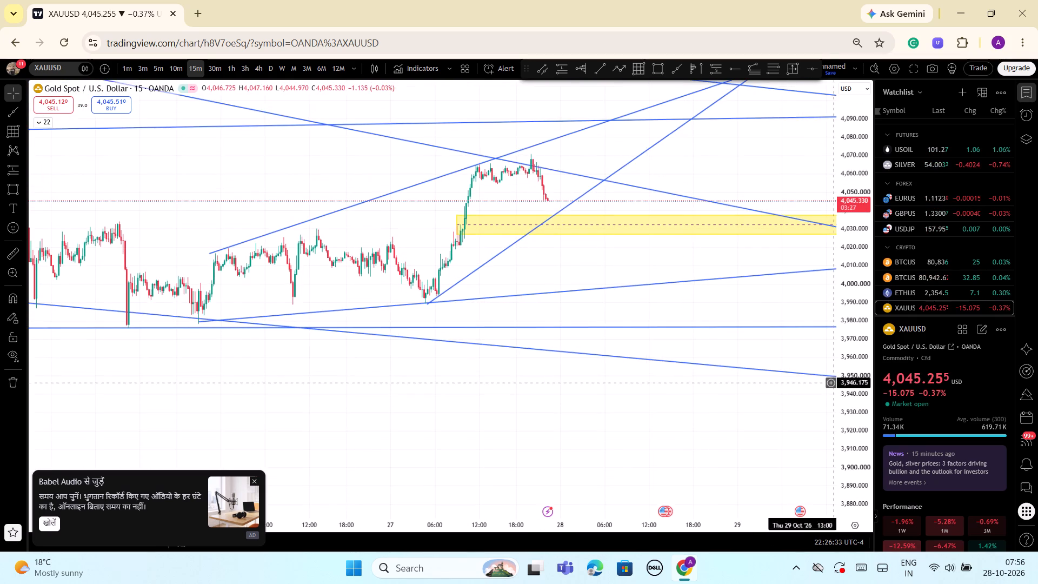
scroll(702, 448, down, 2)
scroll(639, 440, down, 2)
drag(562, 417, 537, 473)
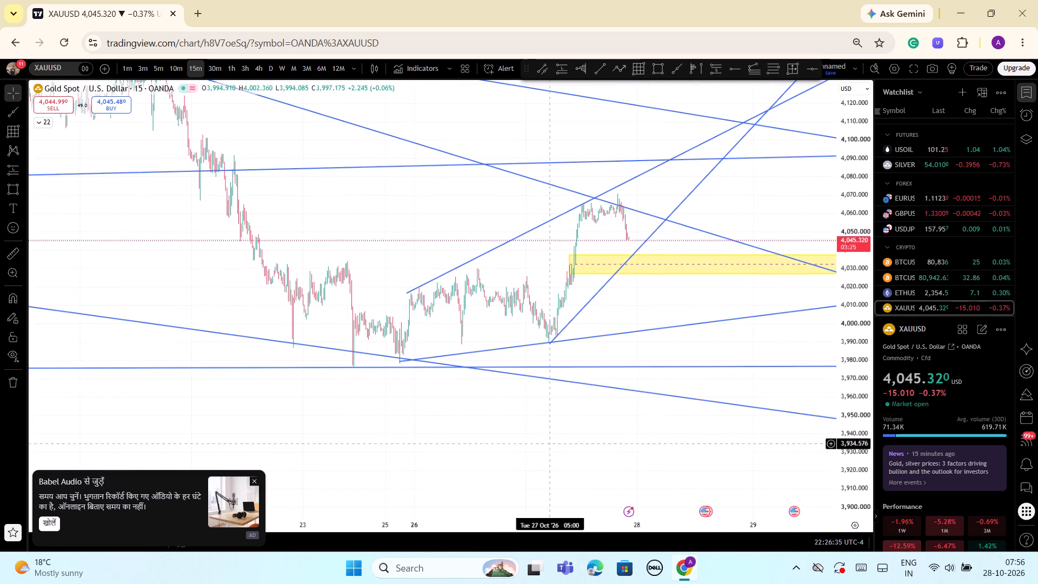
scroll(553, 448, up, 5)
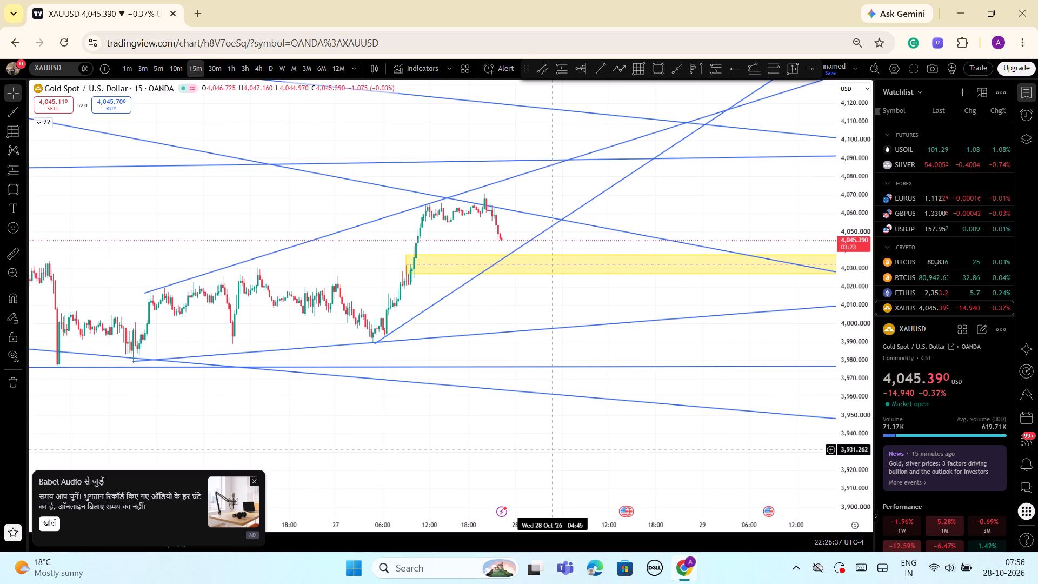
scroll(551, 450, down, 4)
scroll(551, 450, up, 1)
scroll(551, 450, down, 1)
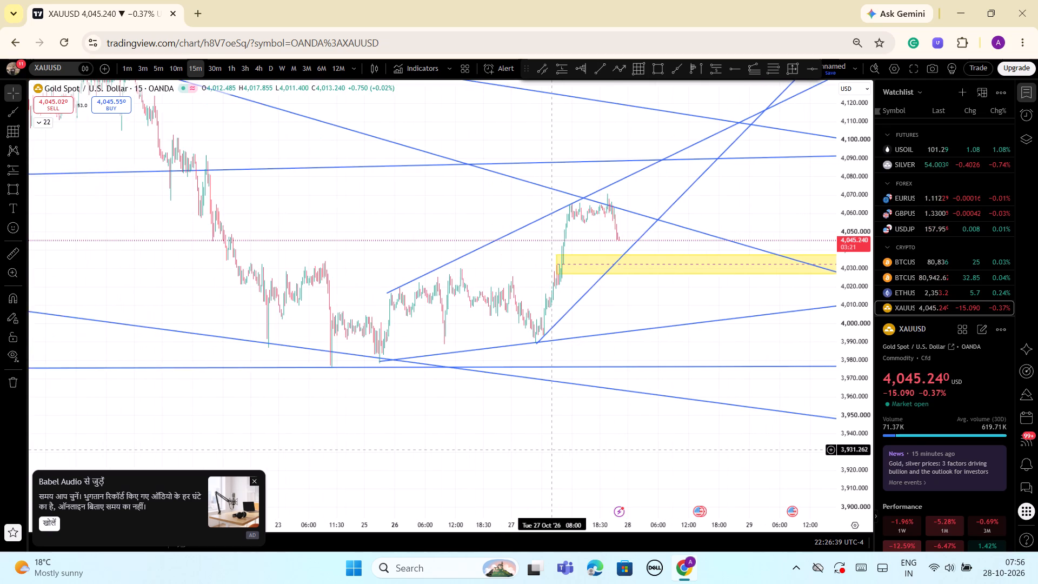
scroll(551, 450, up, 1)
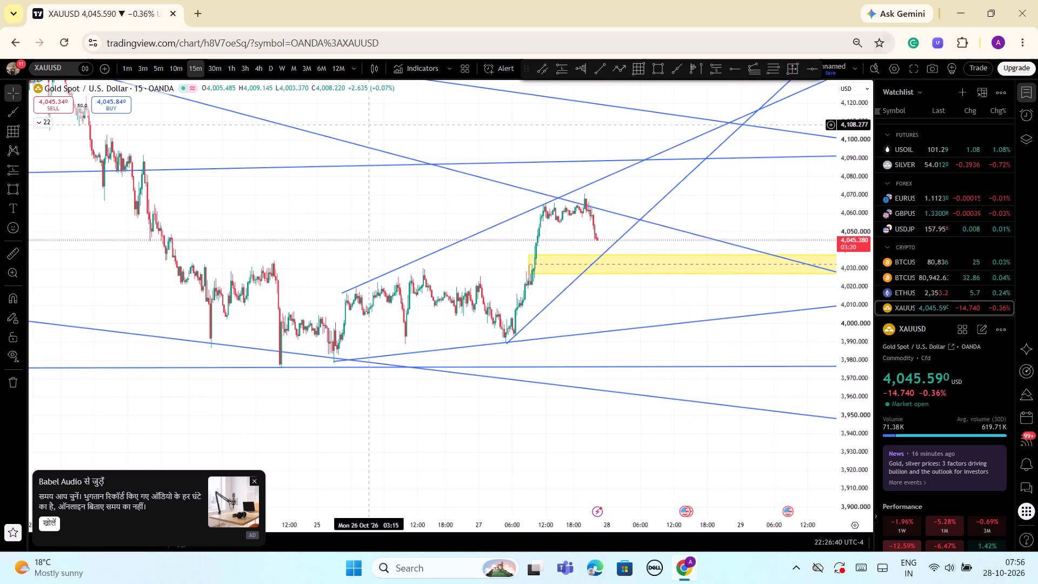
Switch the XAUUSD chart to the 5-minute timeframe.
click(155, 69)
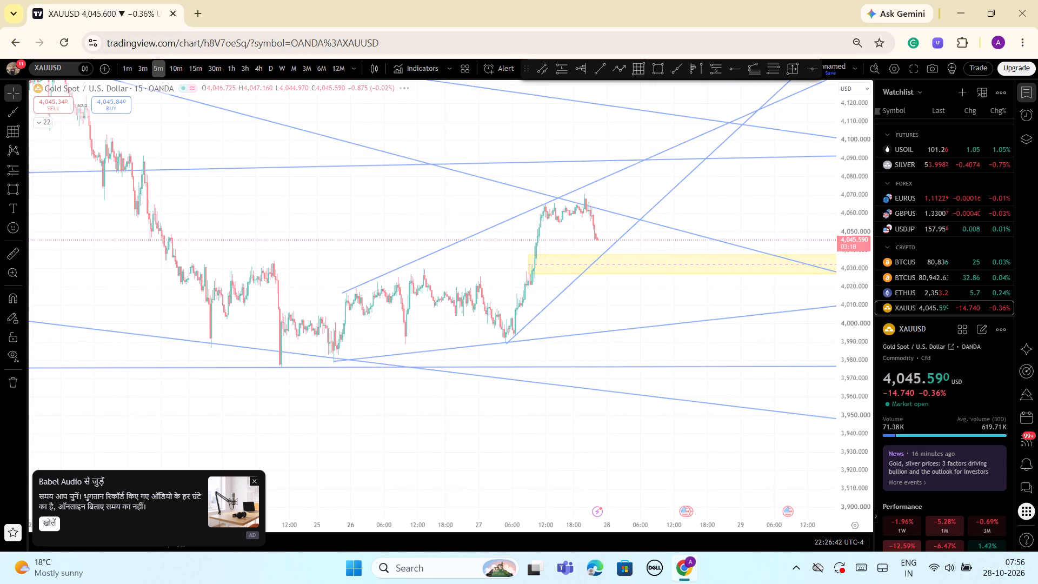
Draw an ascending ray over the 26 Oct 2026 highs from about 4,022.7 through about 4,031.8.
scroll(687, 287, down, 10)
scroll(708, 326, down, 4)
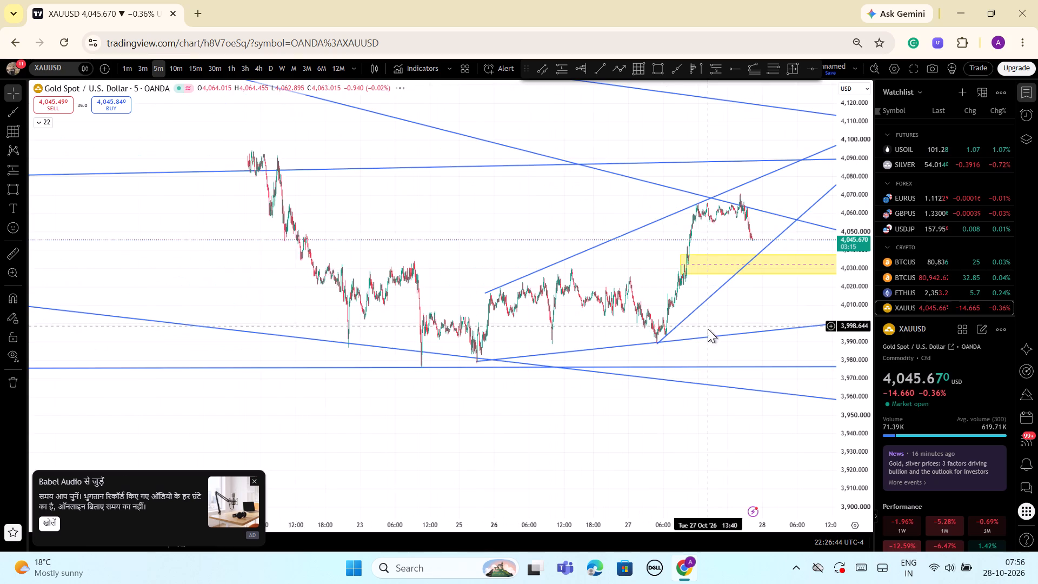
scroll(692, 434, down, 8)
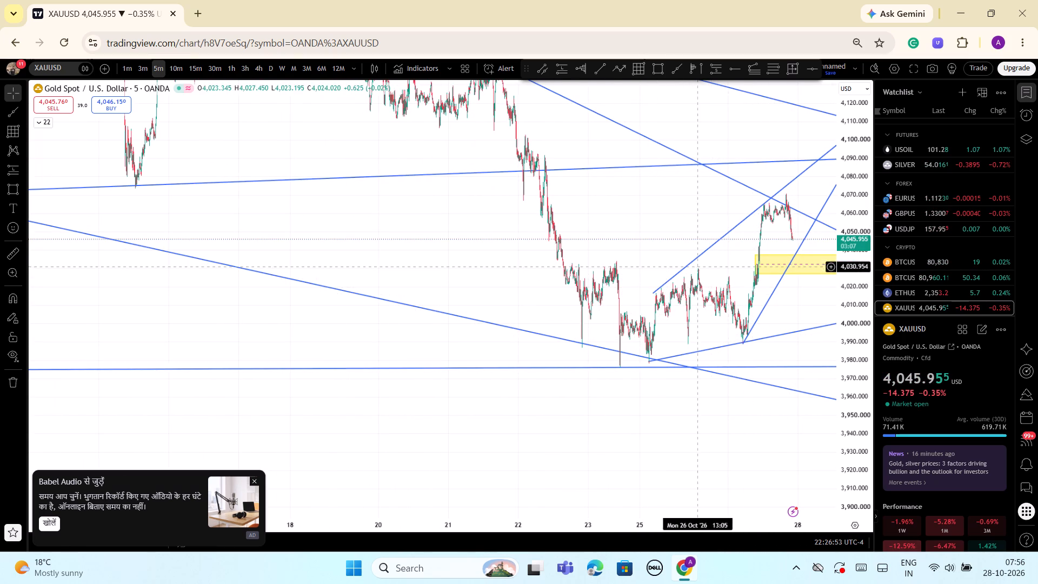
click(672, 71)
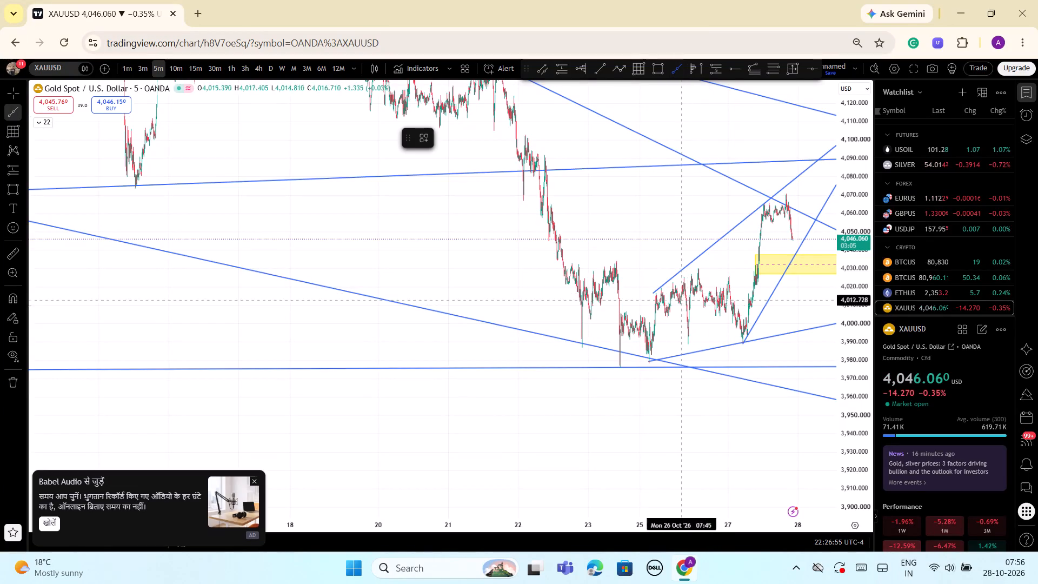
click(674, 282)
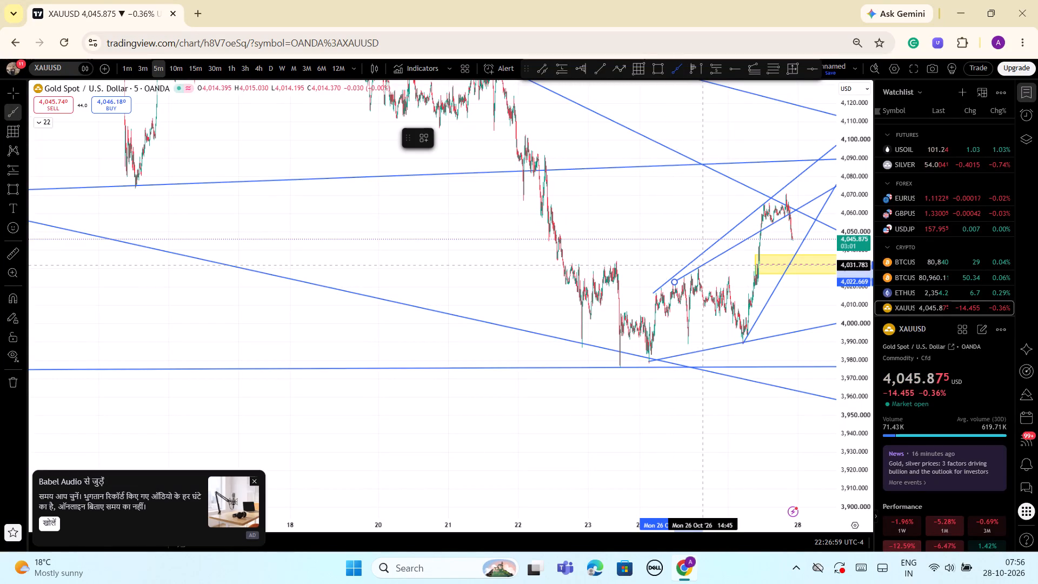
click(703, 266)
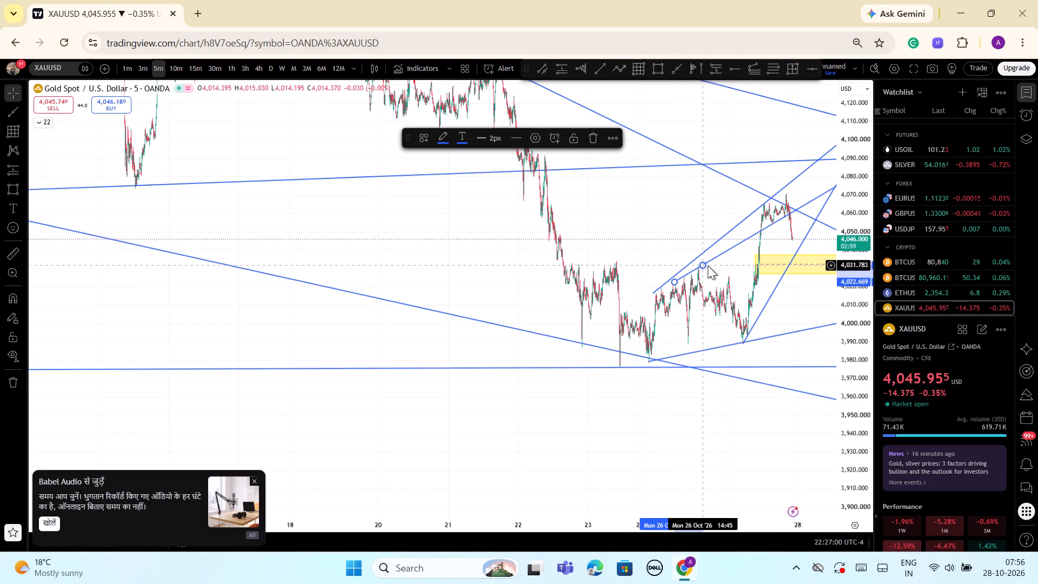
click(807, 315)
Draw an ascending ray along the 27 Oct 2026 highs from about 4,065 through about 4,068.
drag(803, 310, 791, 315)
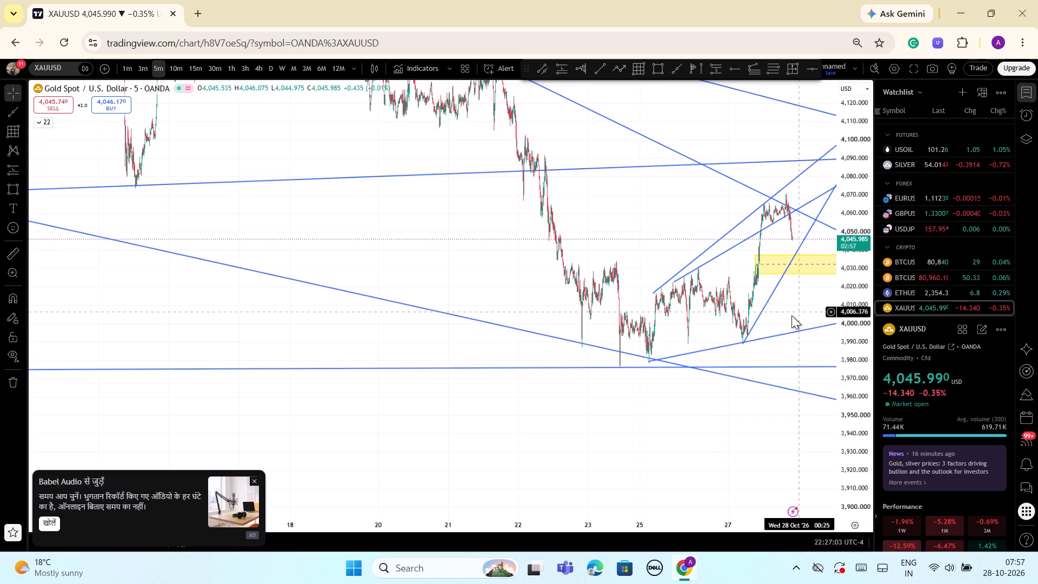
drag(791, 315, 775, 322)
drag(852, 409, 841, 345)
scroll(805, 341, up, 6)
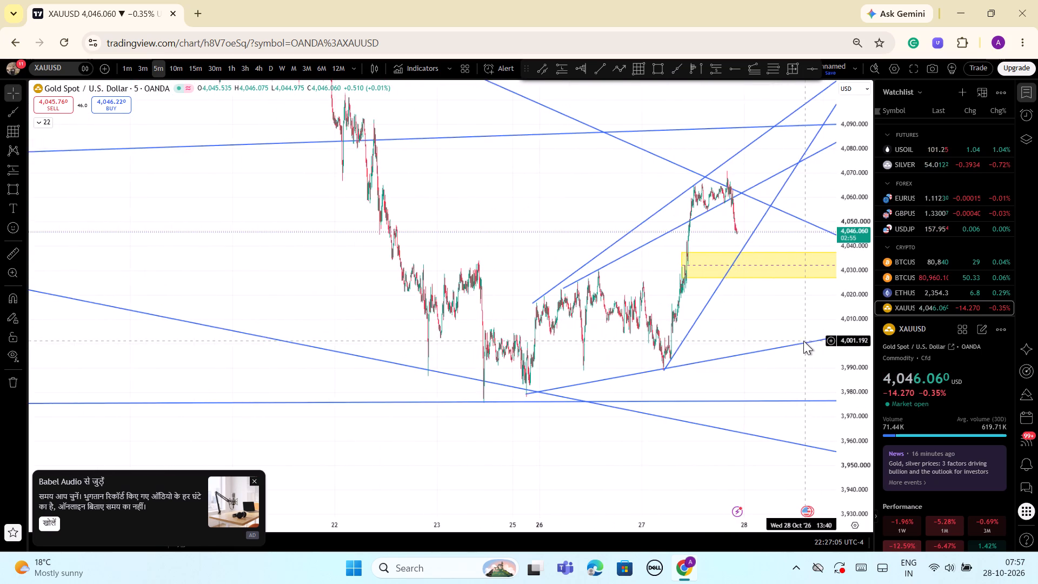
scroll(803, 341, up, 3)
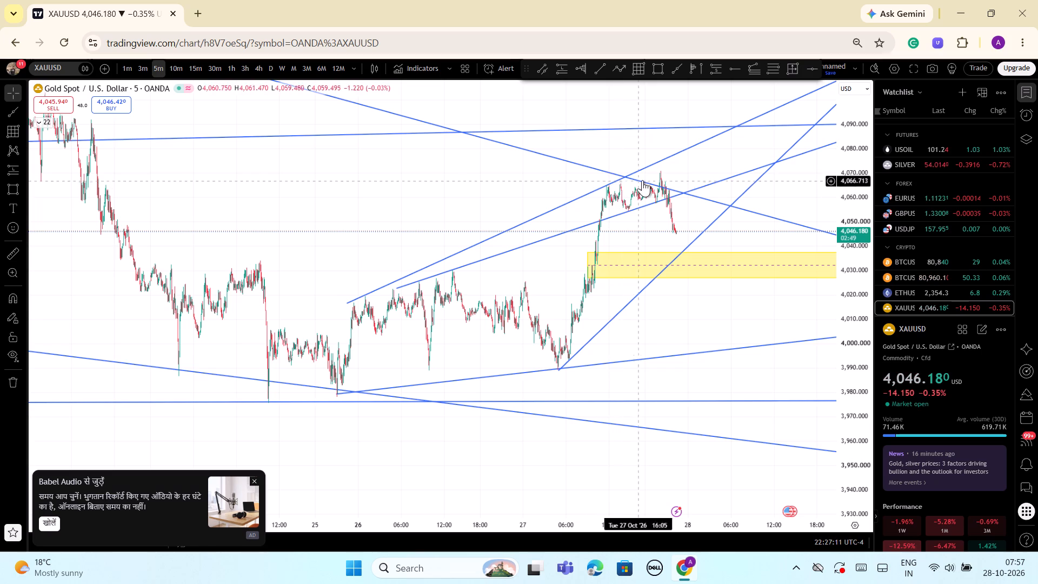
click(678, 71)
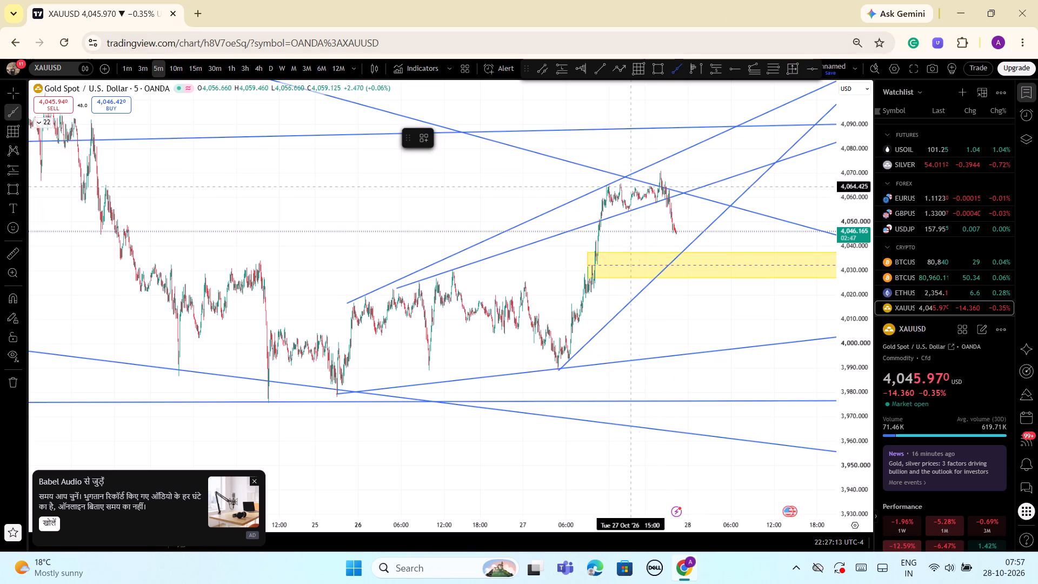
click(620, 184)
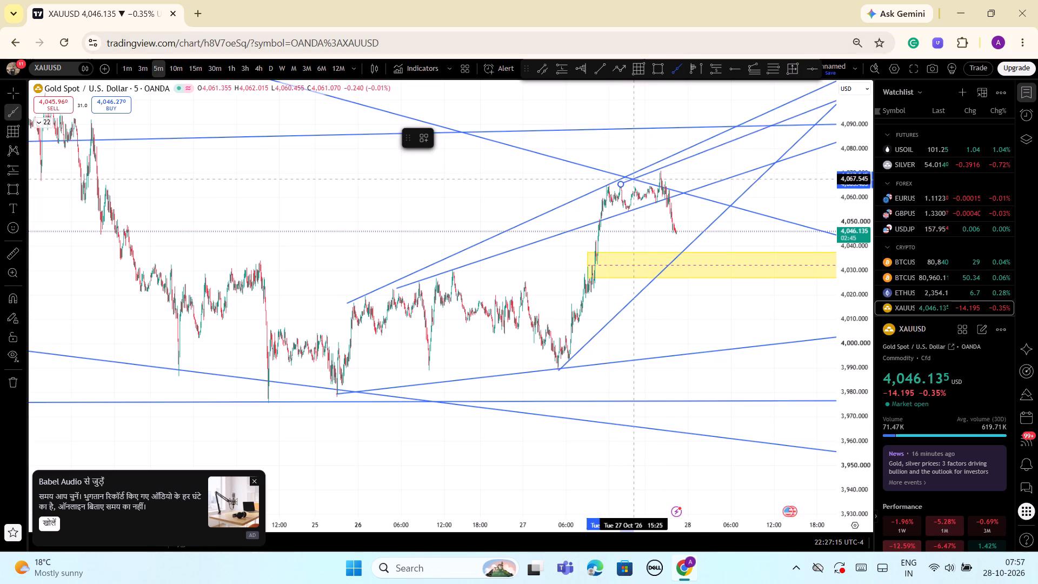
click(641, 178)
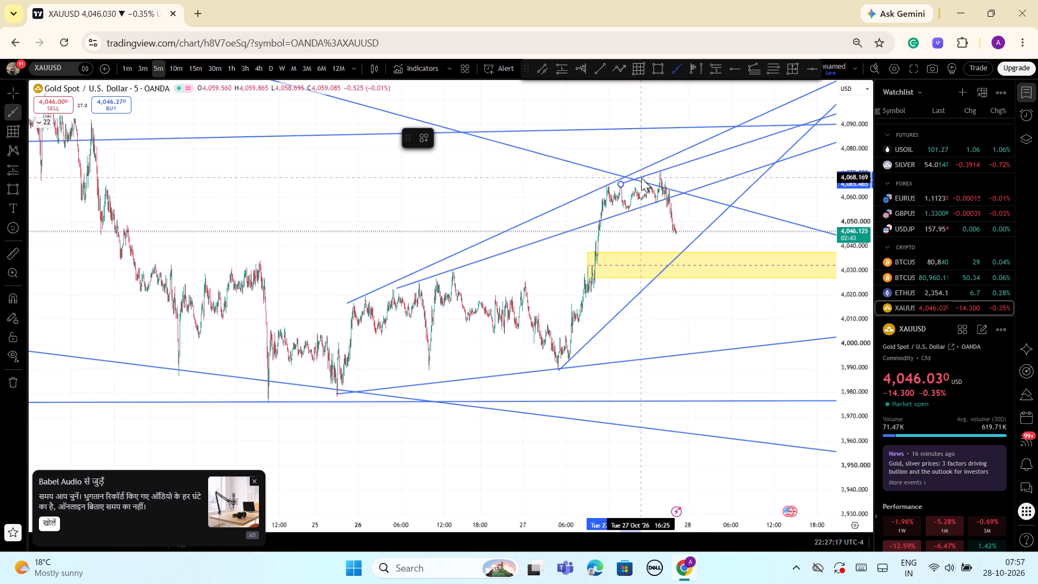
click(736, 302)
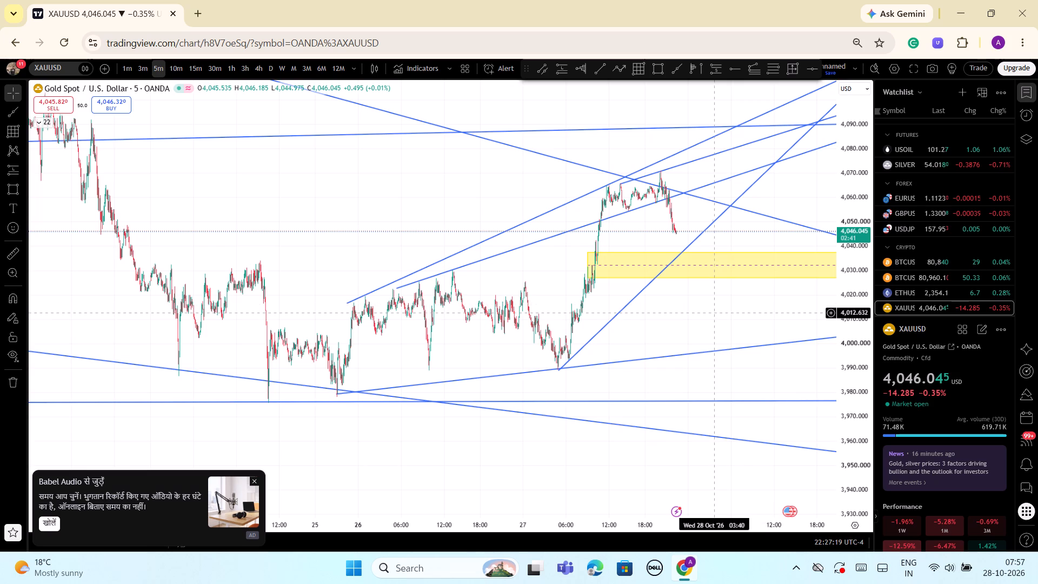
Examine the latest 5-minute candles against the new ascending rays, the descending ray and the yellow zone.
scroll(713, 313, up, 2)
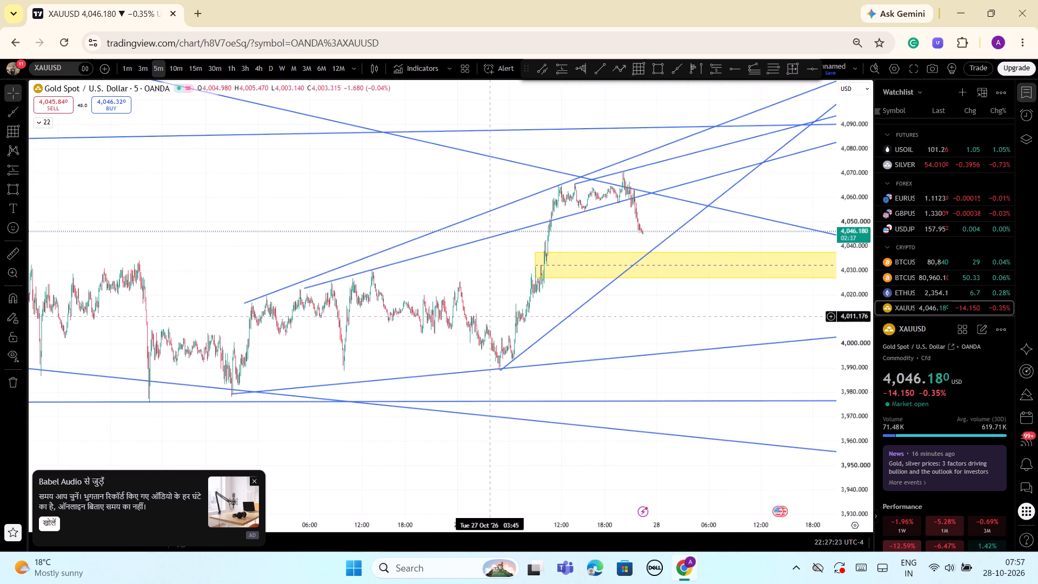
scroll(633, 345, up, 6)
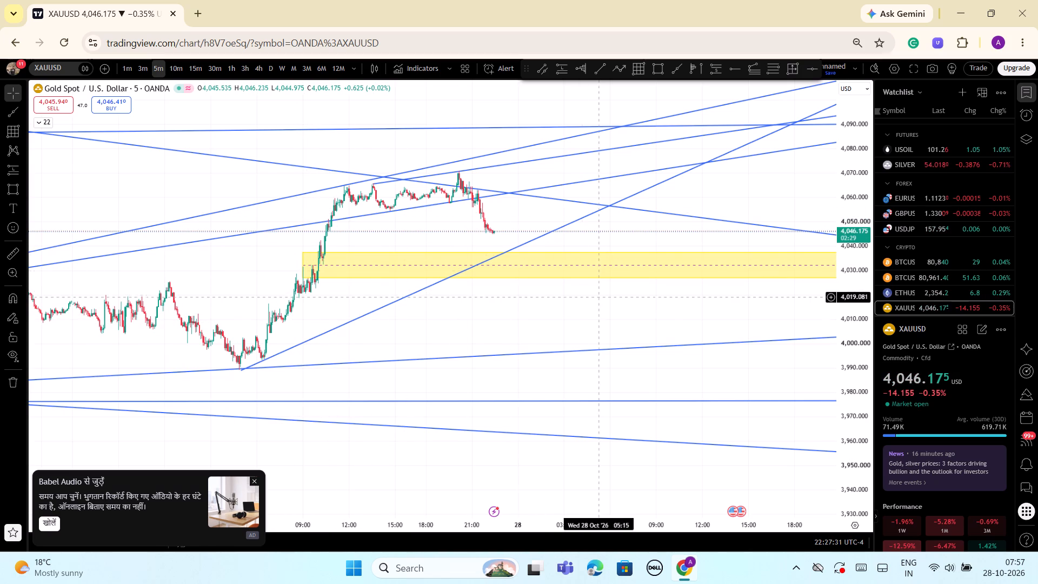
scroll(599, 297, up, 1)
scroll(595, 304, down, 4)
scroll(595, 304, up, 1)
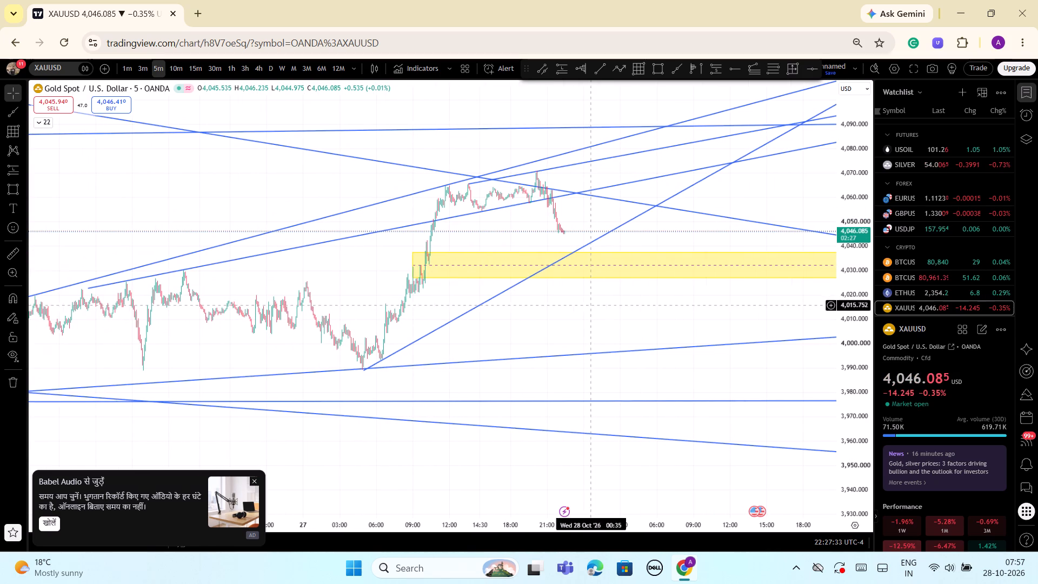
scroll(583, 293, down, 4)
scroll(633, 293, down, 1)
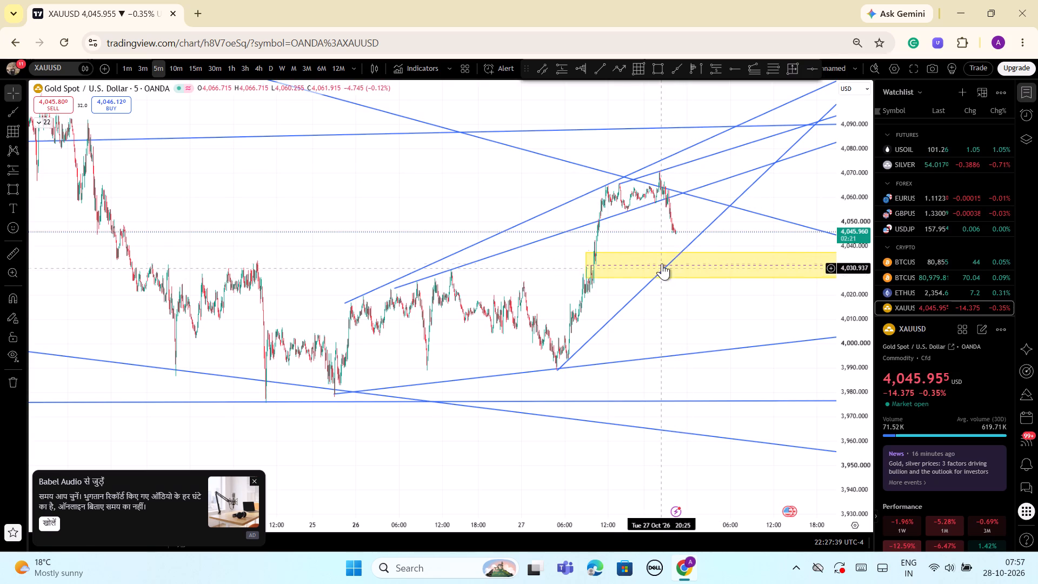
Move the start point of the steep ascending ray to about 3,988.4, just below the 27 Oct 2026 low.
scroll(665, 264, up, 6)
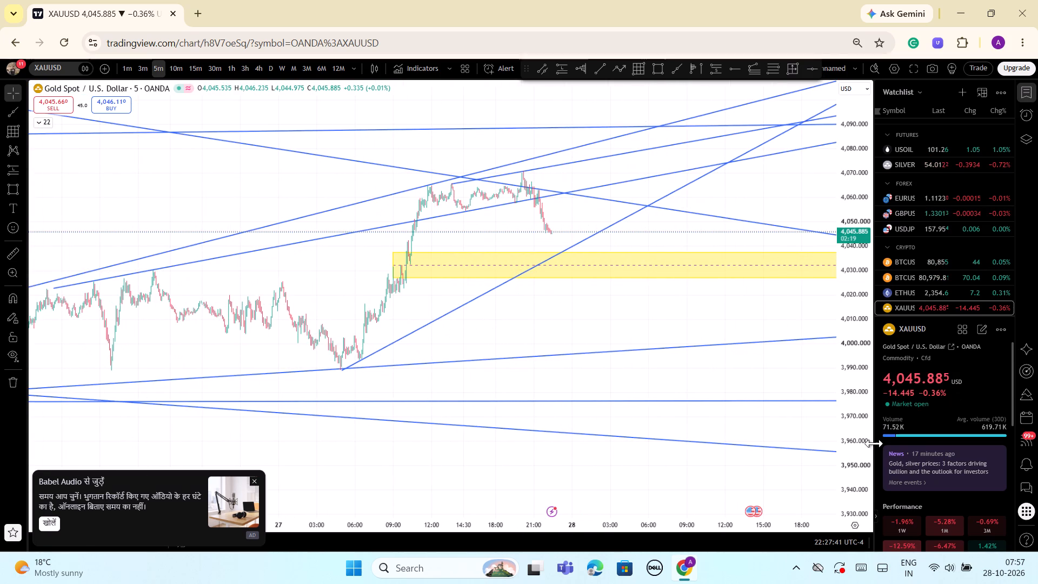
drag(860, 453, 857, 394)
scroll(652, 347, up, 5)
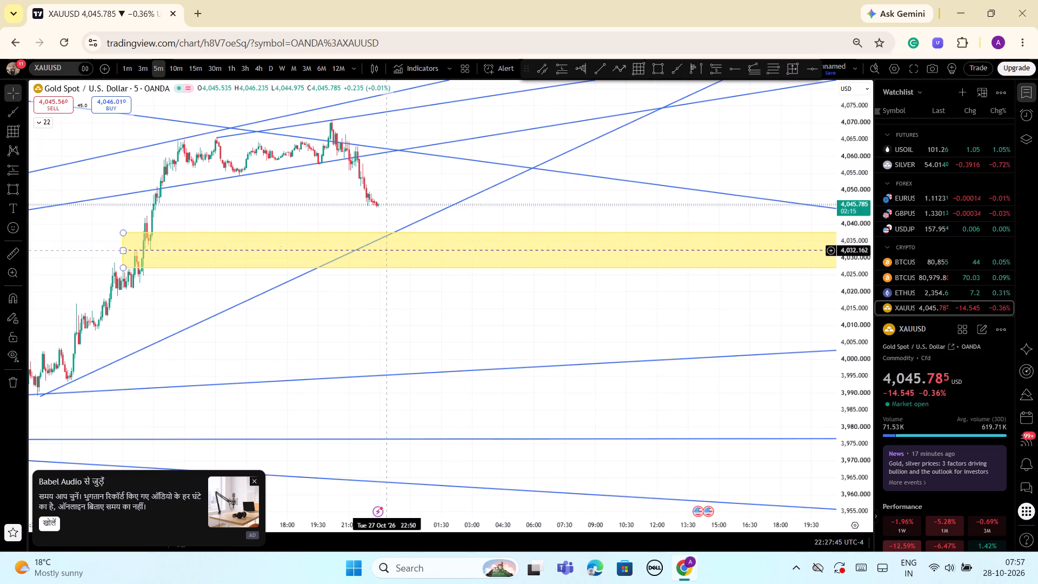
scroll(425, 268, down, 3)
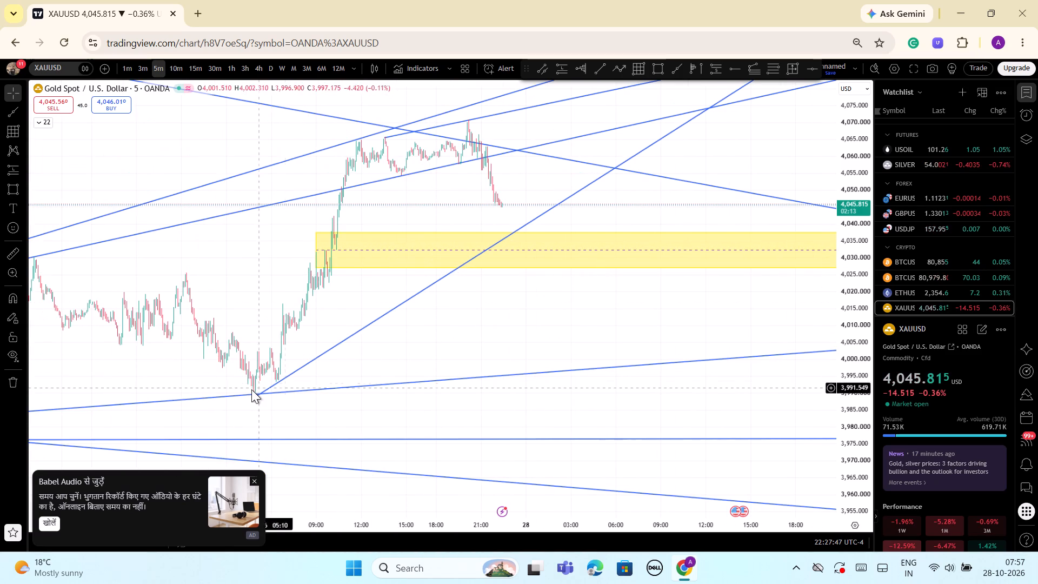
drag(257, 395, 247, 393)
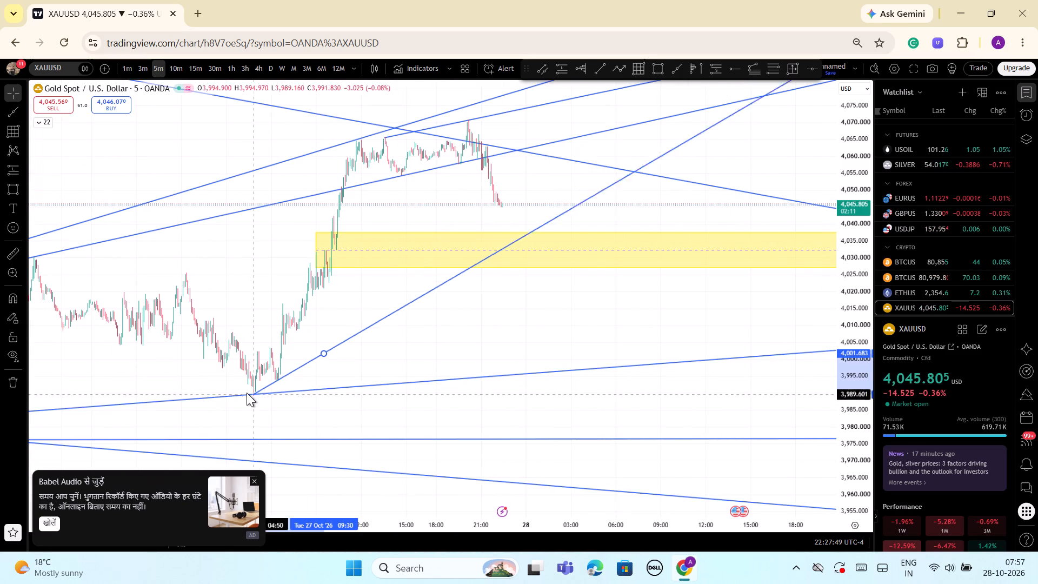
drag(247, 393, 246, 399)
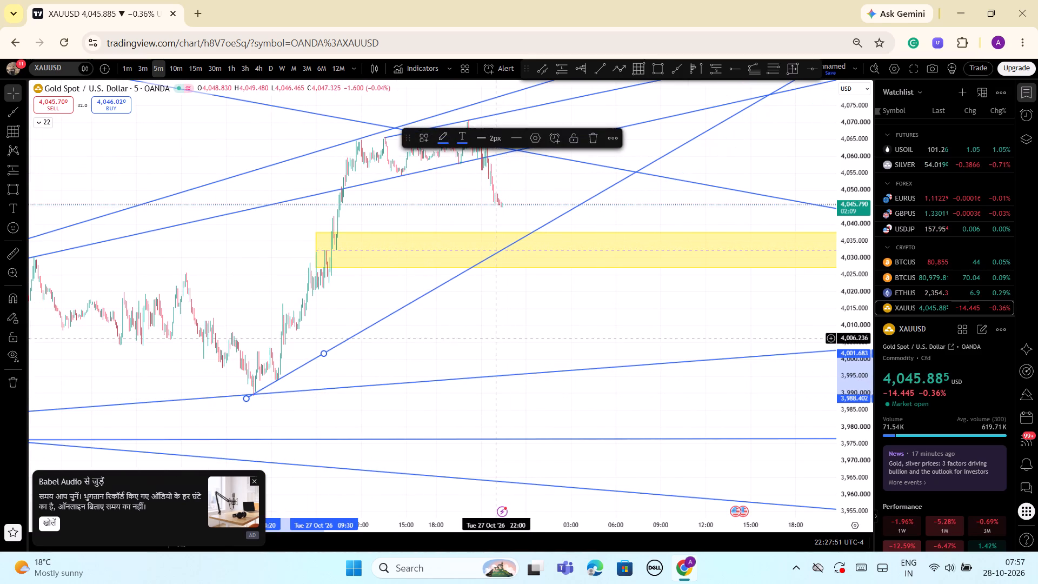
click(494, 335)
Examine the adjusted steep ascending ray against the 27 Oct low, the candles and the yellow zone.
scroll(384, 390, up, 2)
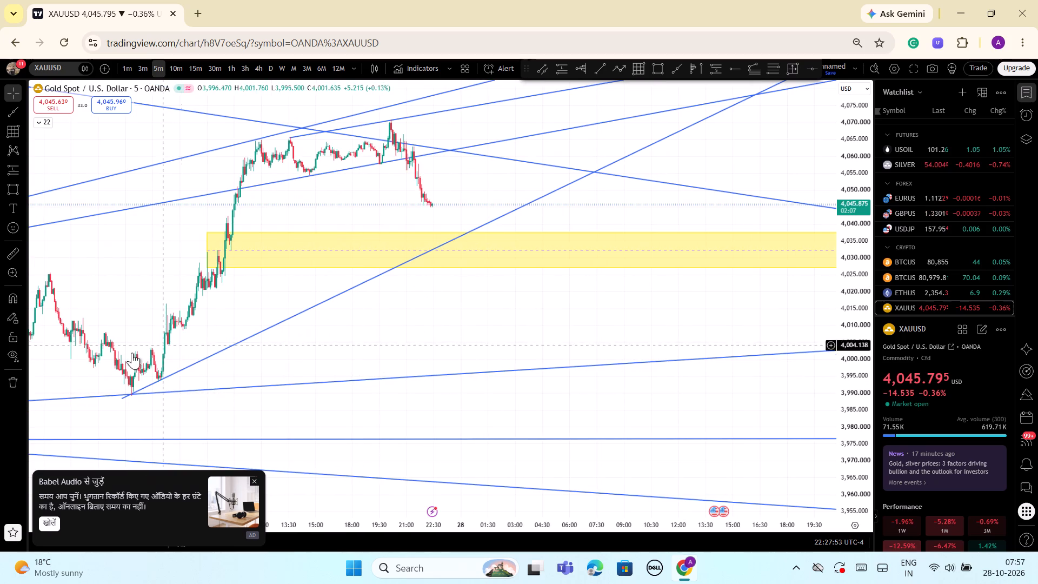
scroll(280, 310, down, 1)
scroll(669, 325, down, 2)
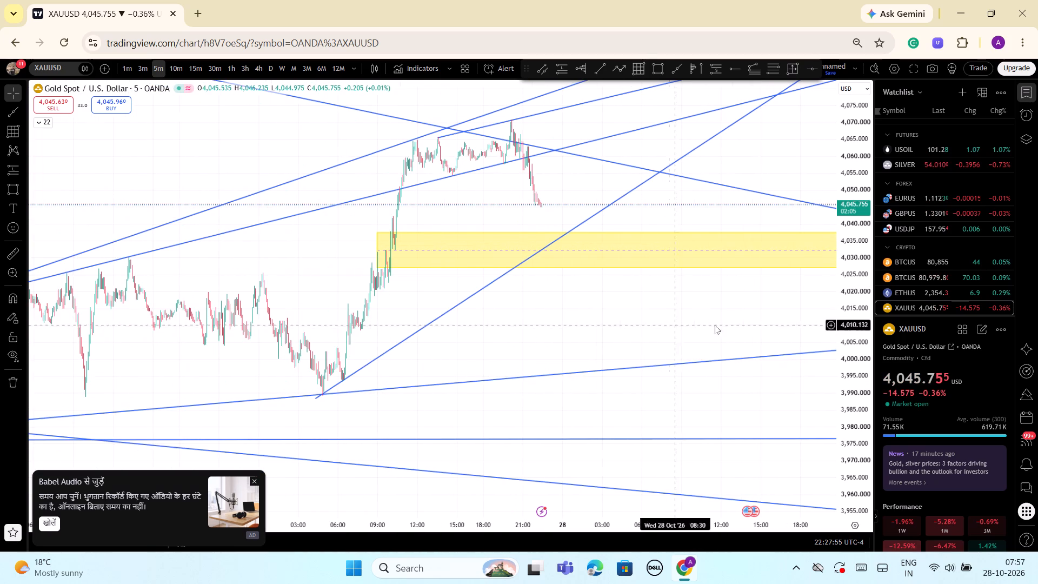
drag(850, 289, 843, 335)
scroll(609, 303, down, 5)
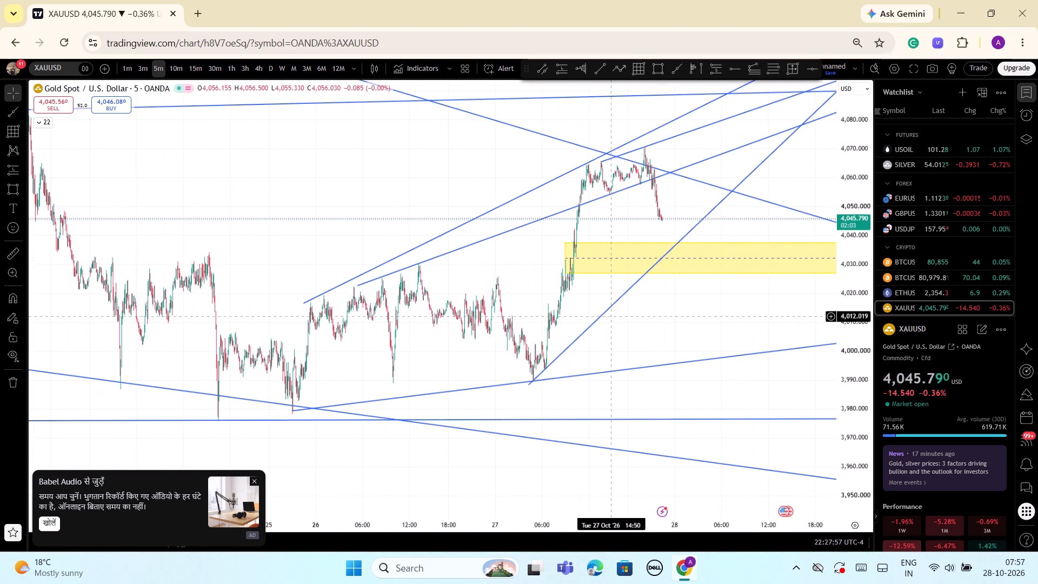
scroll(311, 311, down, 3)
Examine the wider 5-minute price history against the long descending rays and the near-horizontal rays.
drag(861, 122, 861, 148)
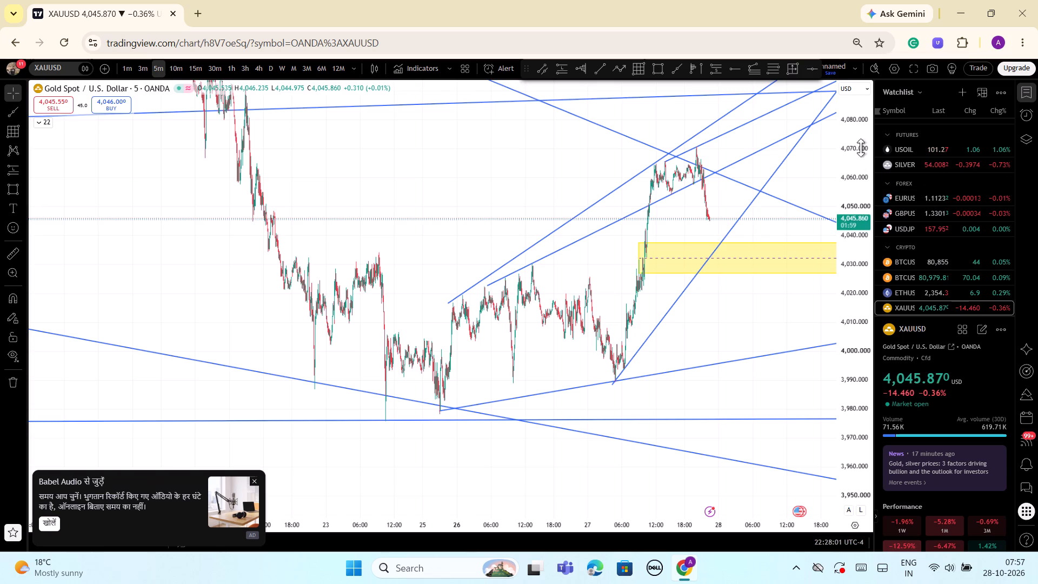
drag(861, 148, 870, 452)
scroll(499, 422, down, 7)
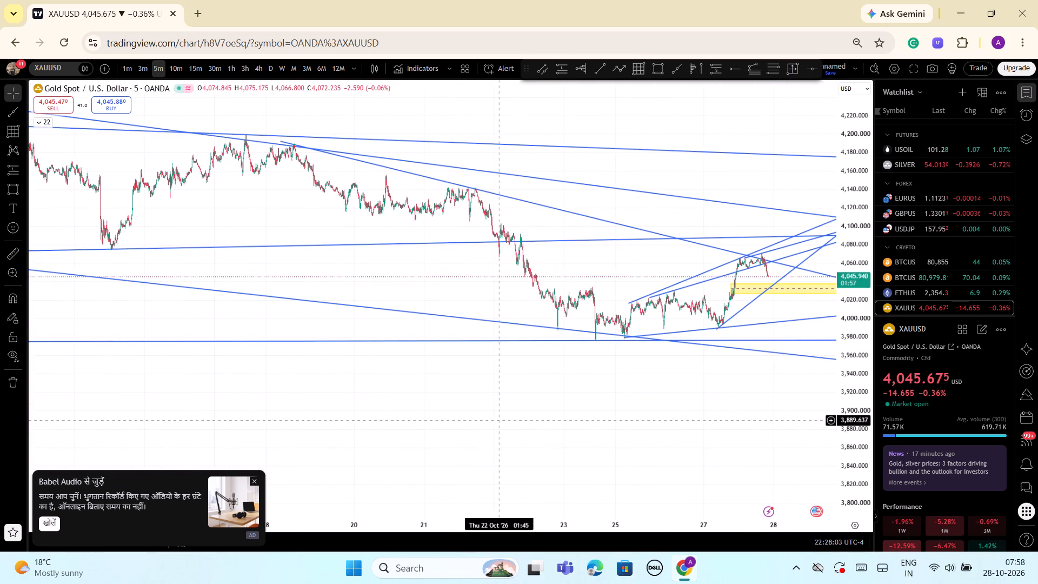
scroll(499, 421, up, 4)
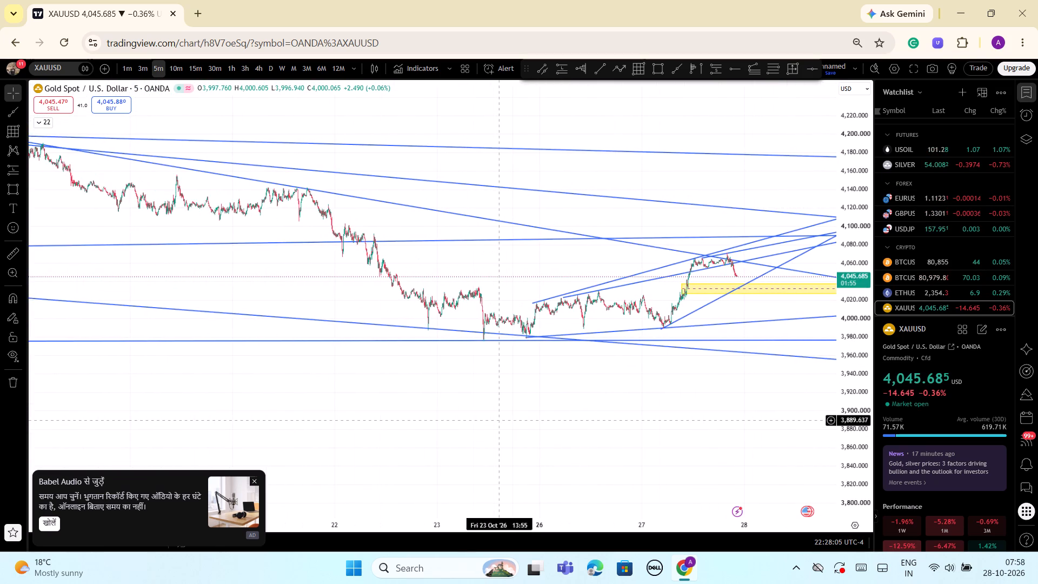
scroll(499, 421, up, 2)
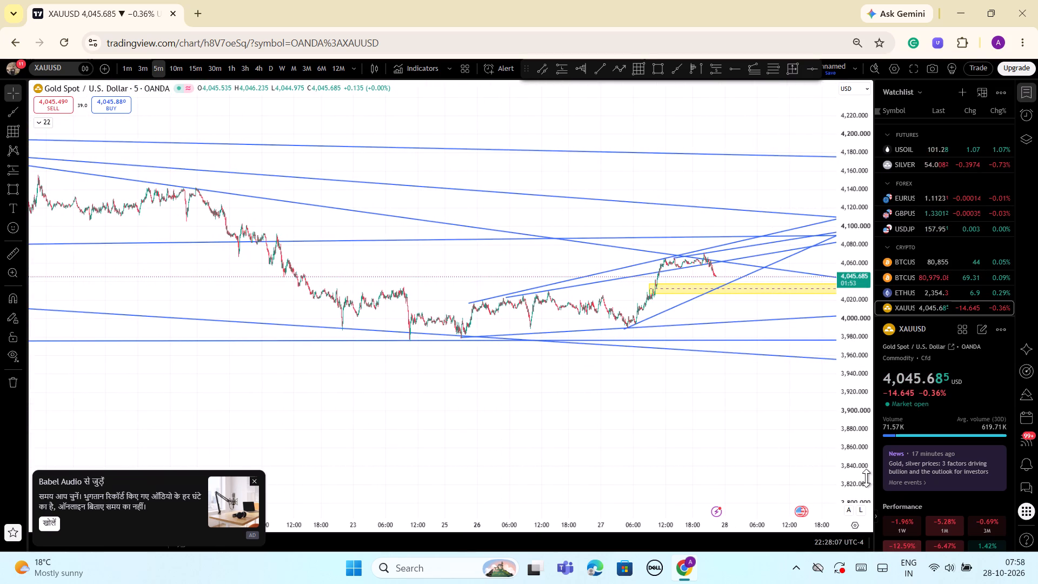
Examine the current price between the converging rays and the yellow zone on the 5-minute chart.
drag(857, 481, 863, 364)
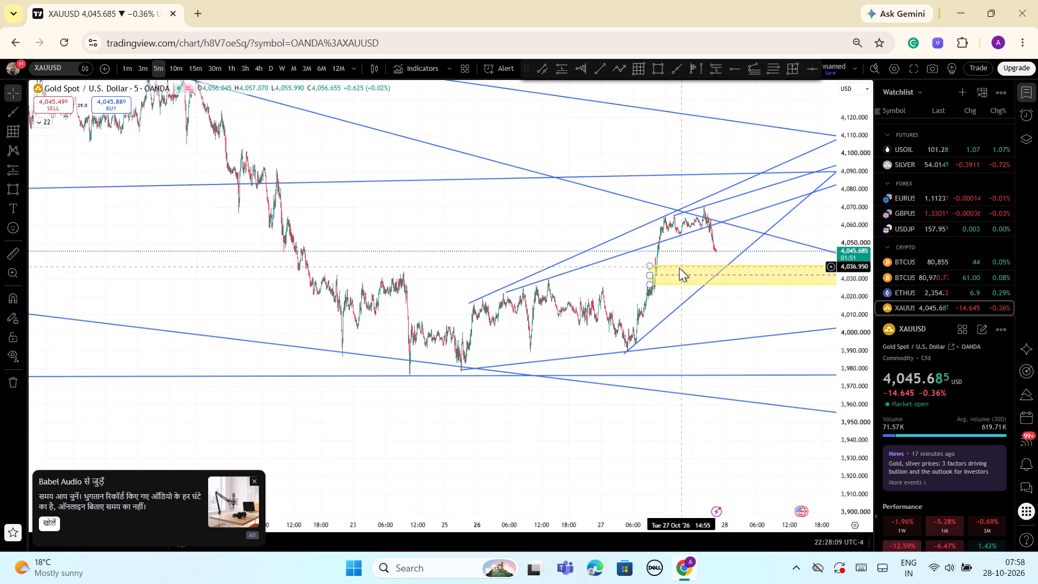
scroll(675, 238, up, 3)
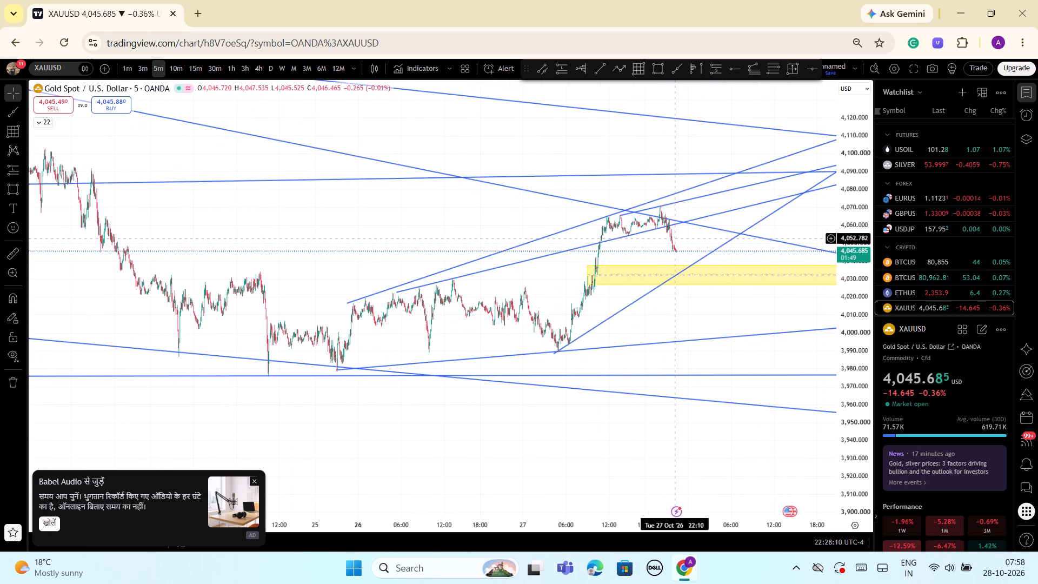
scroll(665, 247, up, 3)
scroll(605, 249, up, 2)
scroll(525, 245, up, 3)
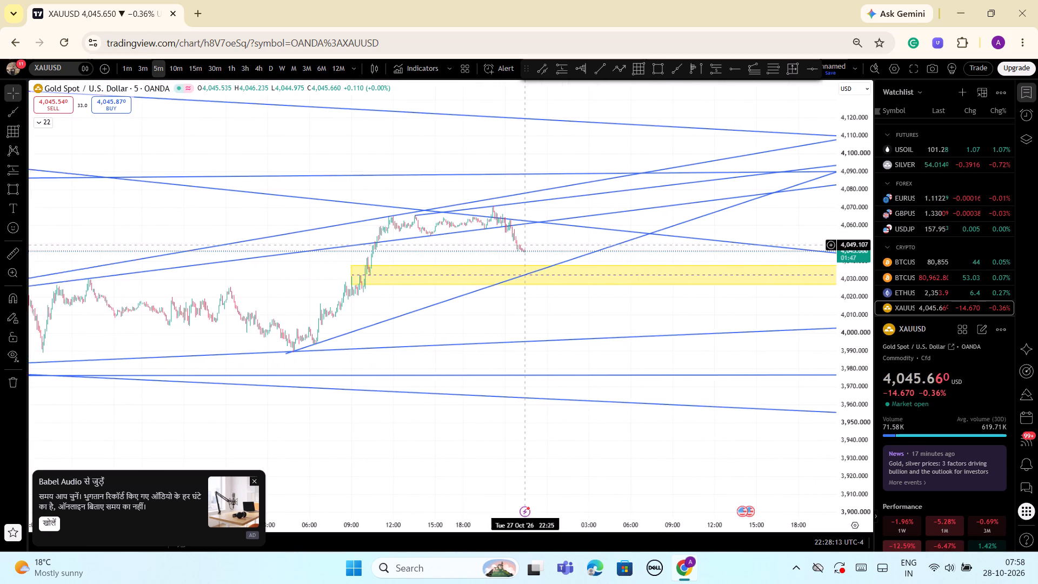
scroll(525, 245, up, 1)
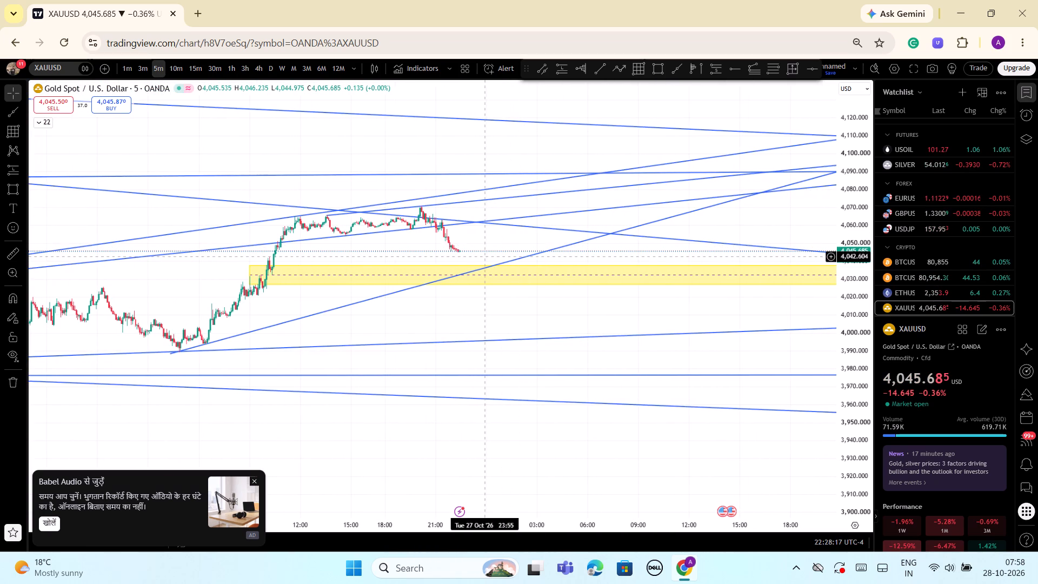
scroll(484, 257, down, 3)
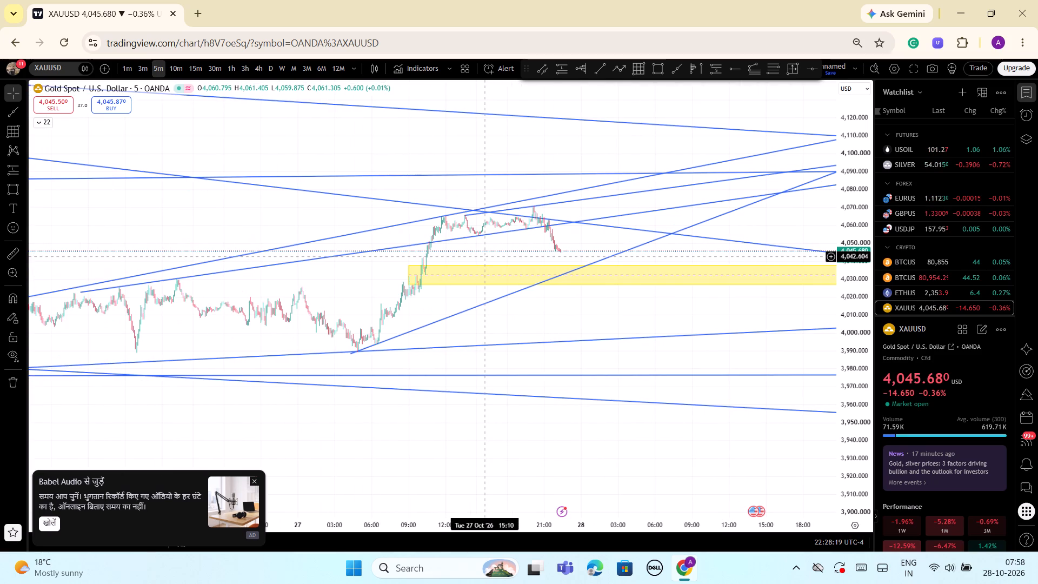
scroll(562, 305, up, 2)
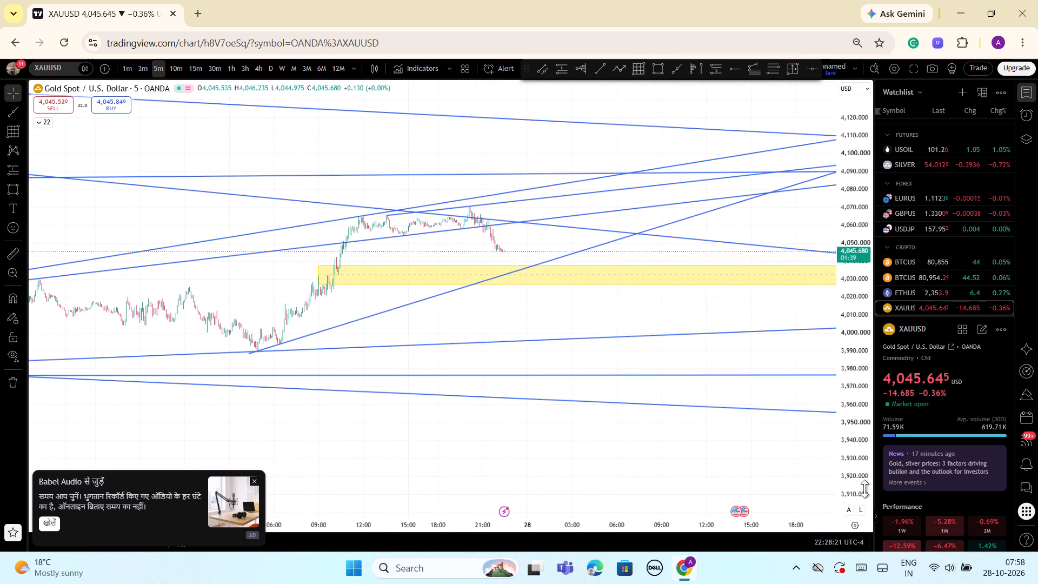
drag(855, 489, 876, 353)
scroll(549, 346, up, 3)
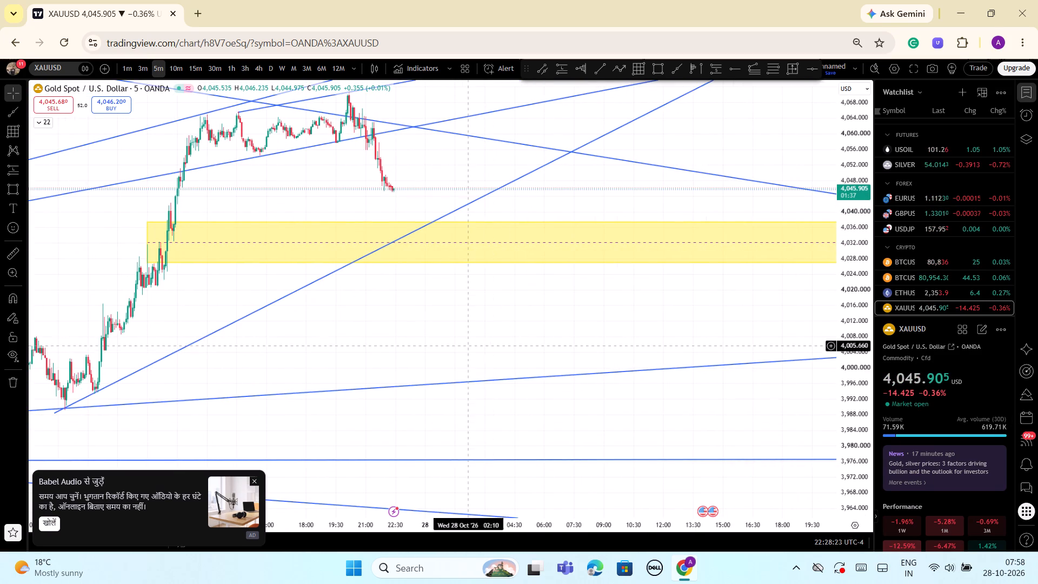
Examine the 5-minute price action around the 27 Oct low, the yellow zone and the converging rays.
drag(429, 326, 565, 329)
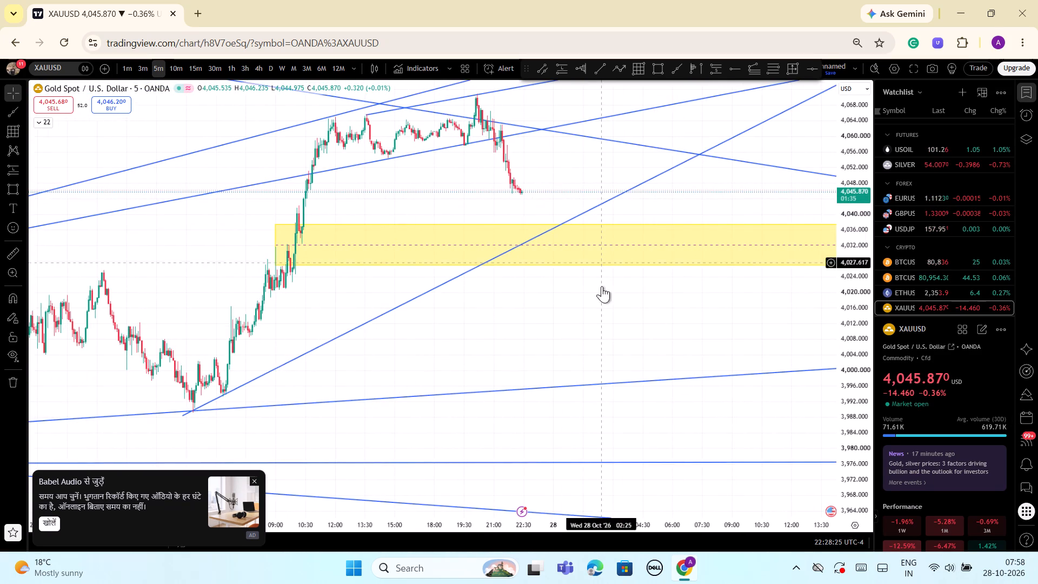
scroll(613, 321, down, 4)
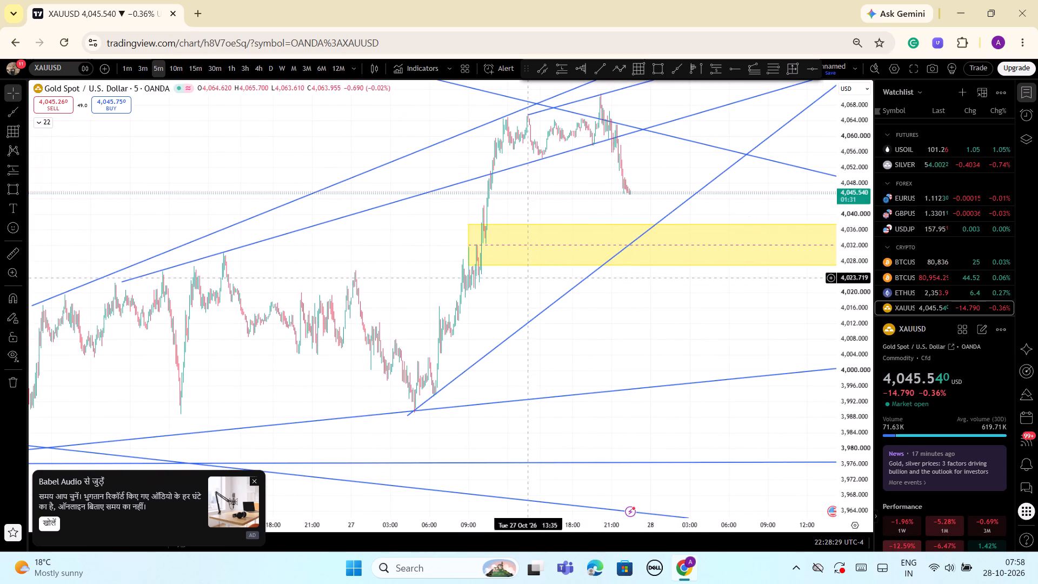
scroll(668, 341, up, 3)
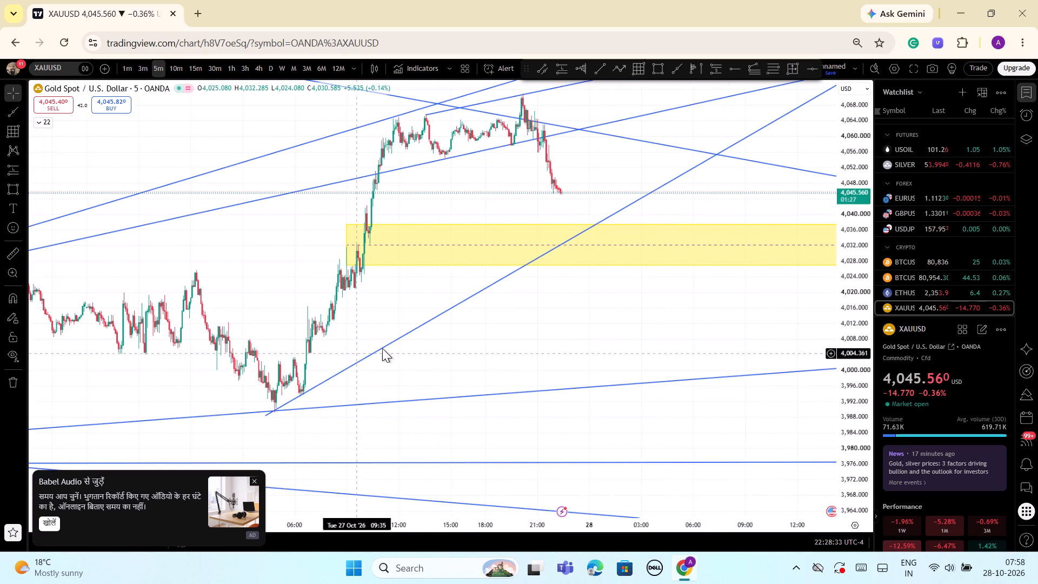
scroll(664, 328, up, 1)
scroll(664, 328, down, 2)
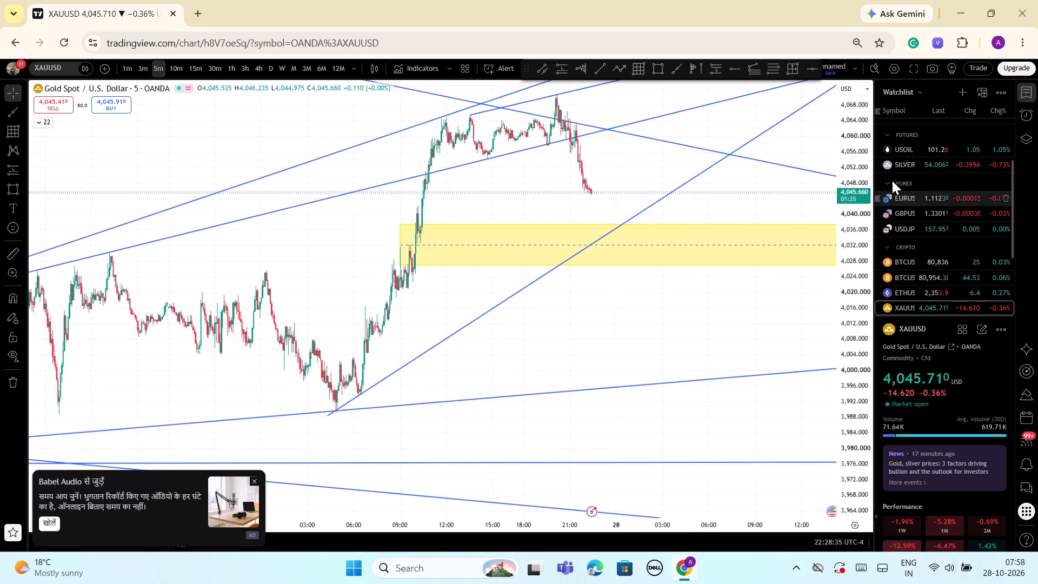
drag(863, 127, 881, 327)
scroll(635, 308, up, 2)
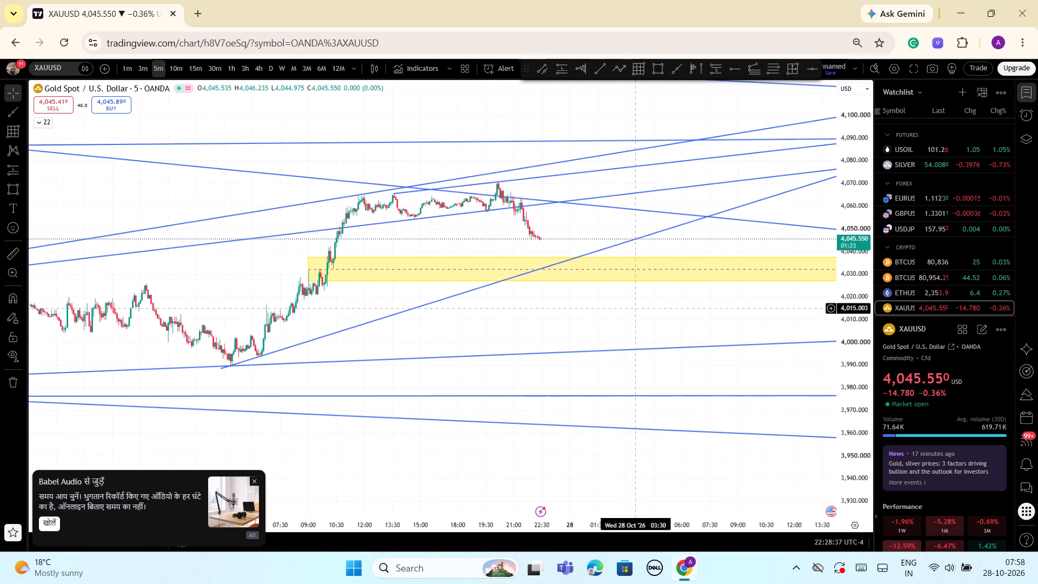
On the 15-minute timeframe, move the start point of the lower ascending ray over the 26 Oct highs to about 4,020.4 at 03:15.
click(195, 68)
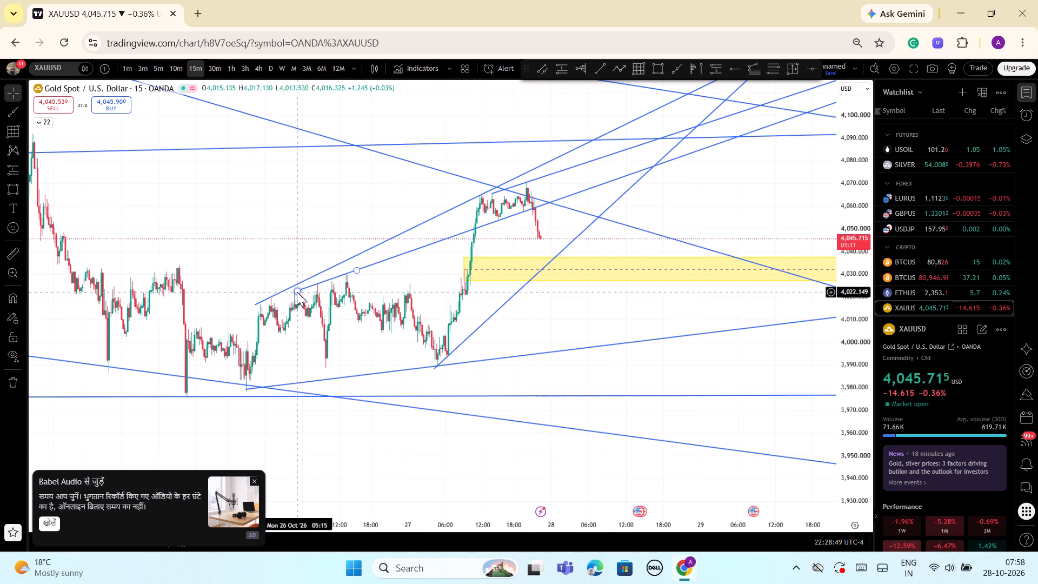
drag(297, 292, 284, 298)
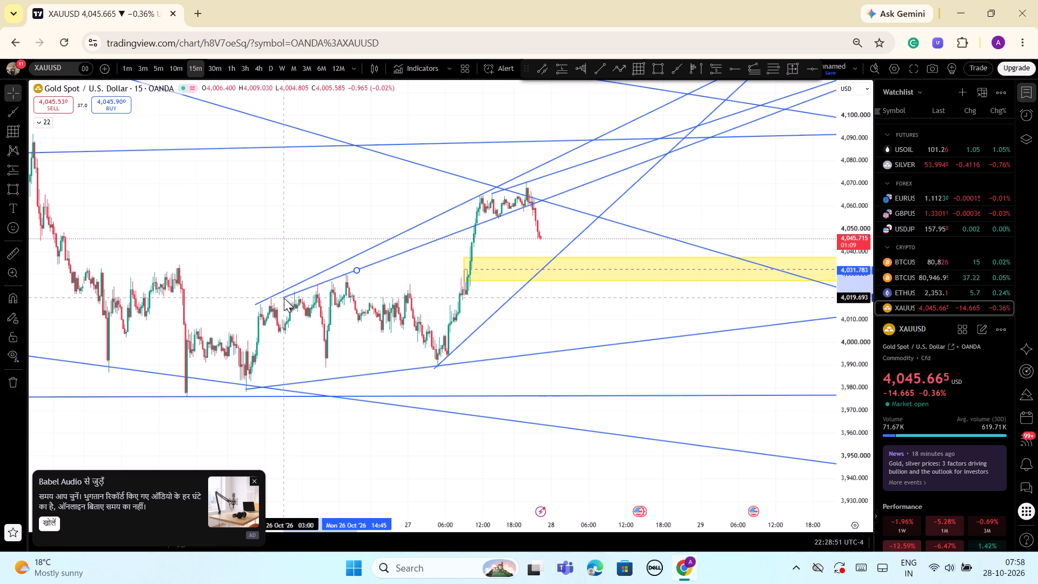
drag(284, 298, 285, 296)
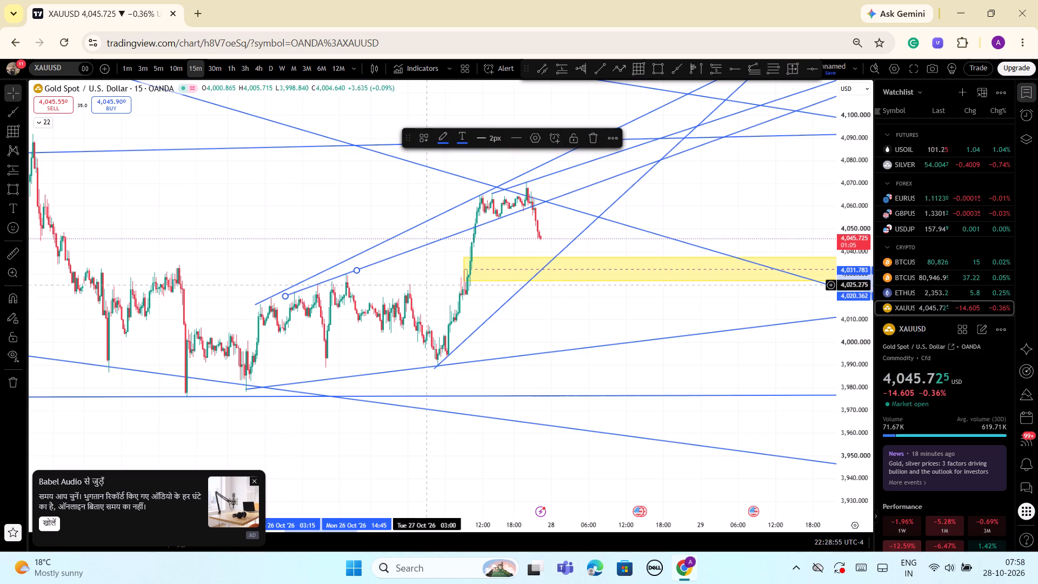
click(440, 271)
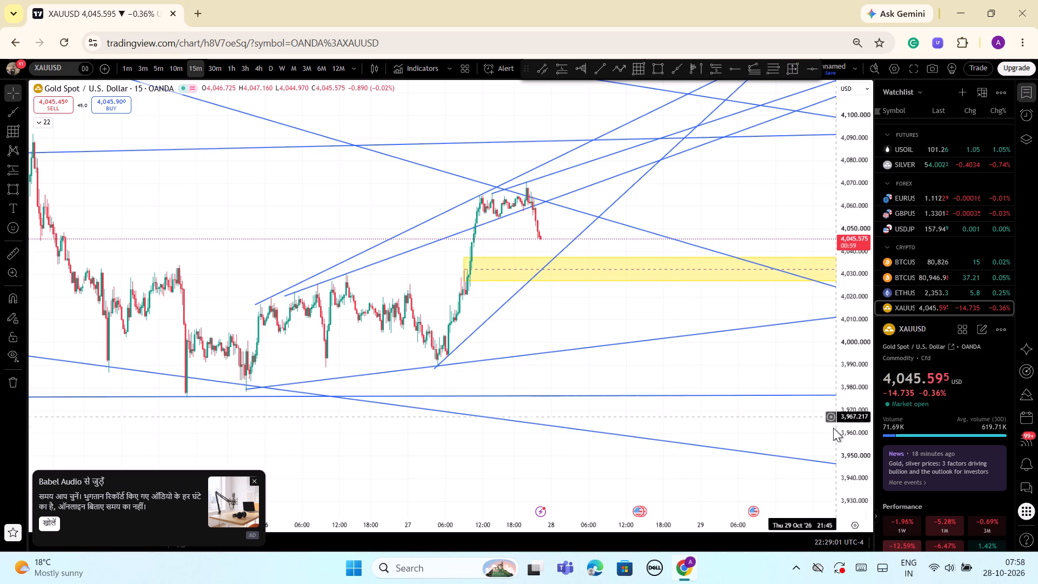
Examine the 15-minute chart, comparing the recent drop with the ascending rays, the yellow zone and the earlier decline.
drag(860, 446, 868, 375)
scroll(565, 327, up, 4)
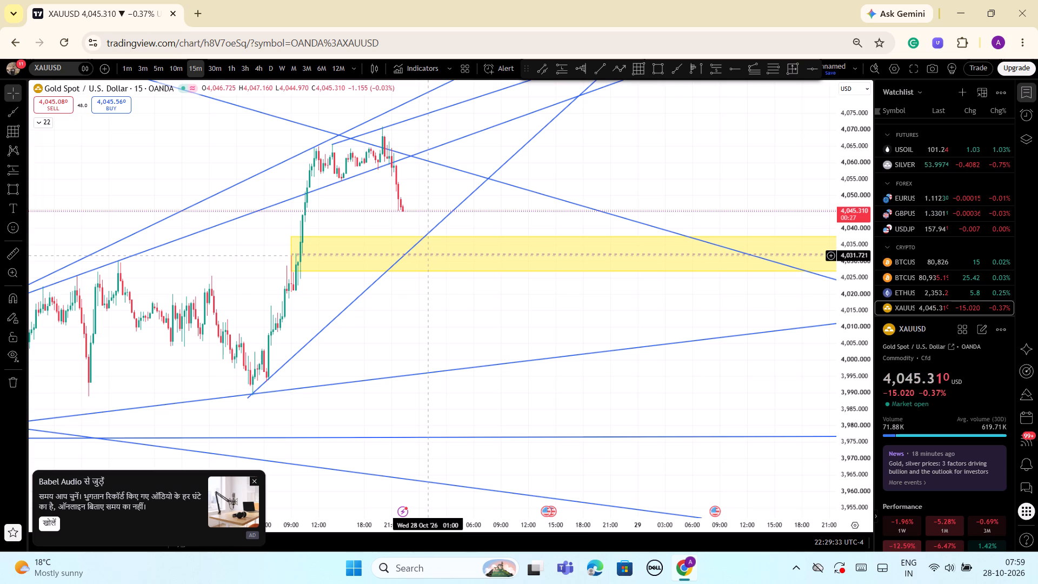
scroll(563, 288, down, 3)
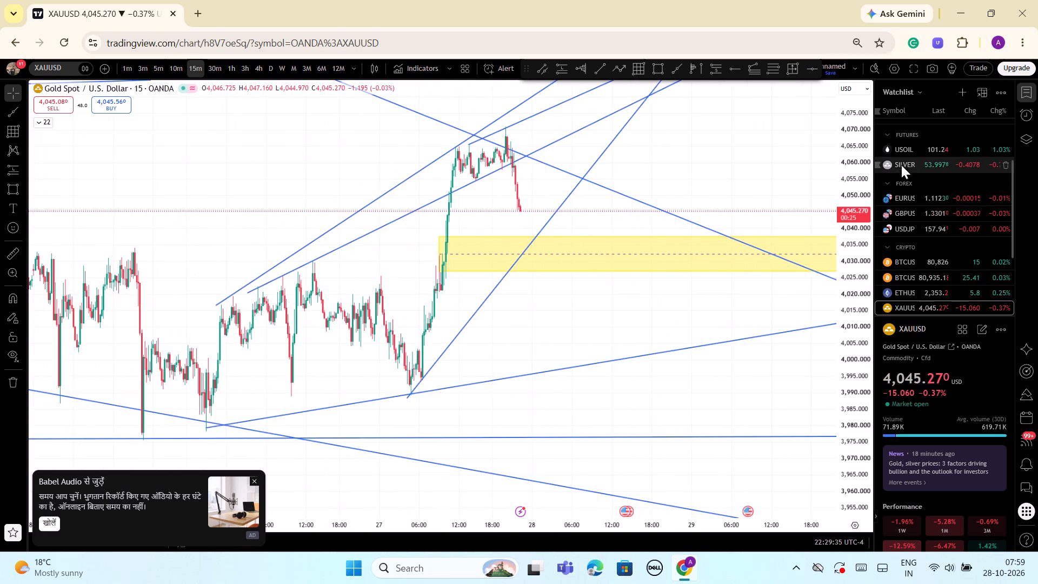
drag(860, 147, 874, 393)
scroll(501, 455, down, 2)
scroll(552, 452, down, 2)
drag(598, 437, 507, 429)
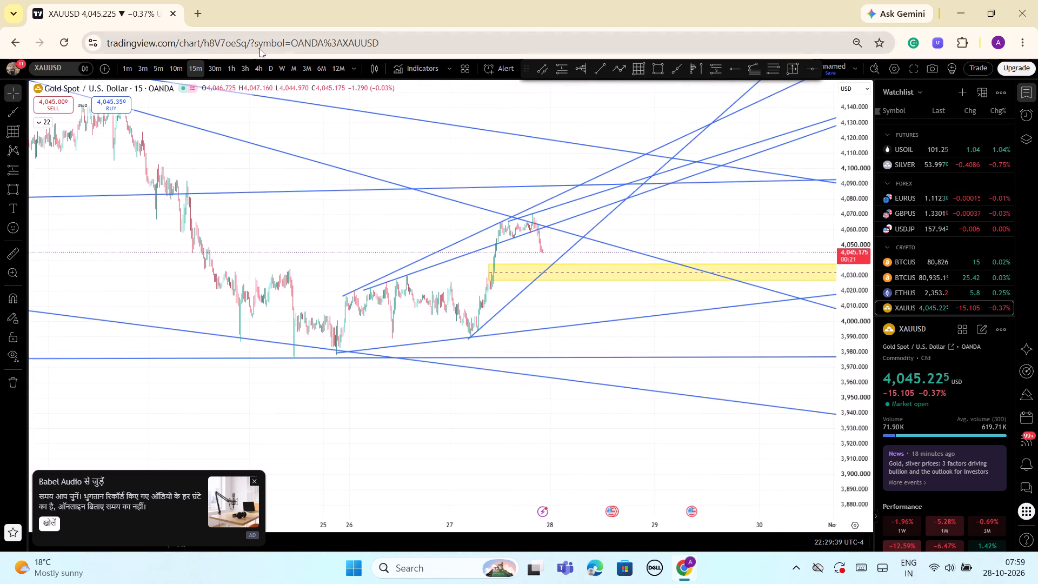
Examine the monthly chart's latest candles against the long descending and ascending rays.
click(294, 63)
scroll(806, 365, up, 5)
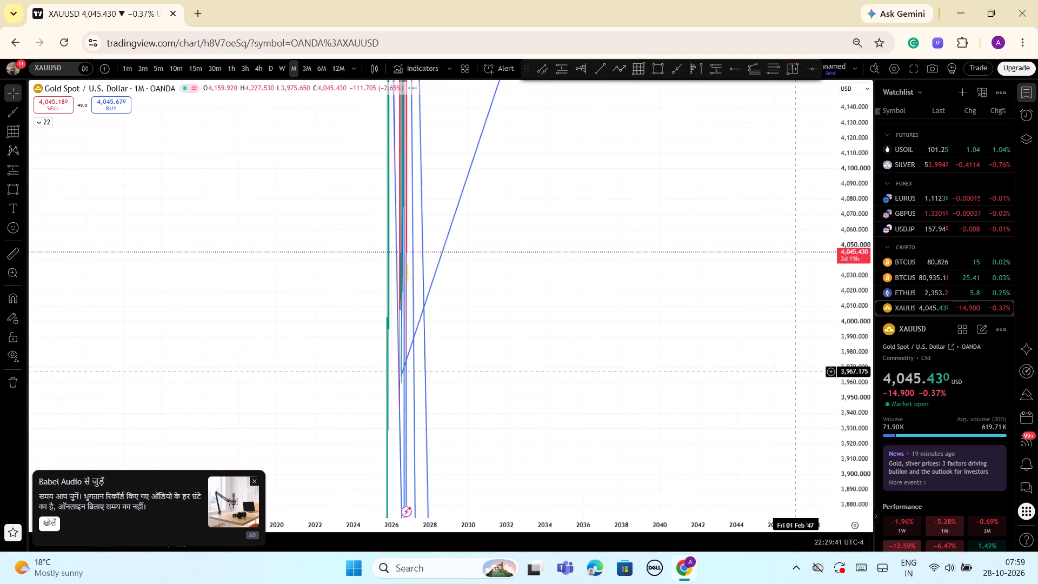
scroll(795, 372, up, 3)
drag(351, 271, 696, 270)
scroll(740, 277, up, 8)
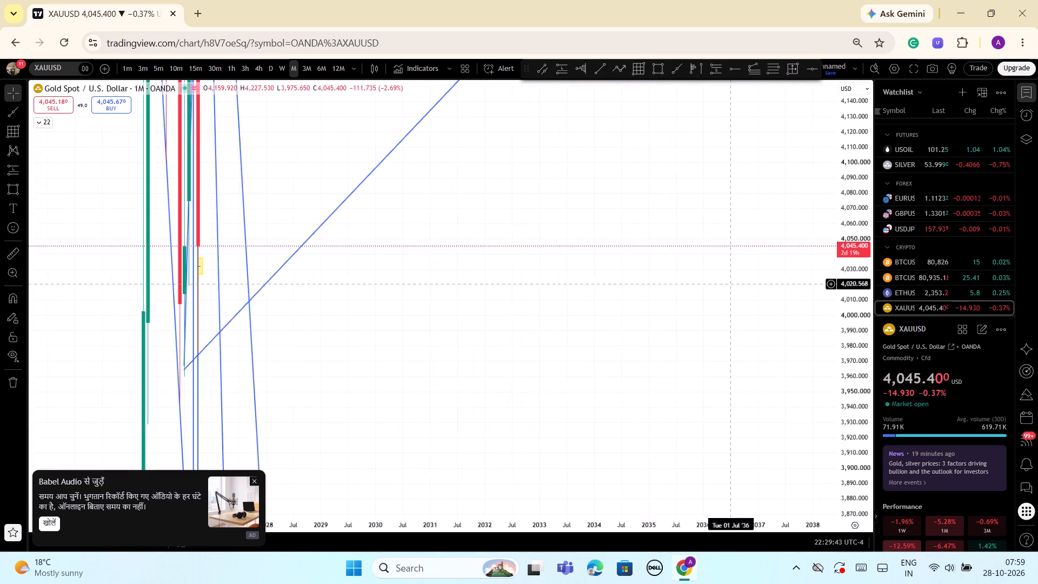
scroll(731, 284, up, 5)
drag(316, 256, 786, 267)
scroll(723, 269, up, 8)
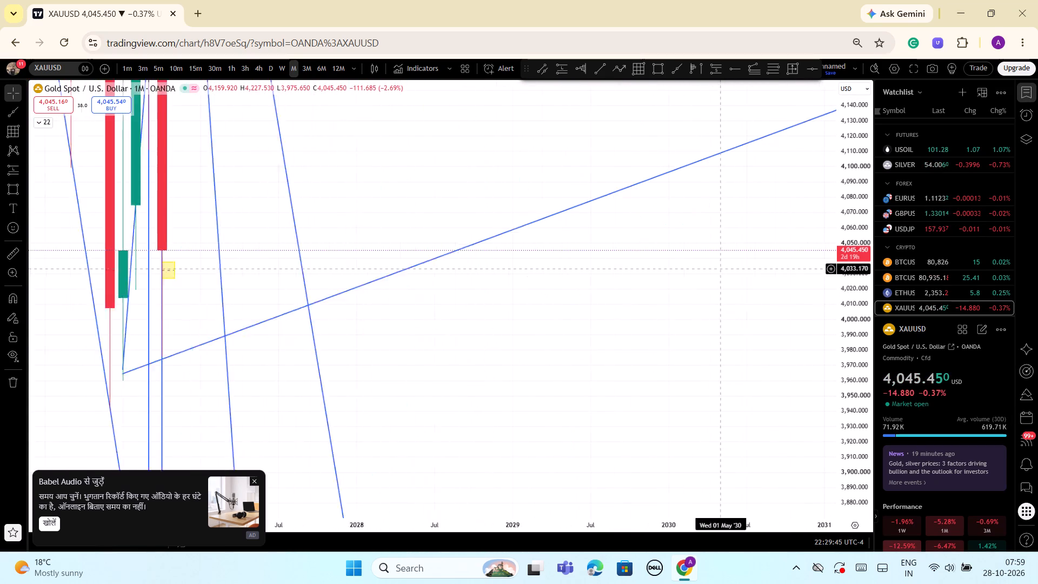
drag(862, 142, 852, 575)
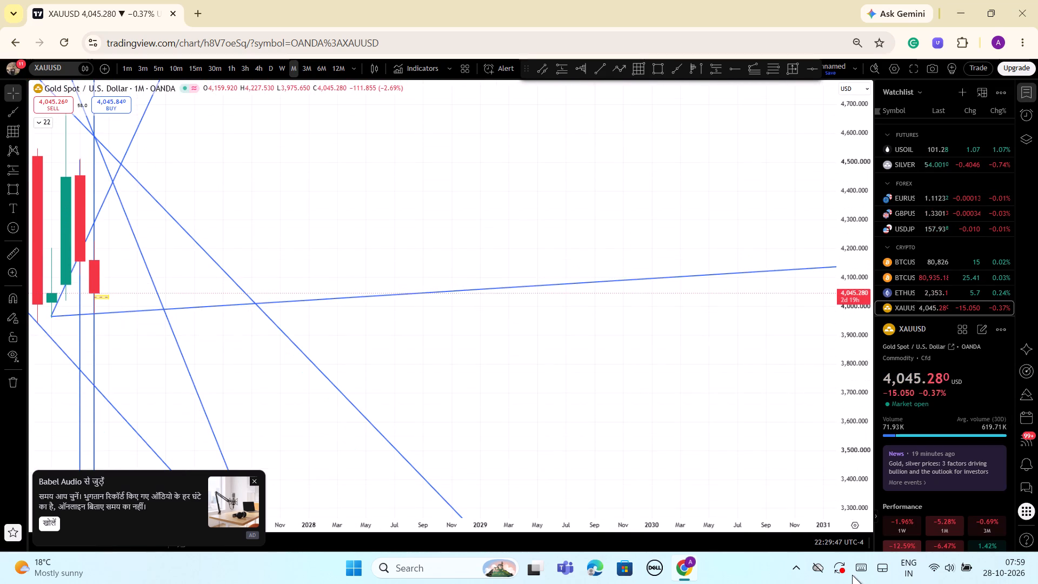
drag(852, 575, 852, 583)
drag(352, 160, 631, 175)
drag(856, 128, 856, 264)
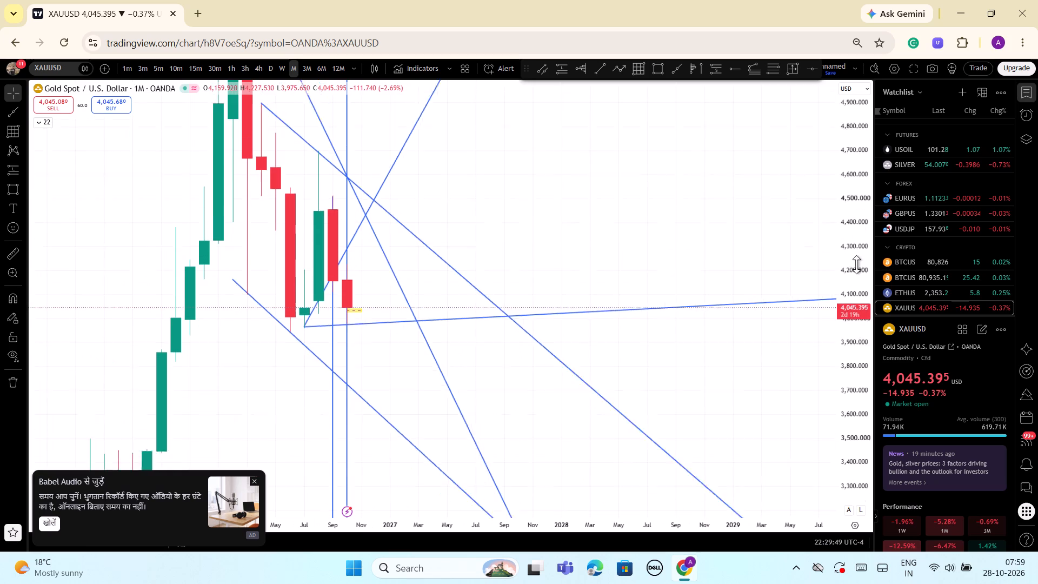
drag(856, 264, 857, 456)
Examine the 4-hour chart's October decline and current price against the descending channel, the ascending rays and the yellow zone.
click(257, 66)
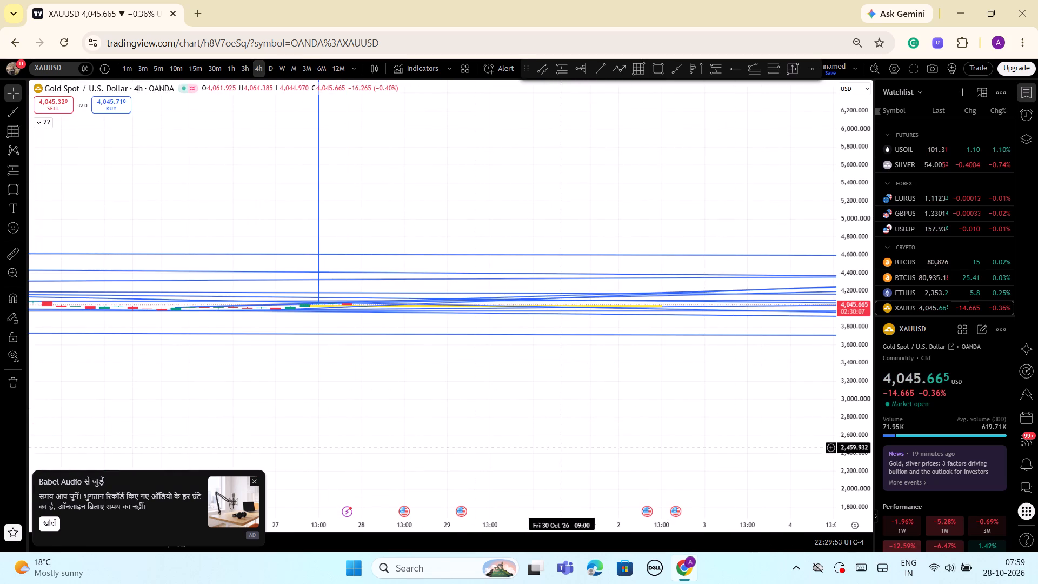
click(477, 497)
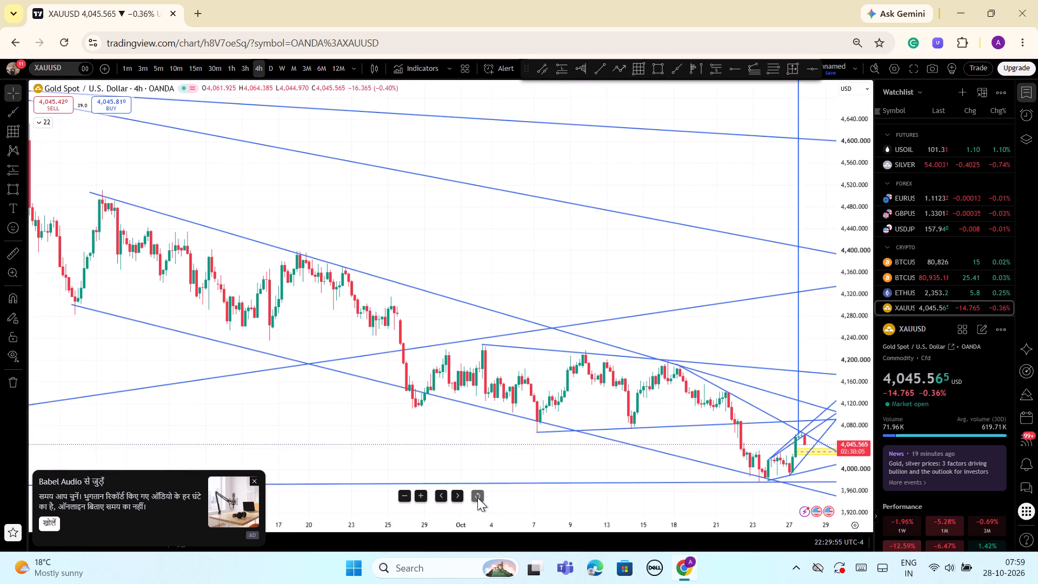
drag(563, 274, 487, 202)
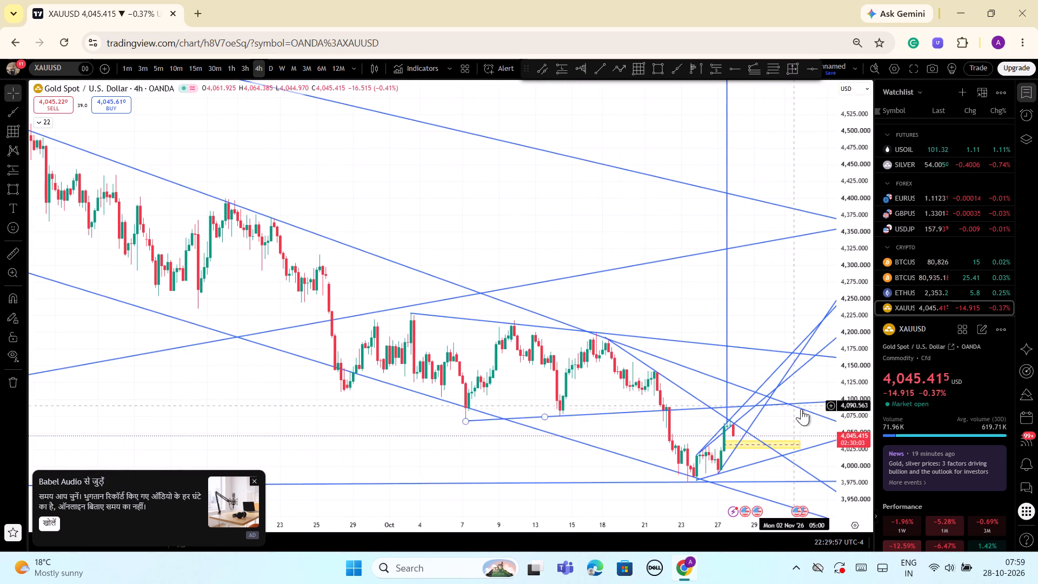
scroll(845, 462, up, 1)
scroll(845, 462, down, 2)
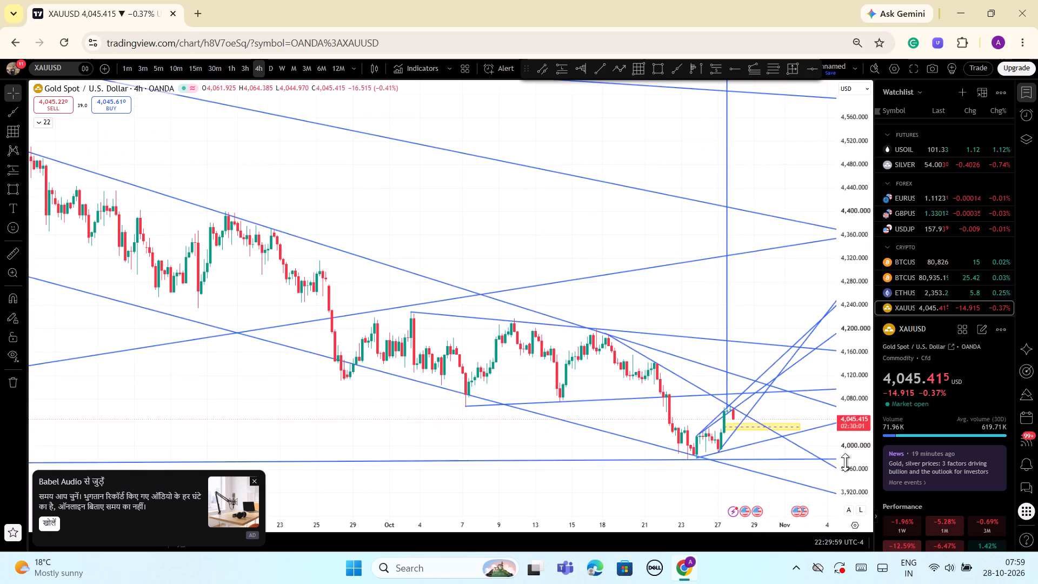
scroll(845, 462, down, 1)
scroll(845, 462, up, 4)
drag(648, 314, 639, 268)
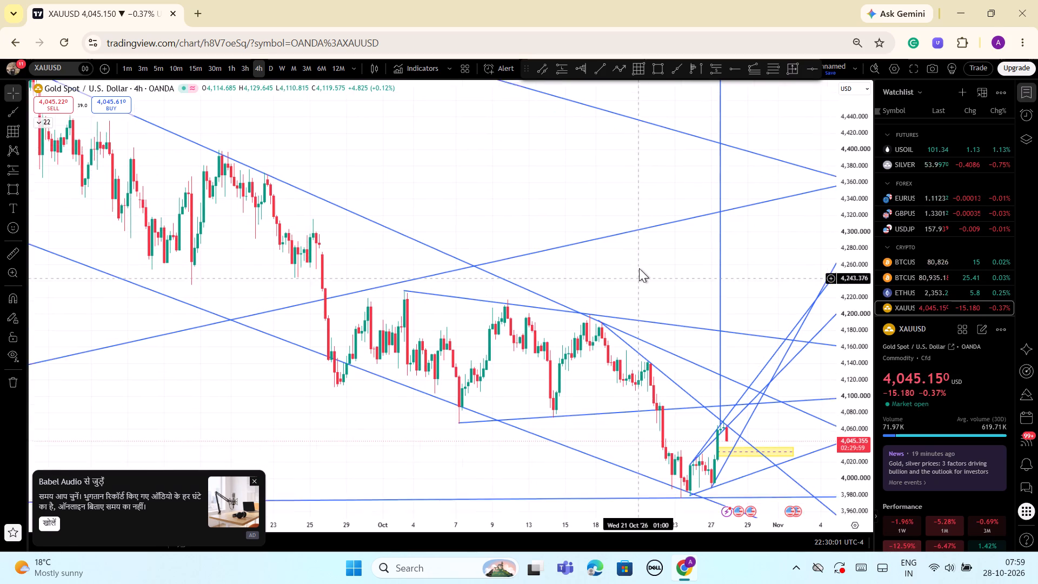
drag(639, 268, 583, 211)
drag(853, 225, 853, 284)
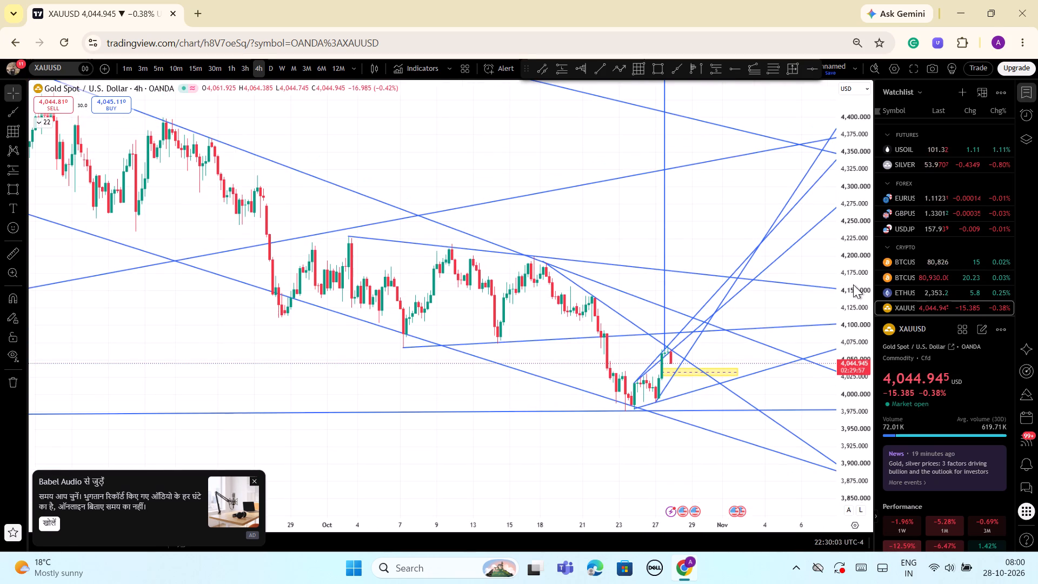
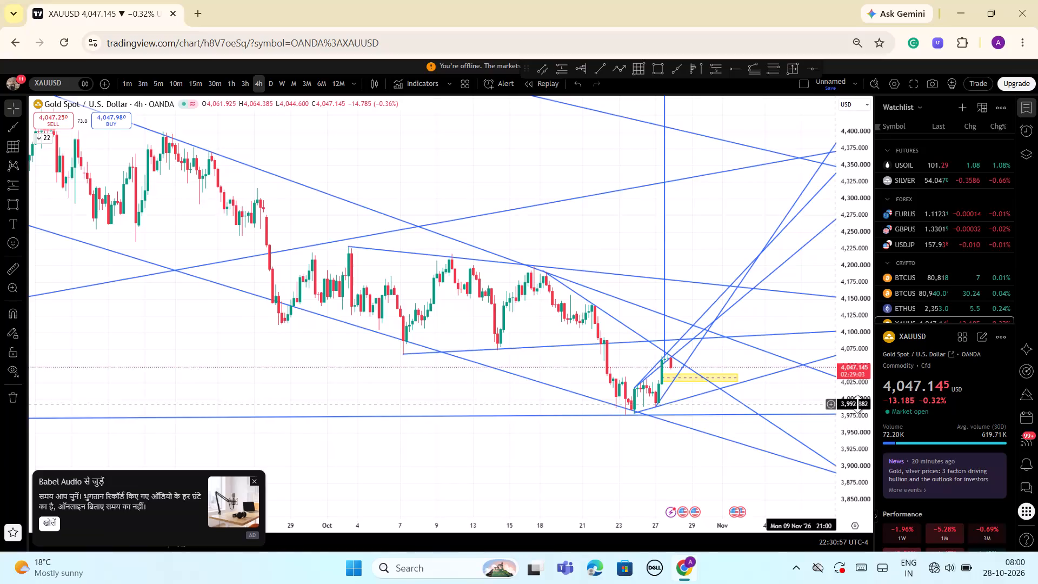
On the 4-hour chart, realign the lower descending channel ray to start at about 4,294.2 and pass through about 4,162.5 at 20 Sep 17:00.
drag(857, 404, 861, 423)
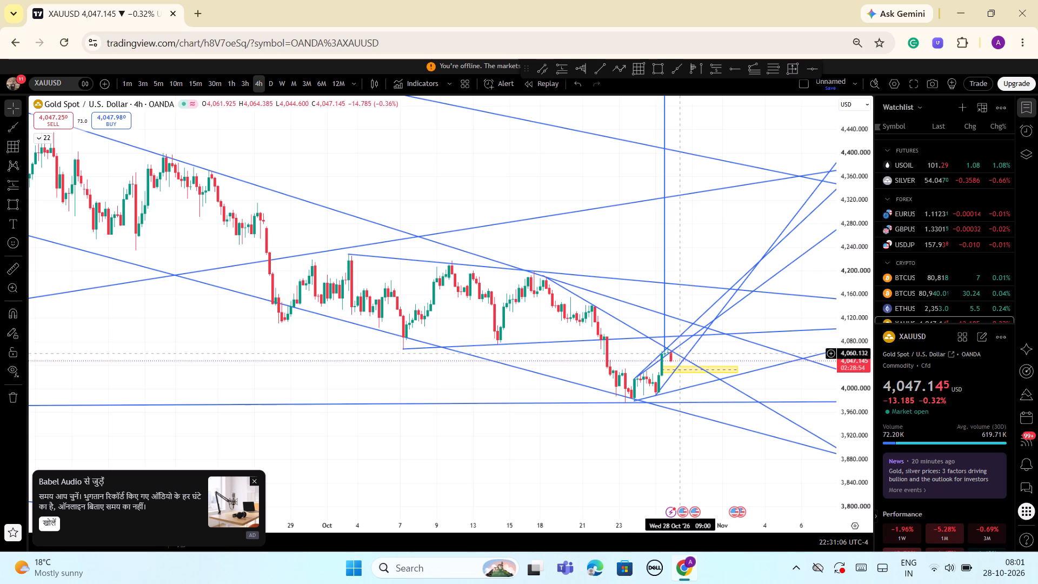
scroll(711, 433, up, 2)
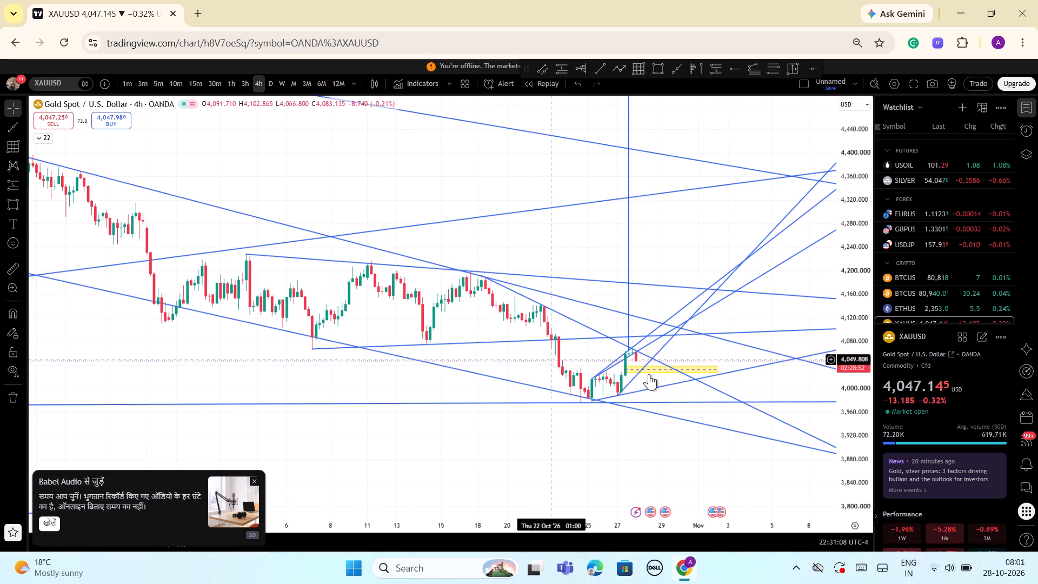
scroll(562, 343, down, 2)
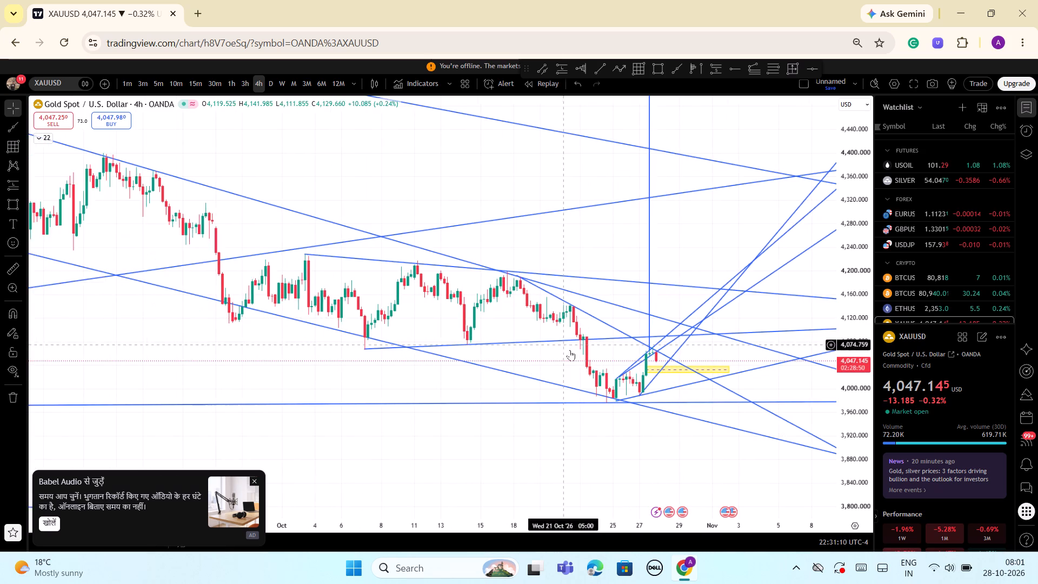
scroll(570, 350, down, 1)
scroll(423, 389, down, 3)
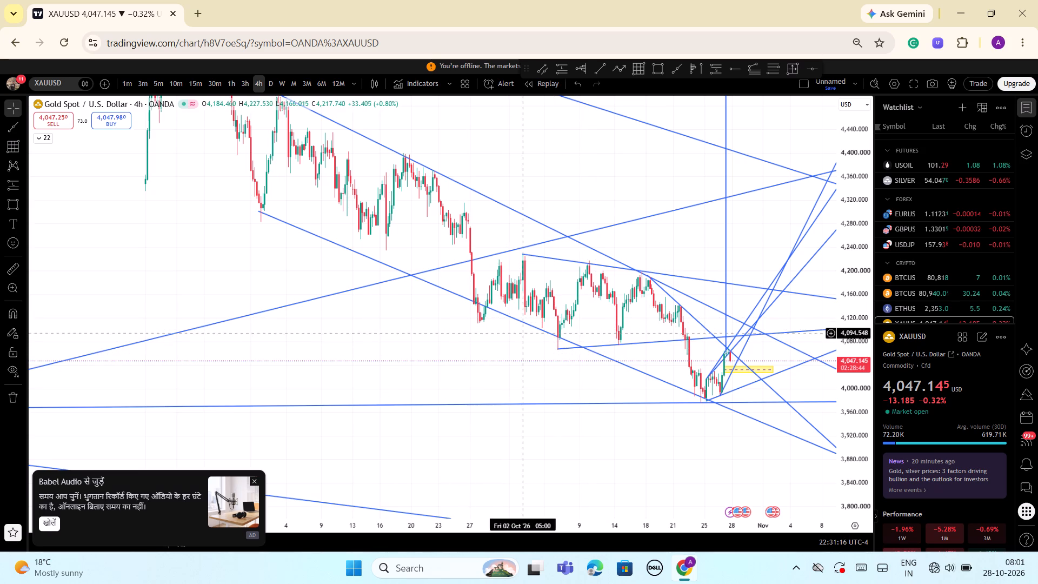
scroll(514, 362, up, 1)
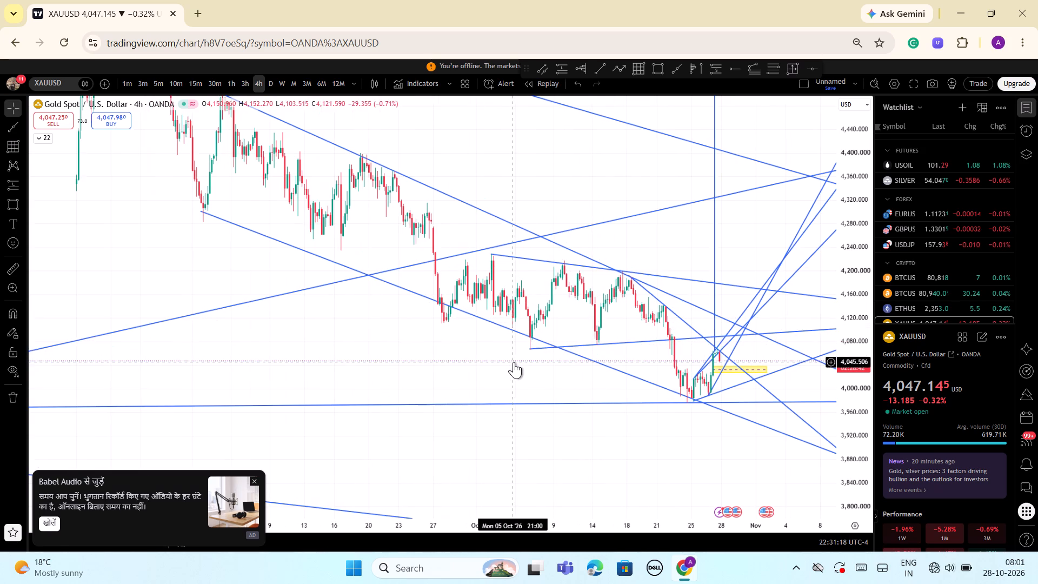
scroll(514, 362, down, 1)
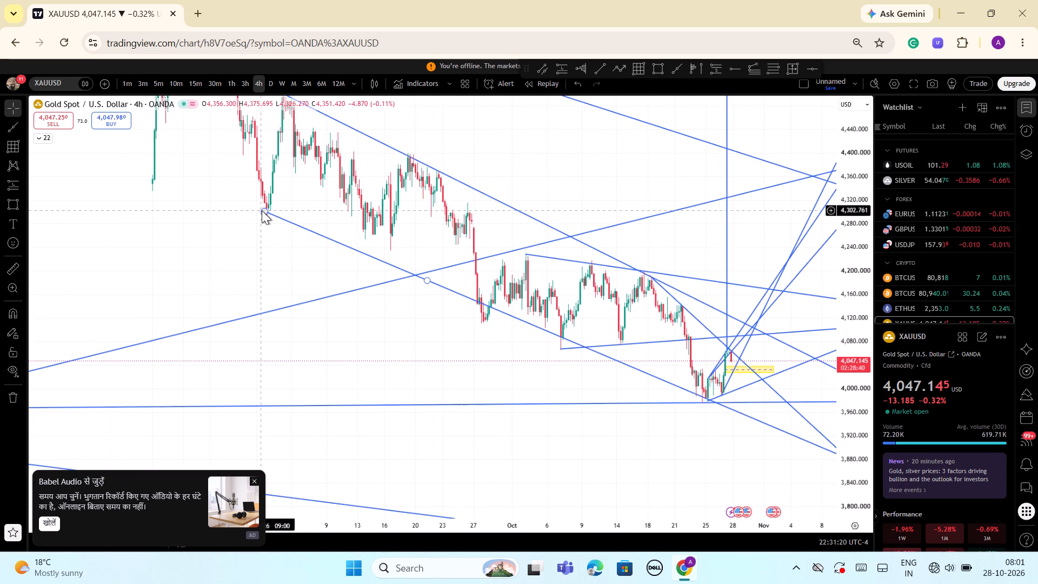
drag(263, 210, 251, 214)
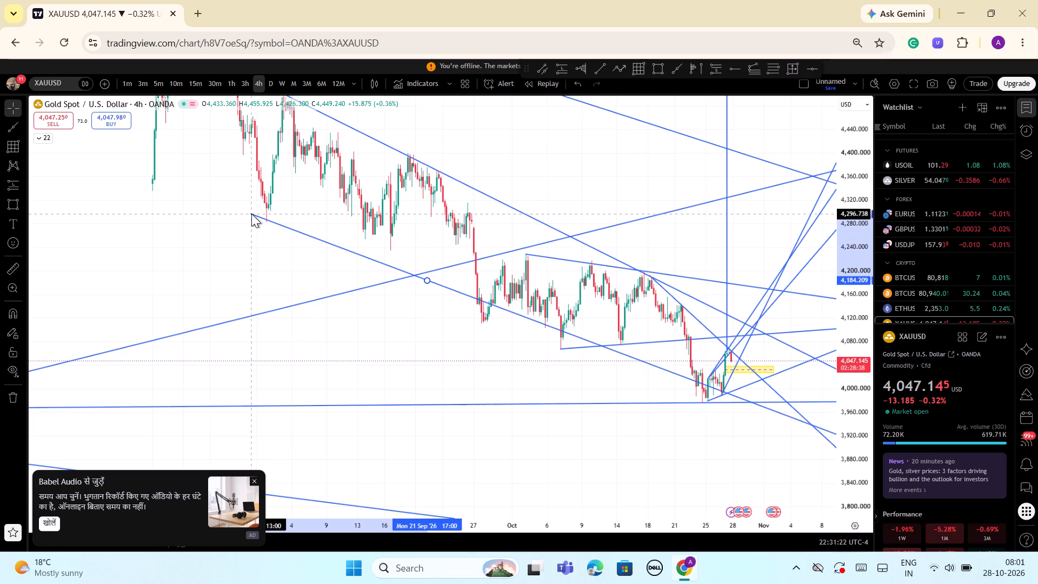
drag(251, 214, 249, 215)
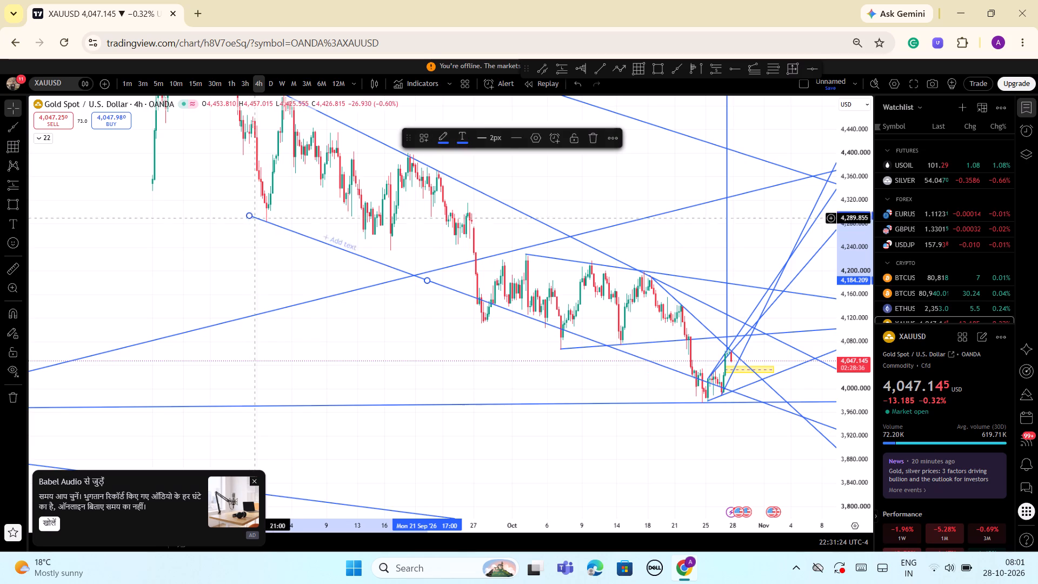
drag(425, 278, 425, 281)
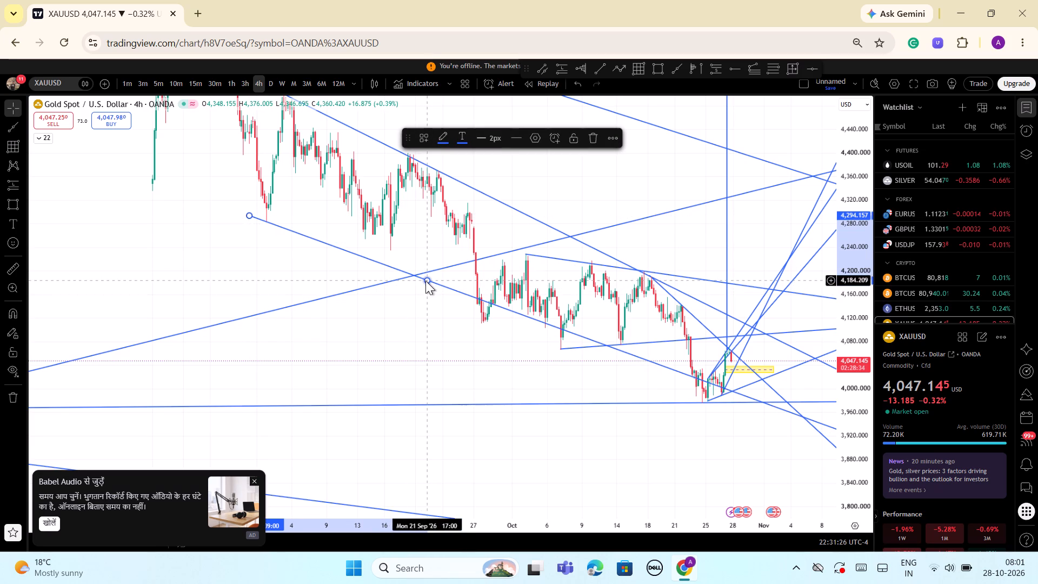
drag(425, 281, 416, 293)
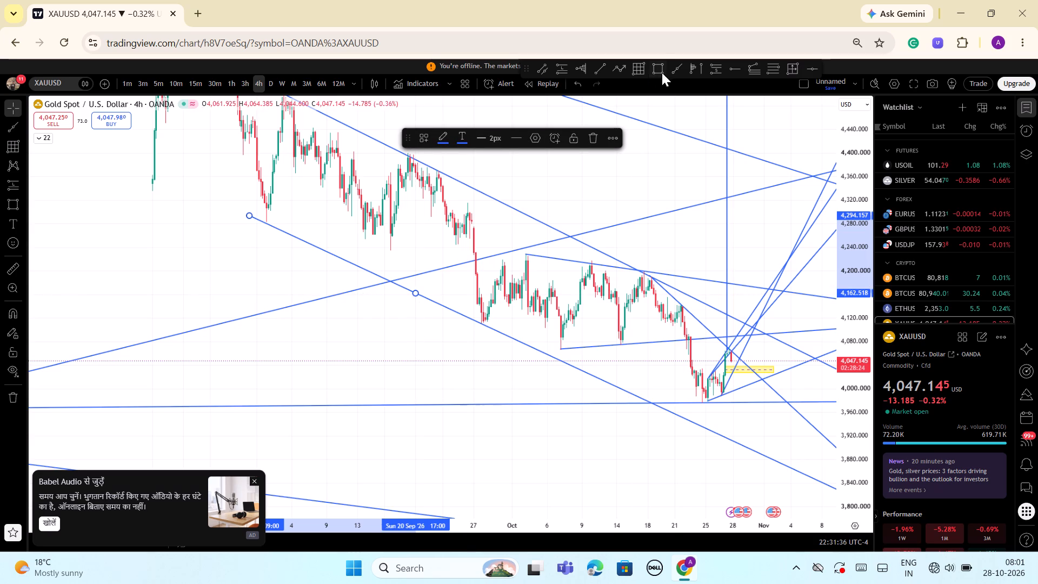
Draw a descending ray from the 28 Sep low at about 4,115.2 through about 4,089.4 at 2 Oct 05:00.
click(677, 73)
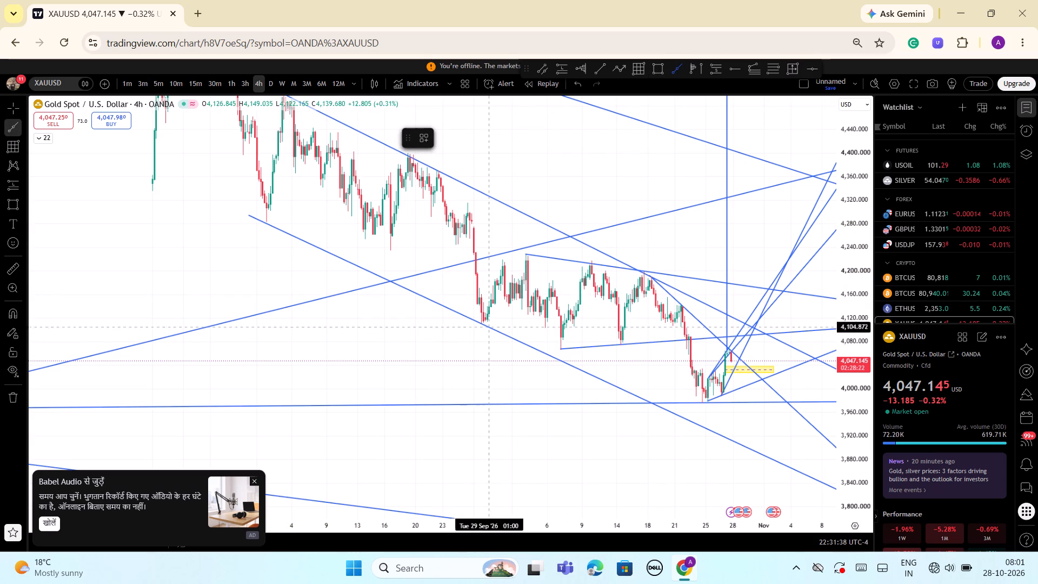
click(483, 321)
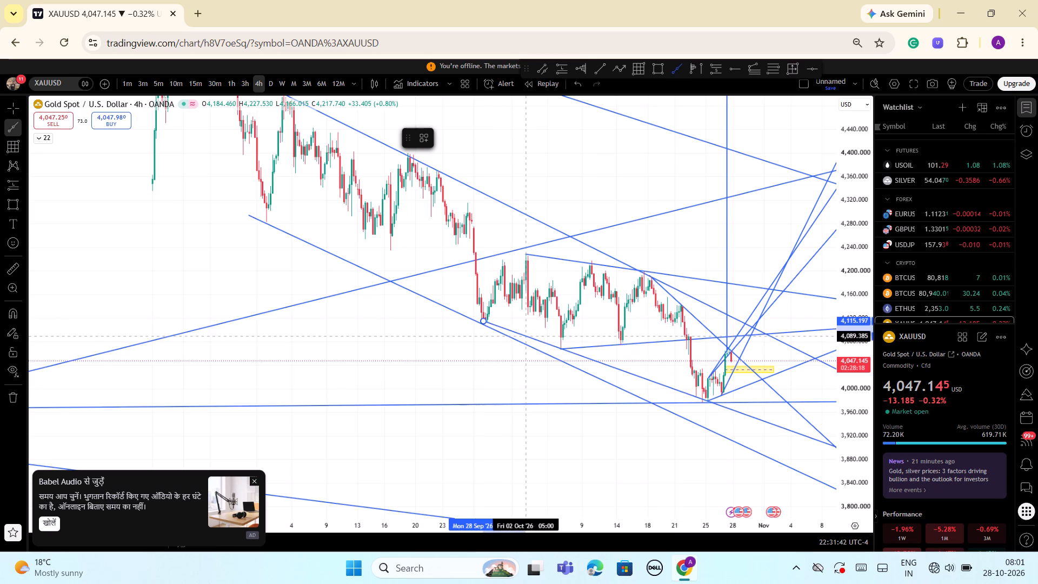
click(525, 336)
click(431, 360)
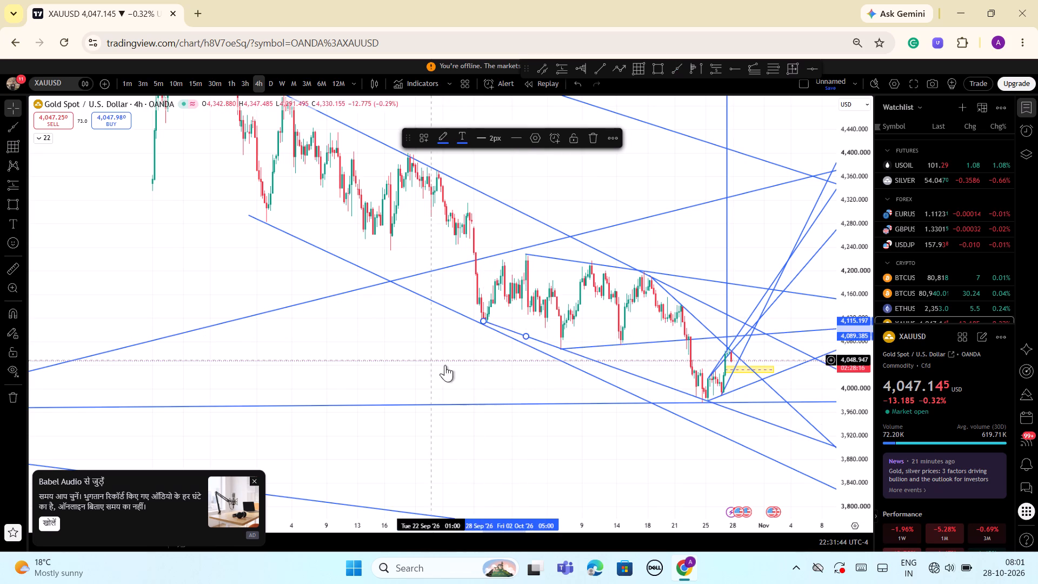
Examine the 4-hour chart's current price and the future ray crossings against the descending rays, ascending rays and yellow zone.
drag(469, 375, 417, 353)
drag(852, 456, 857, 415)
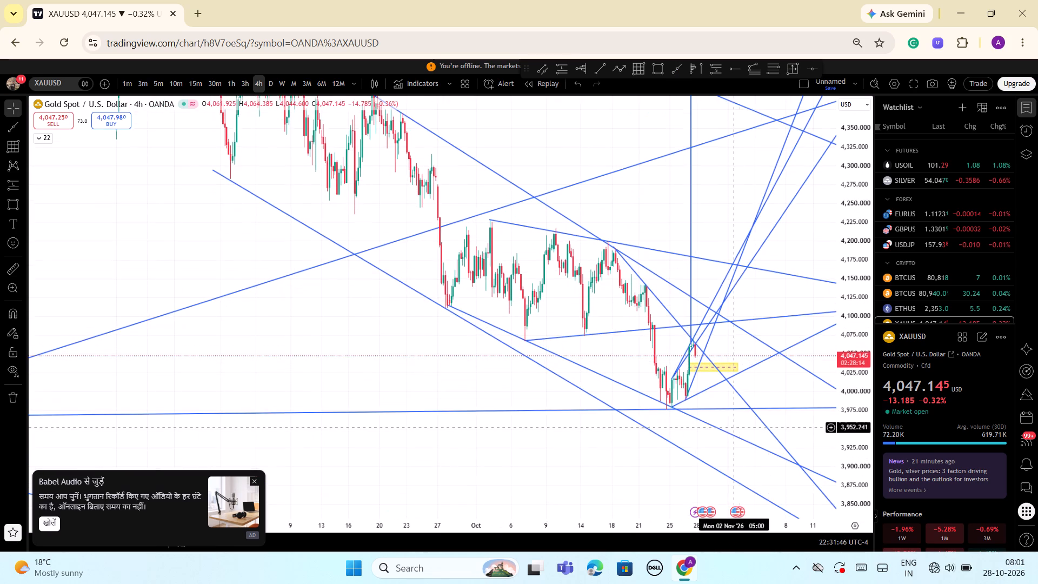
scroll(734, 427, up, 3)
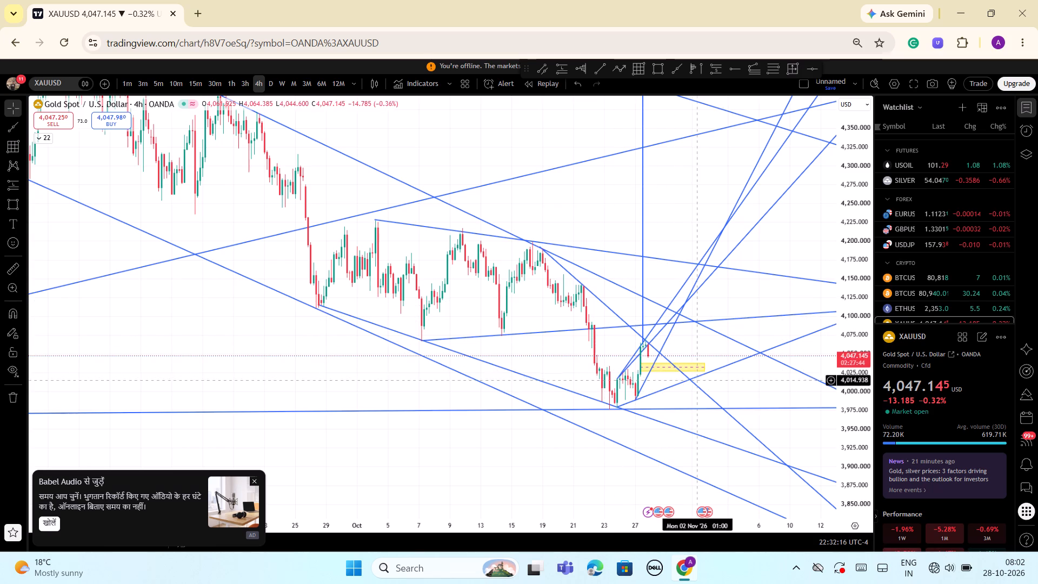
drag(854, 451, 872, 452)
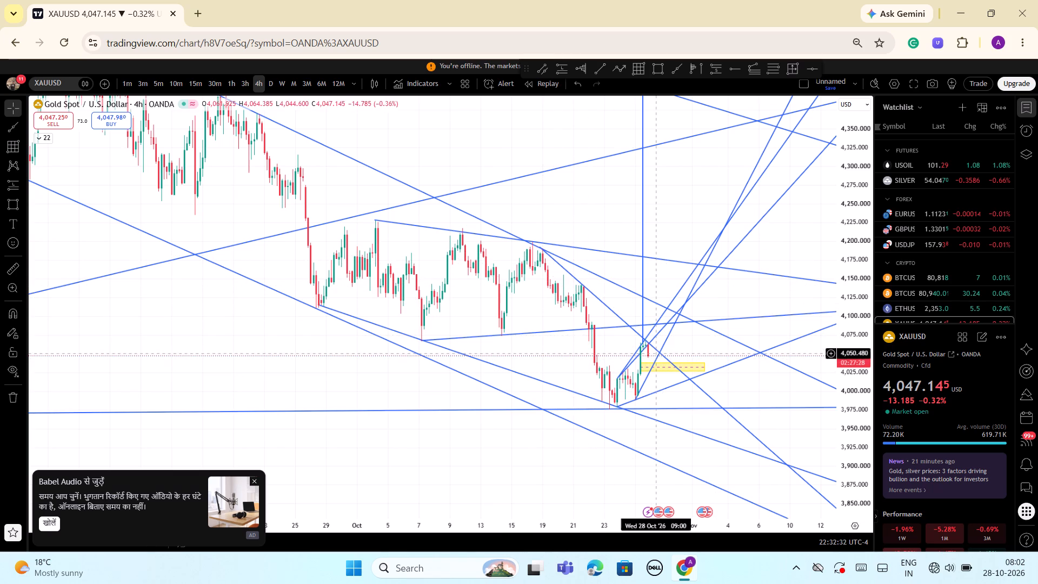
scroll(694, 417, up, 3)
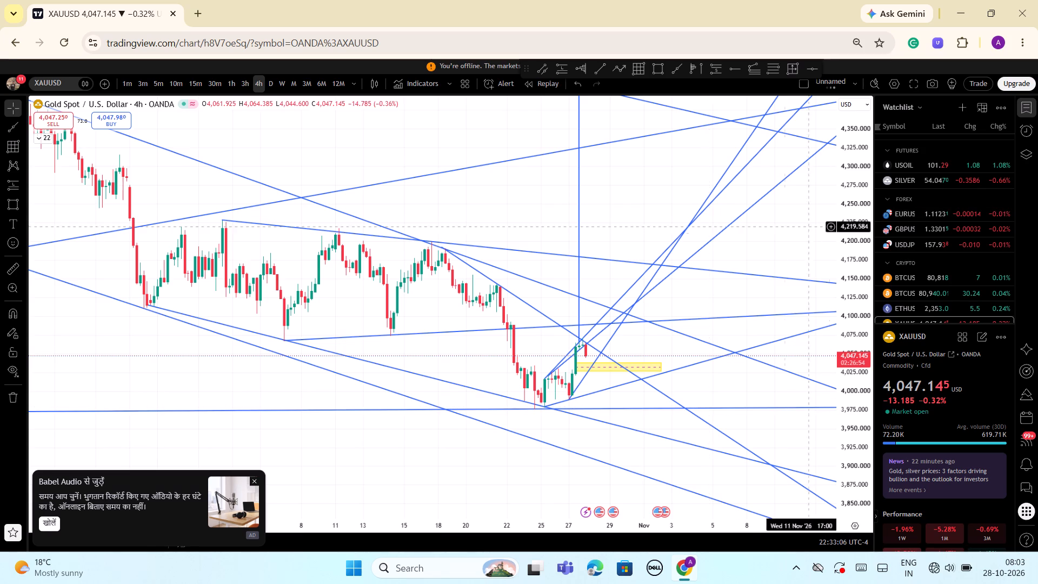
scroll(783, 233, up, 4)
drag(856, 151, 866, 297)
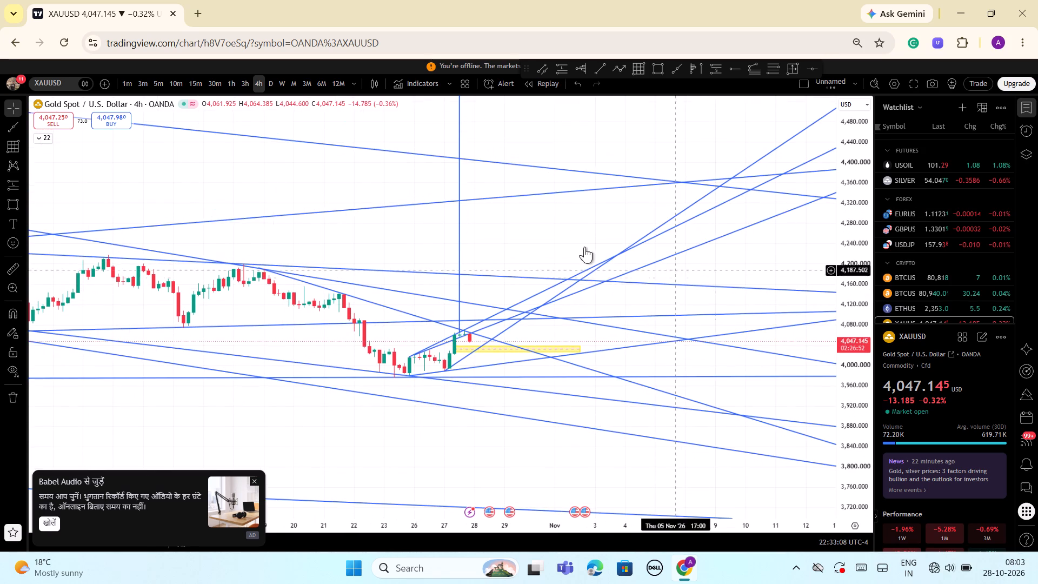
scroll(565, 241, down, 2)
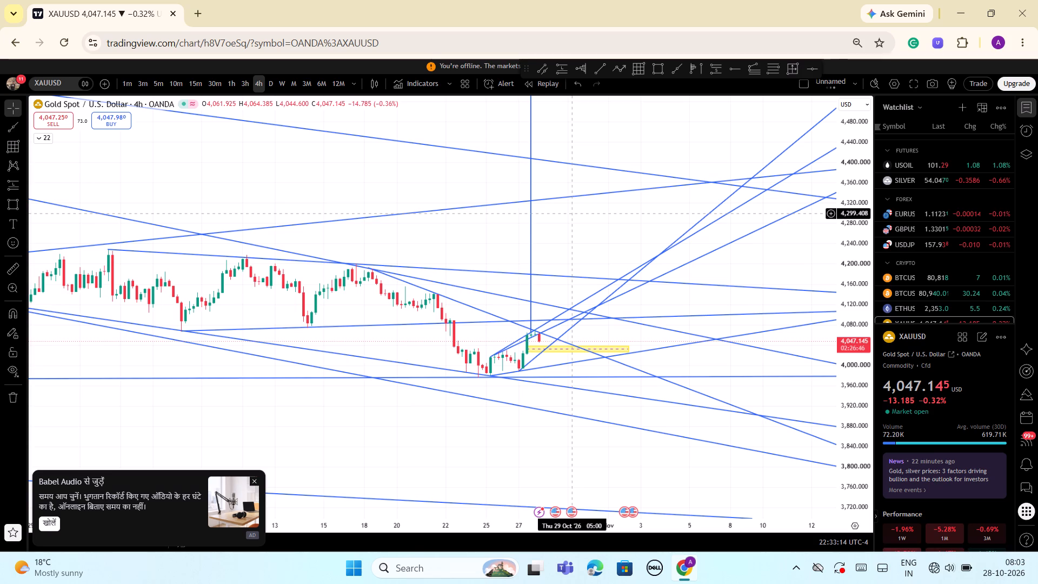
scroll(580, 300, up, 2)
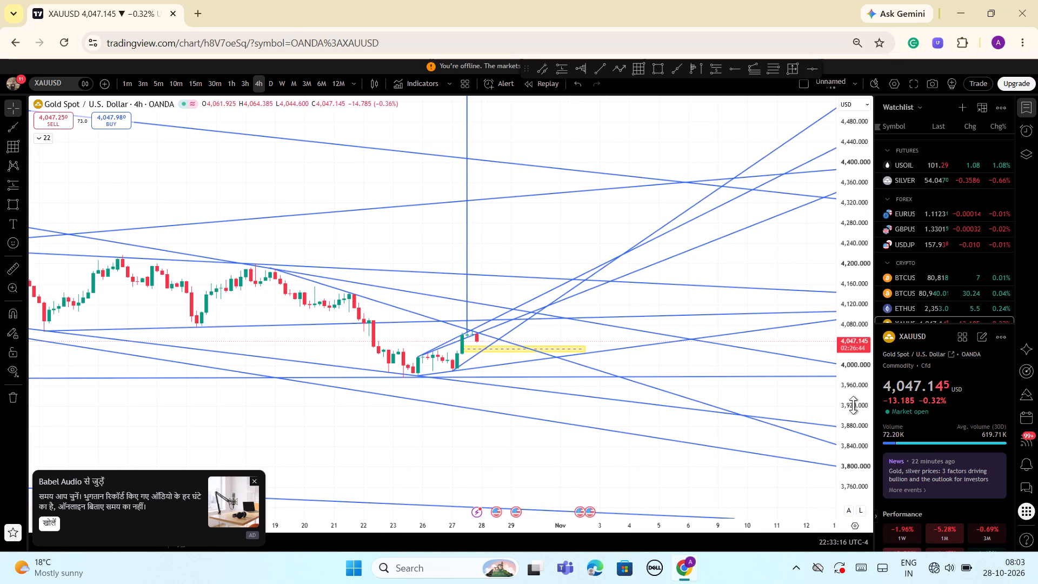
drag(853, 417, 849, 355)
scroll(835, 361, up, 5)
scroll(834, 361, down, 6)
drag(861, 141, 892, 326)
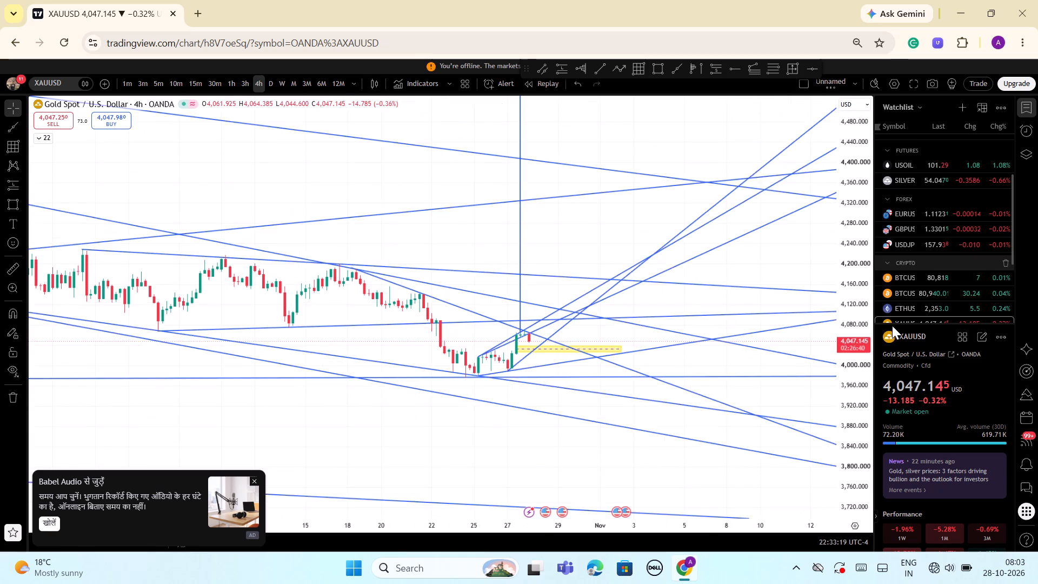
scroll(549, 407, down, 9)
drag(552, 427, 503, 427)
scroll(514, 431, up, 2)
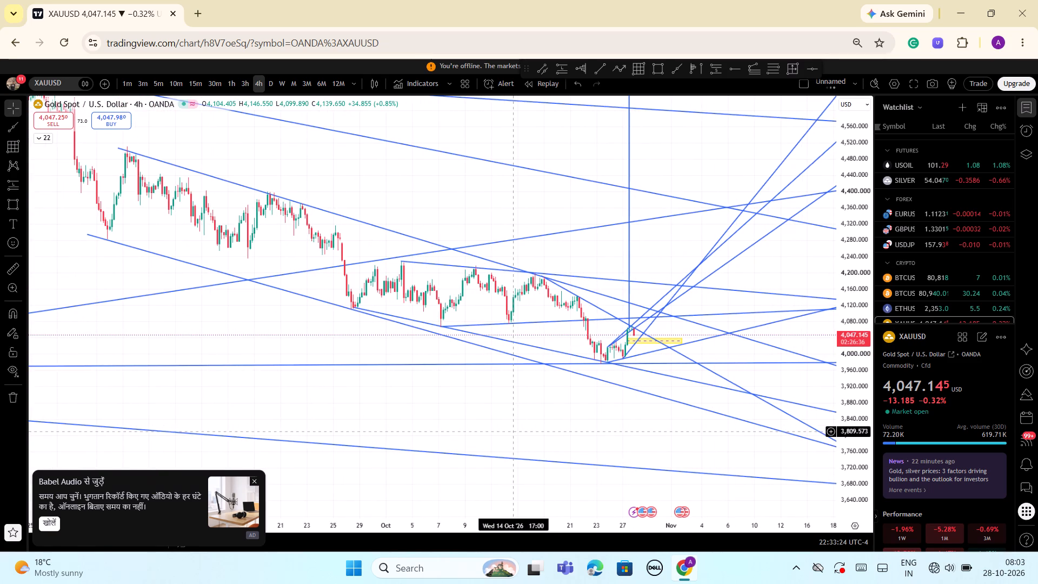
scroll(513, 431, up, 5)
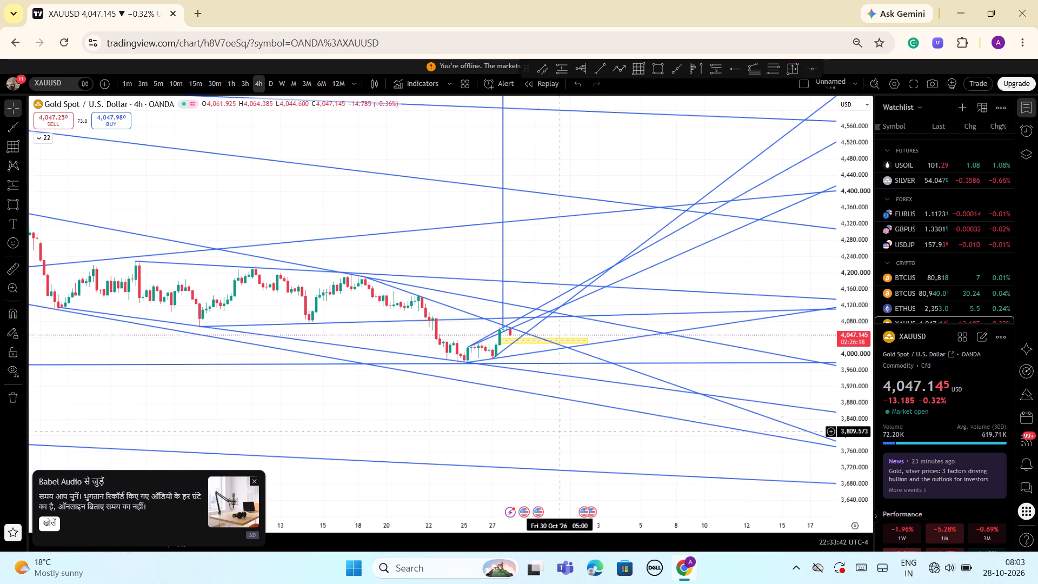
Try switching the chart to the daily timeframe and back to 4 hours.
click(269, 84)
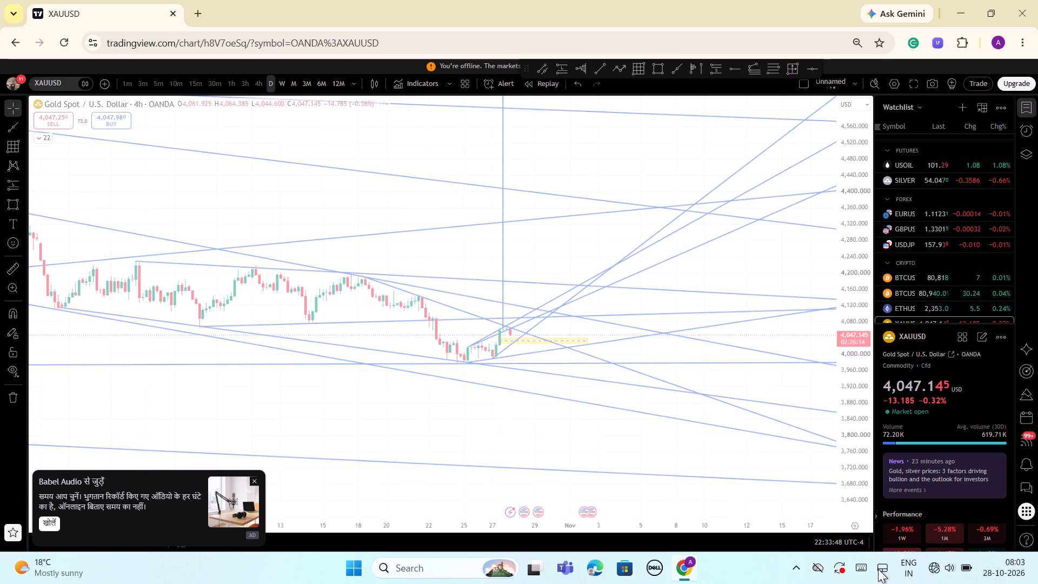
click(271, 85)
click(256, 87)
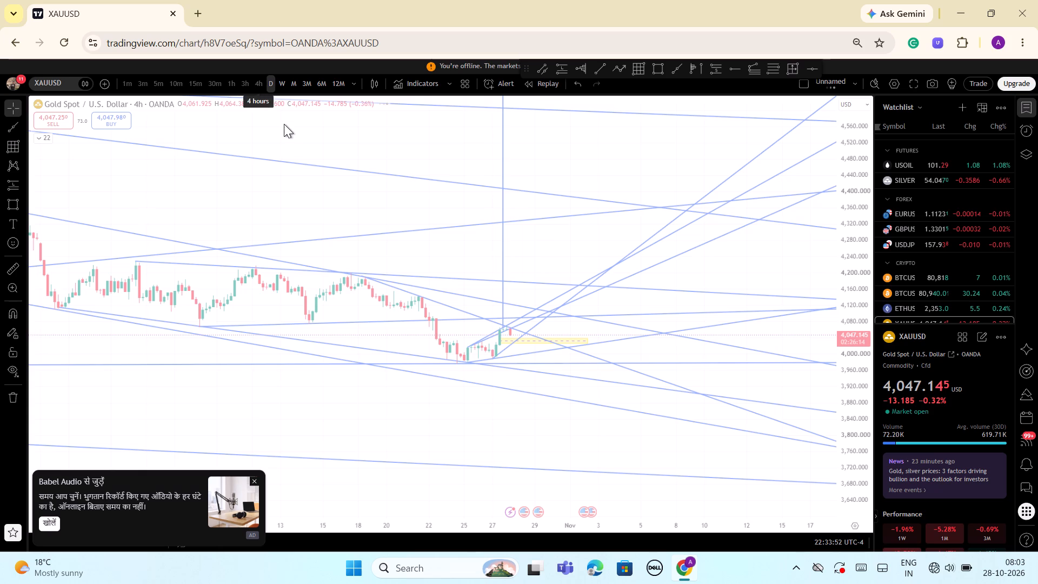
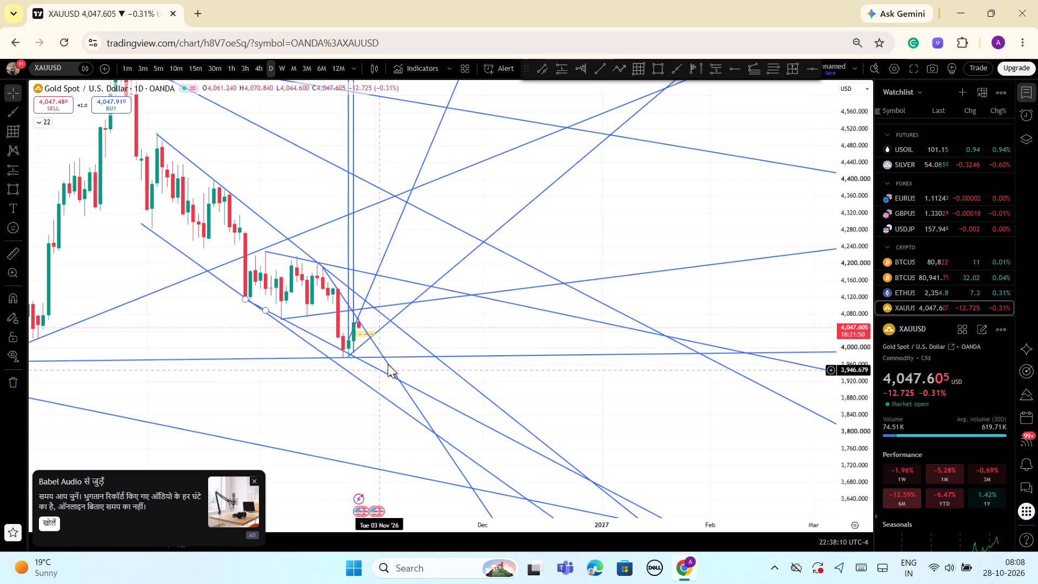
Examine the daily chart's price action from September into November against the descending channel rays, ascending rays and yellow zone.
scroll(459, 351, down, 3)
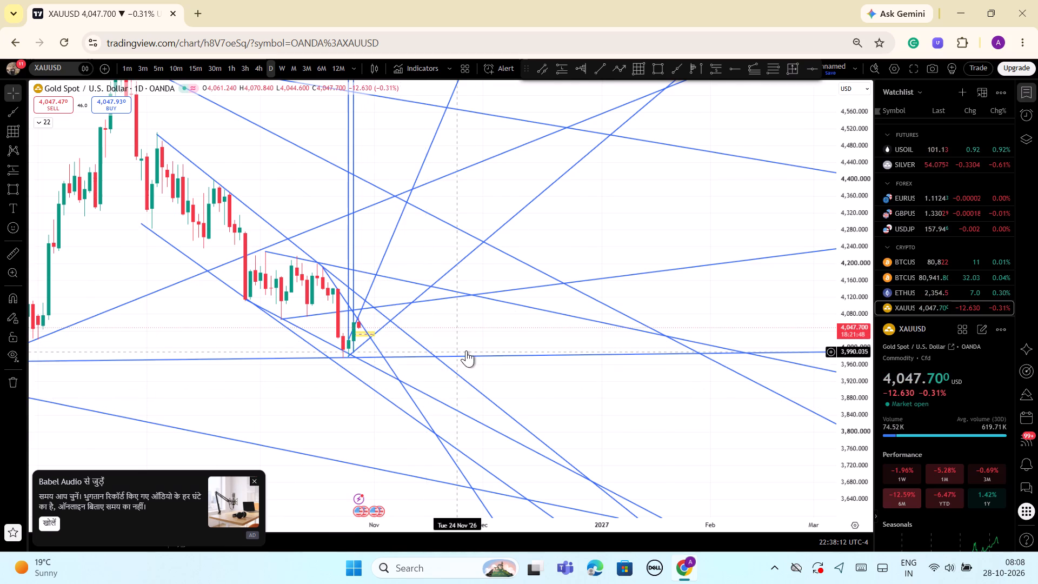
drag(854, 209, 891, 423)
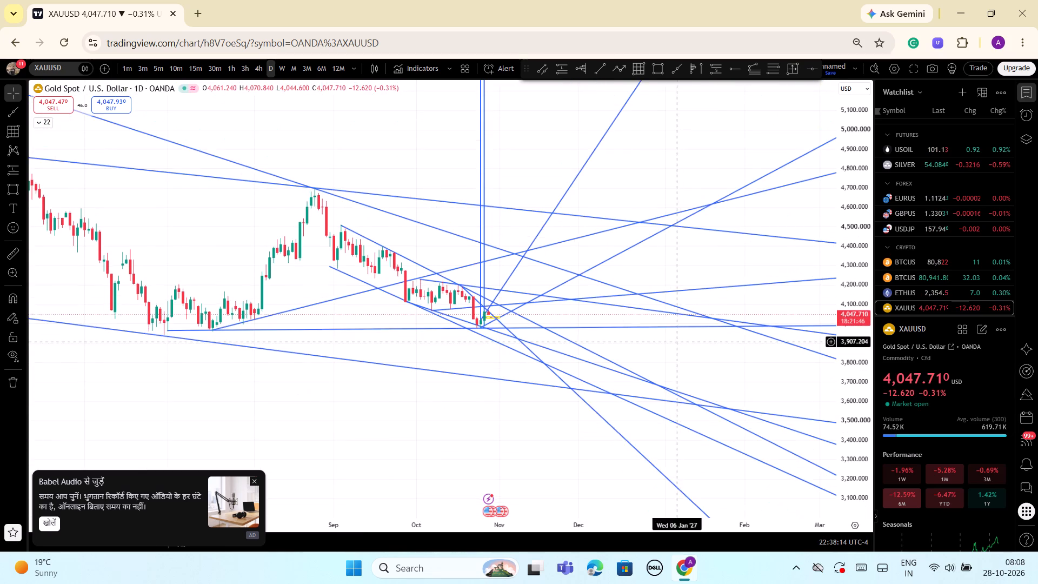
scroll(675, 342, up, 3)
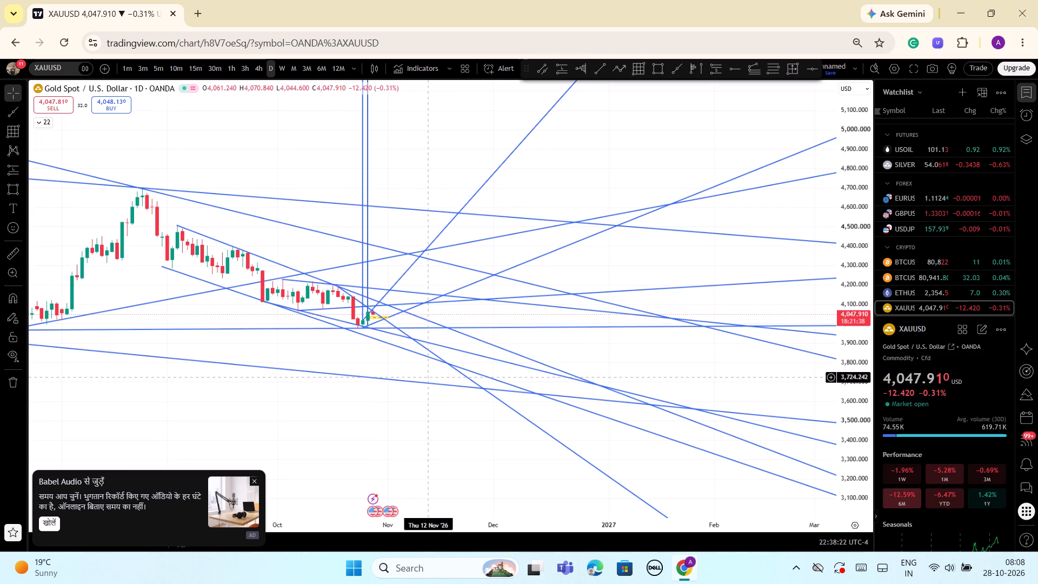
scroll(382, 371, up, 1)
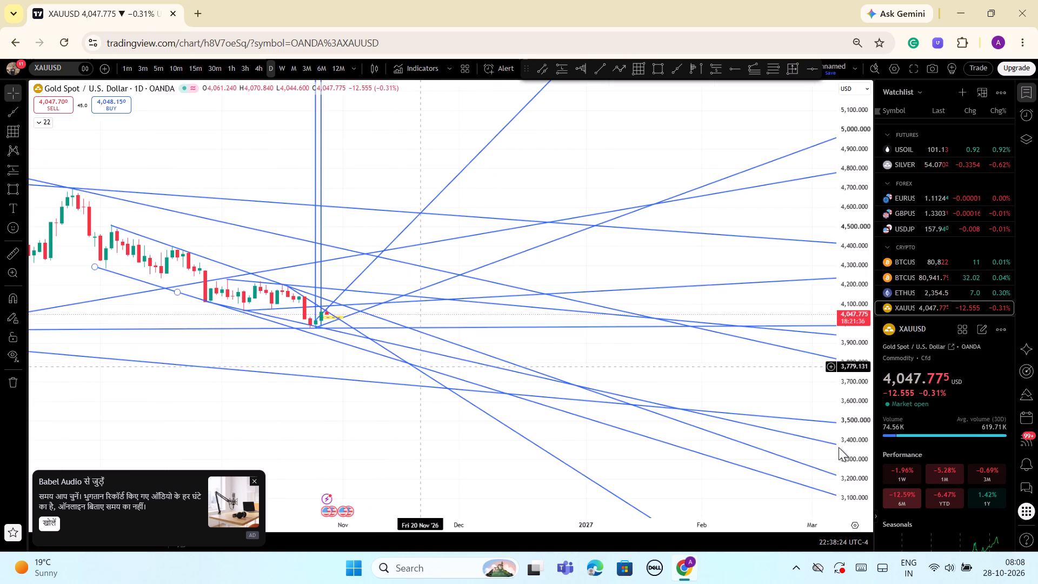
drag(857, 453, 867, 250)
drag(853, 182, 839, 250)
drag(586, 235, 778, 204)
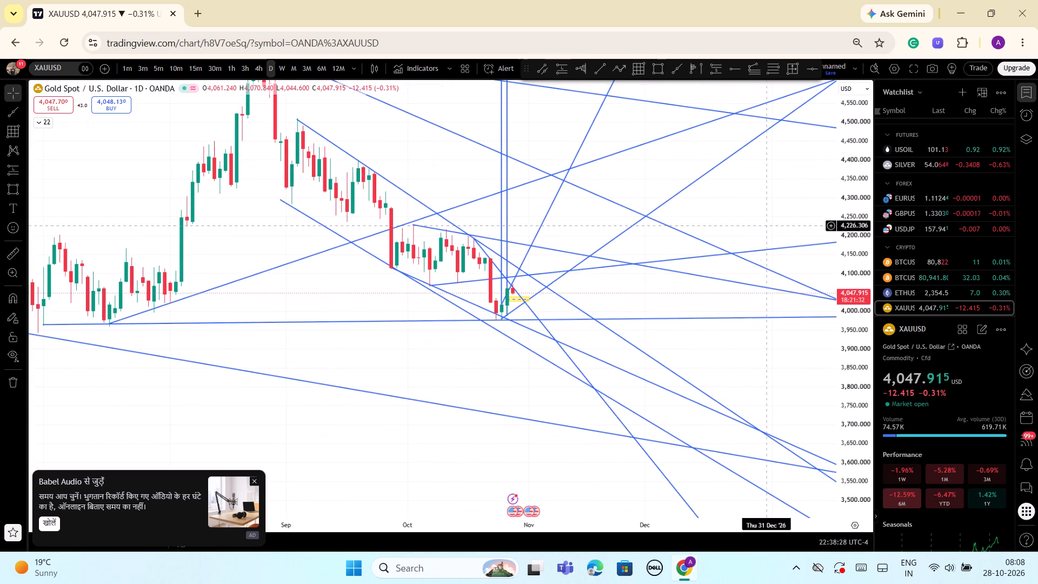
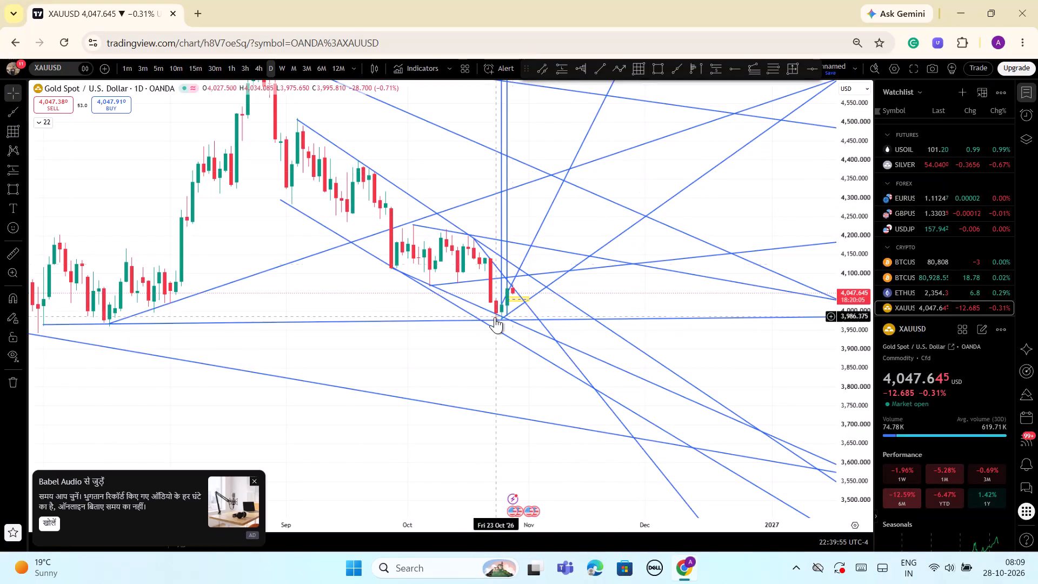
Review the decline from September and the late-October price against the trend rays on the daily and 4-hour charts.
scroll(495, 317, up, 3)
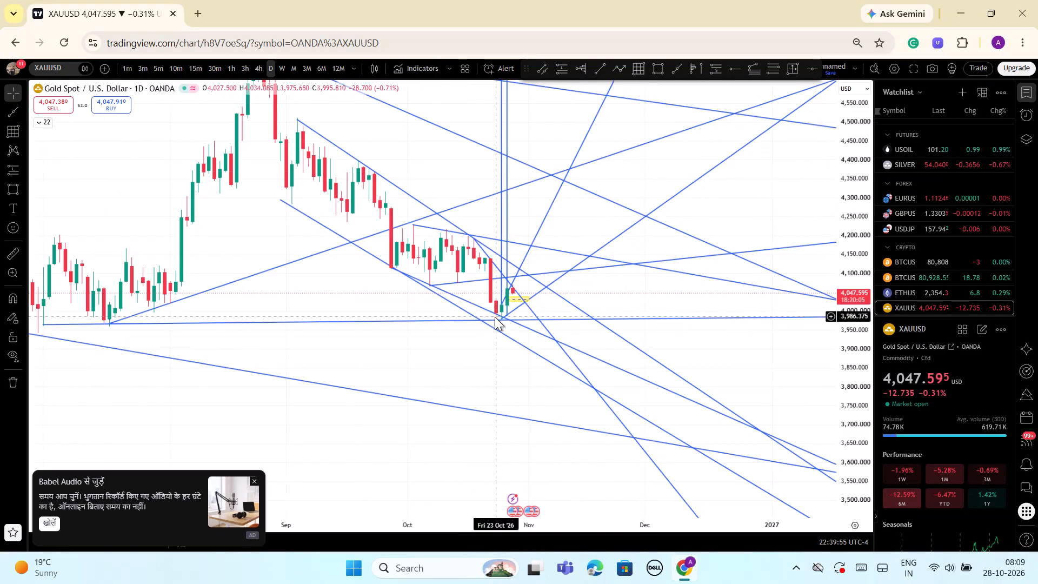
drag(583, 291, 787, 227)
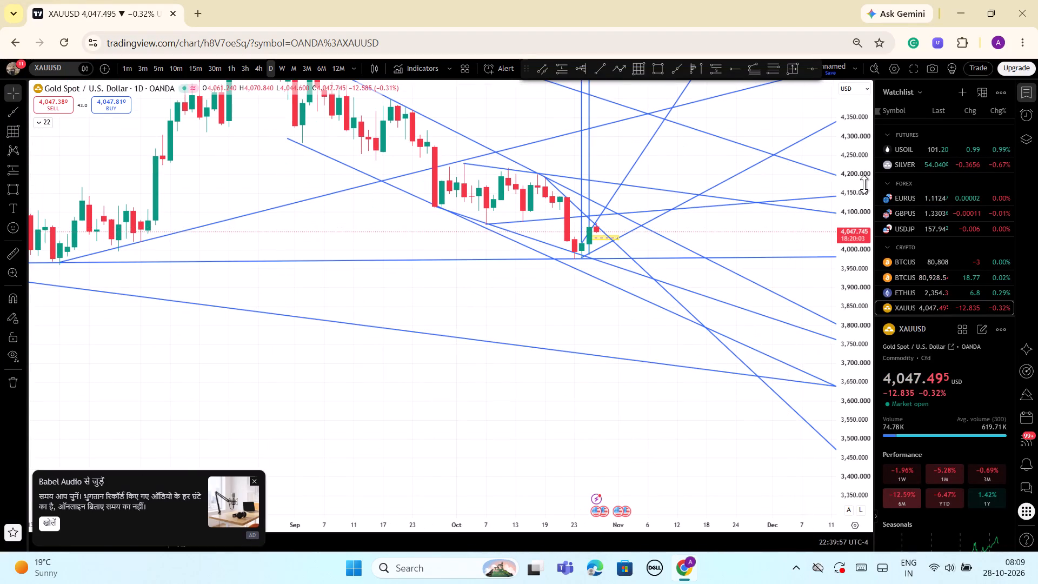
drag(863, 176, 876, 286)
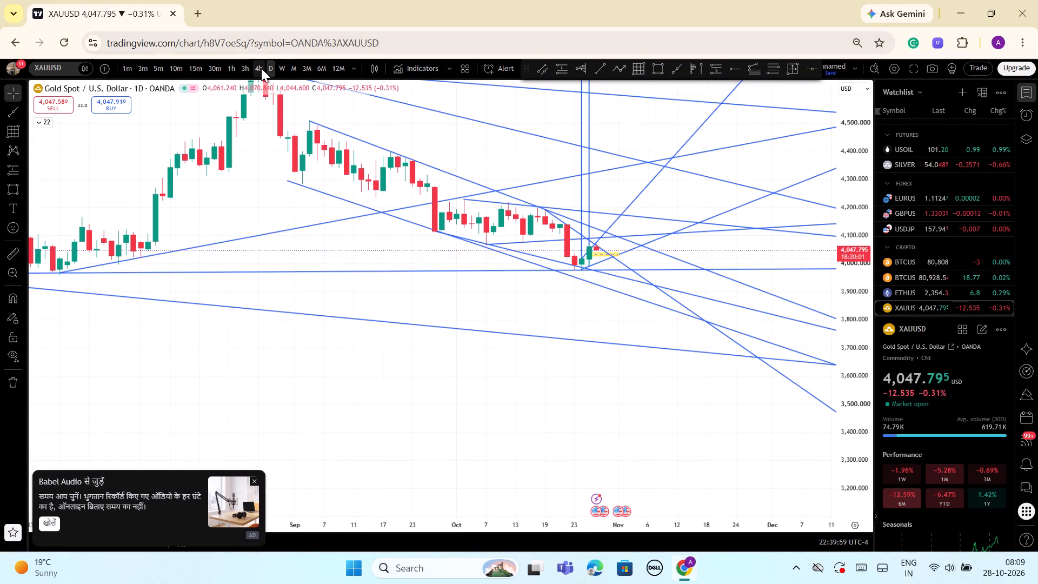
click(261, 68)
scroll(575, 335, down, 18)
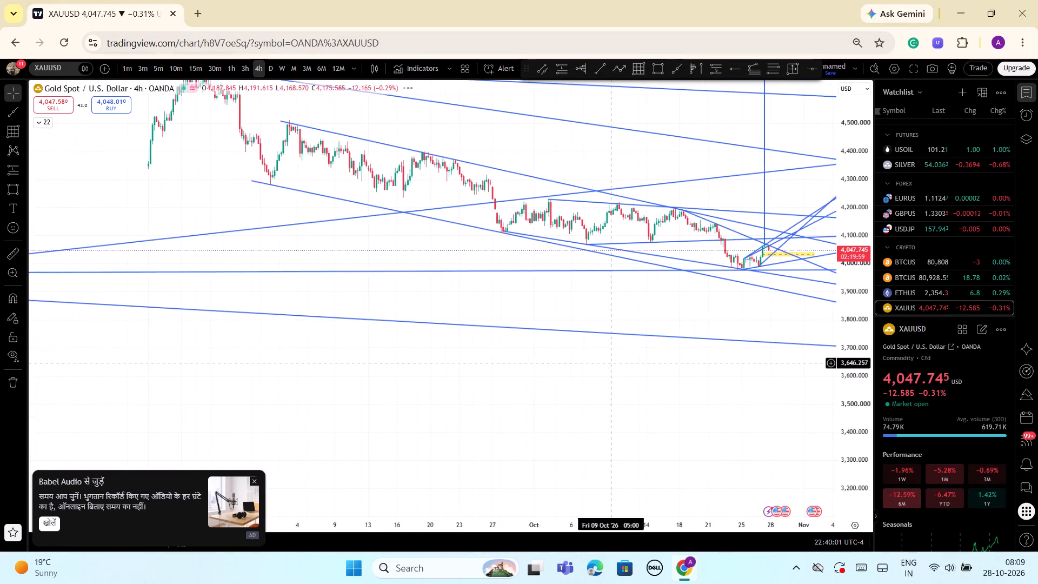
scroll(611, 363, down, 6)
drag(728, 431, 561, 440)
scroll(562, 431, up, 2)
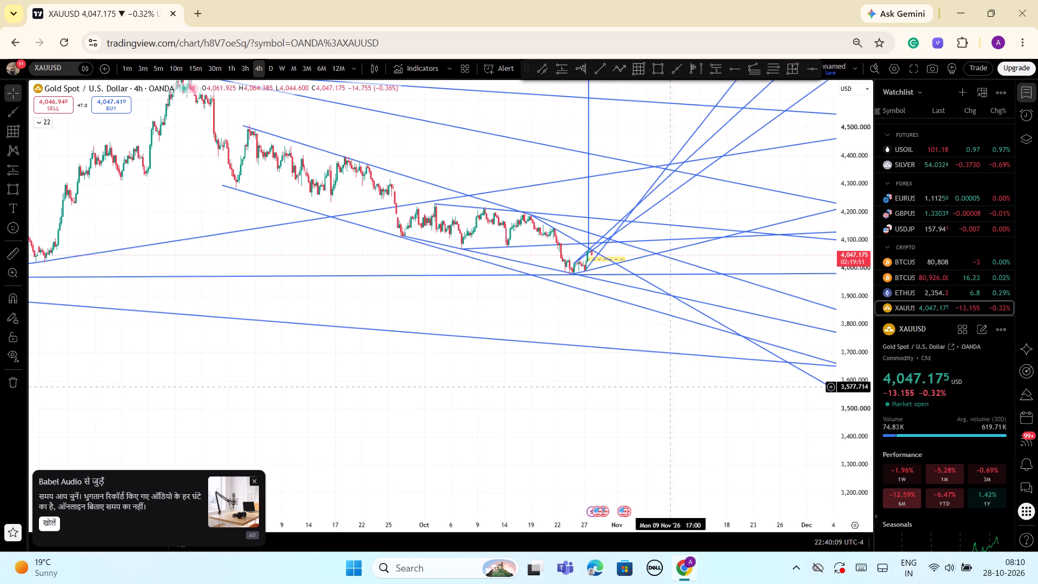
scroll(670, 387, up, 1)
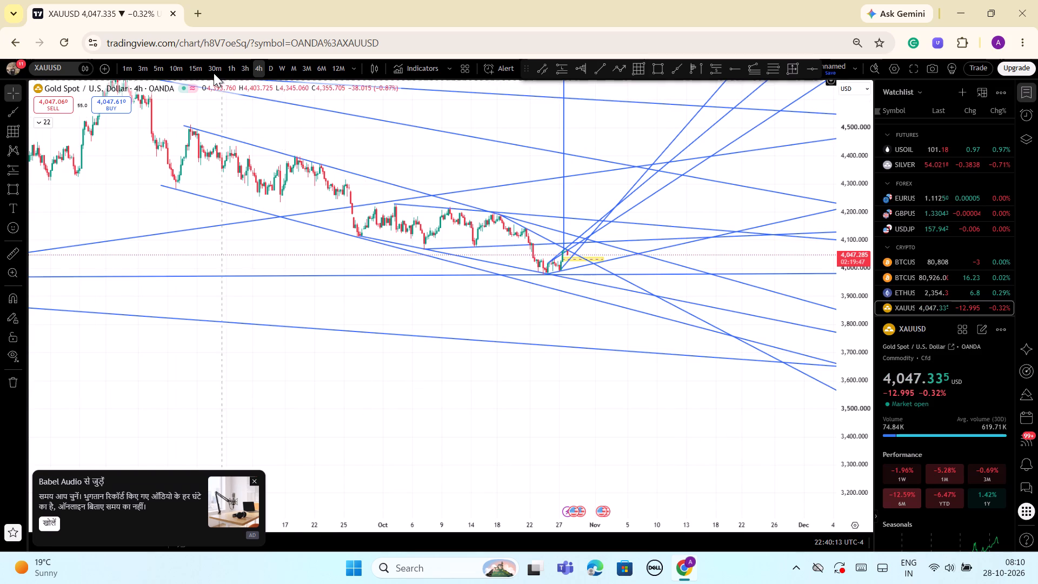
Switch to the 15-minute chart and examine the late-October rally against the ascending rays and yellow zone.
click(200, 67)
scroll(571, 441, down, 4)
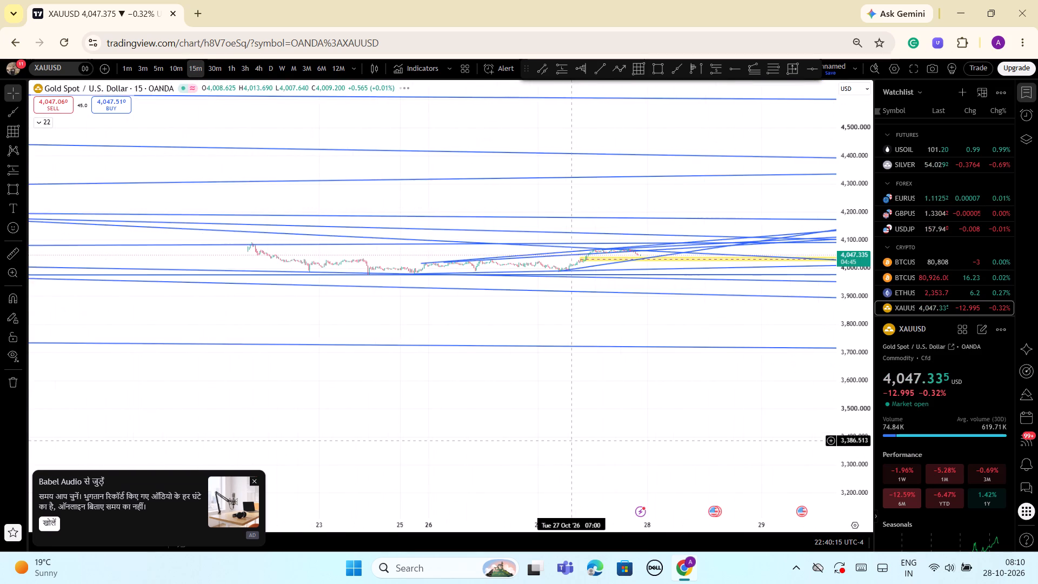
scroll(571, 441, down, 3)
drag(850, 456, 837, 141)
scroll(591, 428, up, 2)
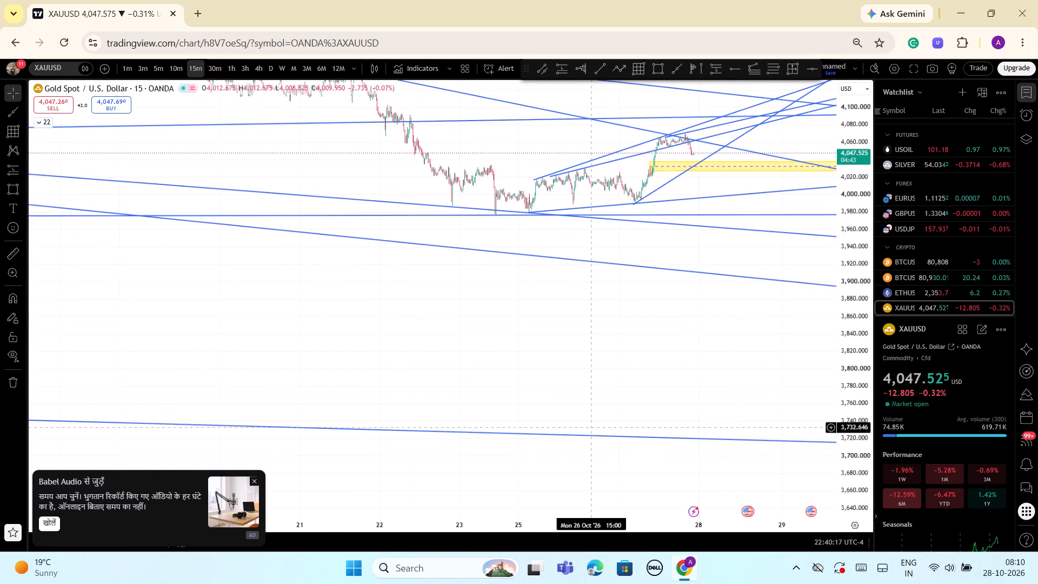
scroll(591, 428, up, 2)
drag(603, 393, 587, 393)
drag(849, 500, 850, 370)
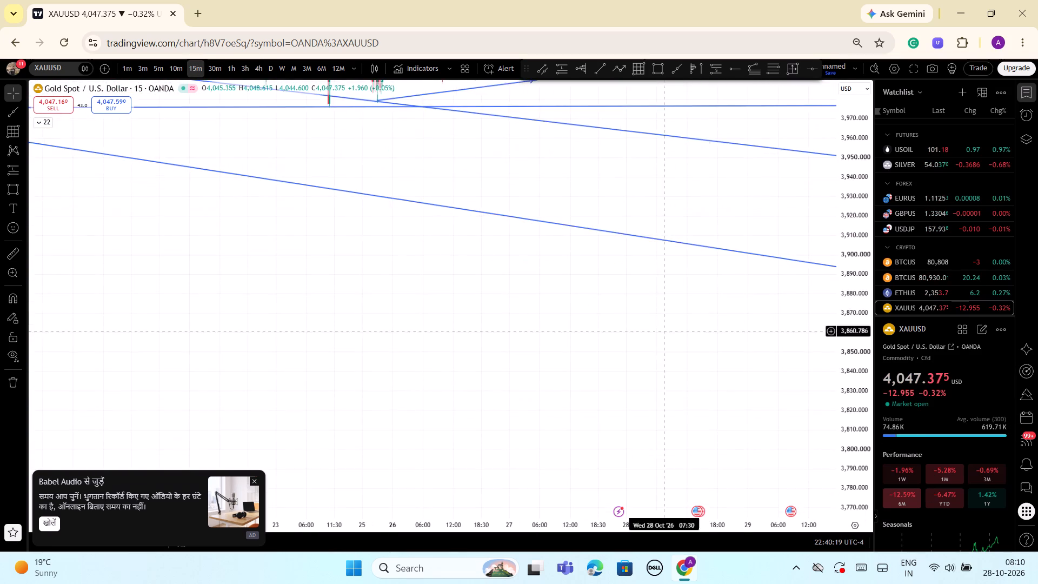
drag(667, 315, 702, 567)
scroll(633, 409, up, 3)
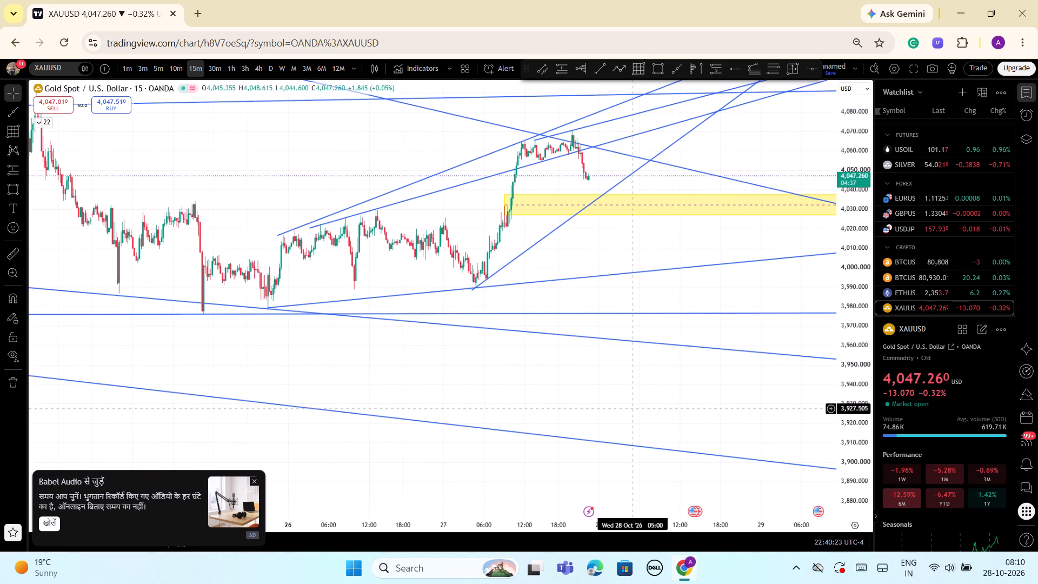
scroll(633, 409, down, 2)
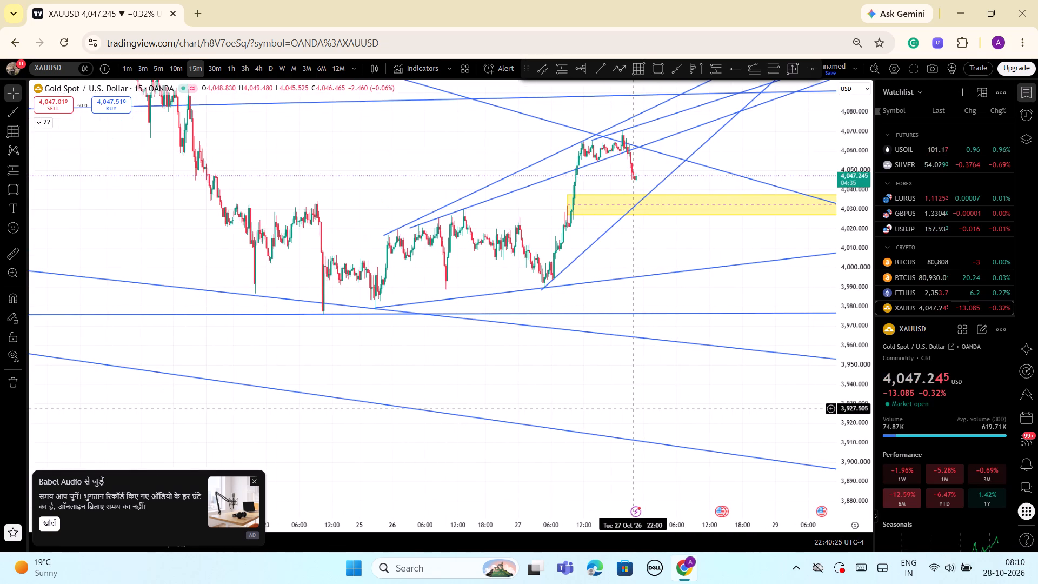
scroll(633, 409, down, 1)
scroll(633, 409, up, 3)
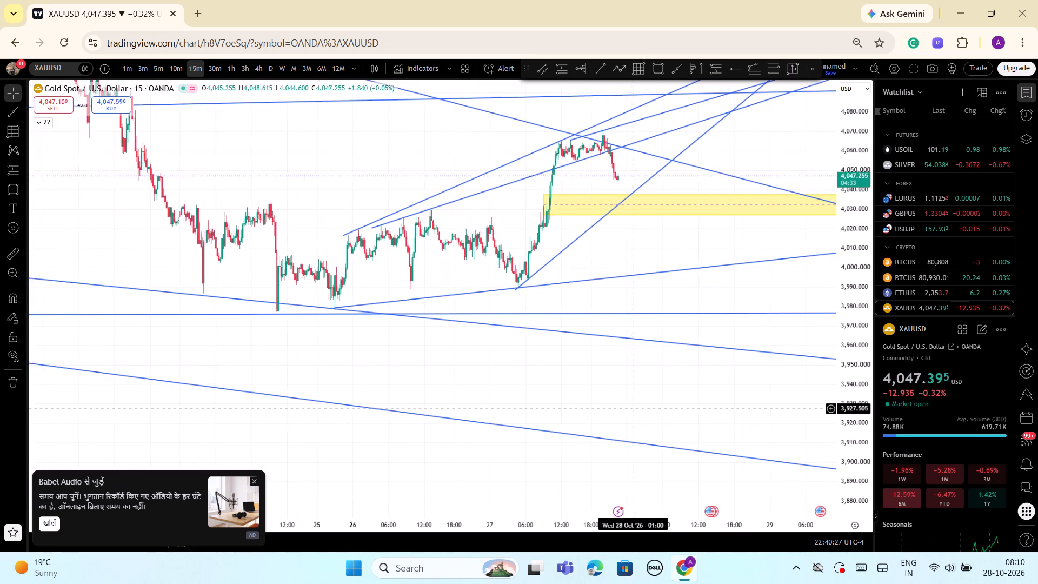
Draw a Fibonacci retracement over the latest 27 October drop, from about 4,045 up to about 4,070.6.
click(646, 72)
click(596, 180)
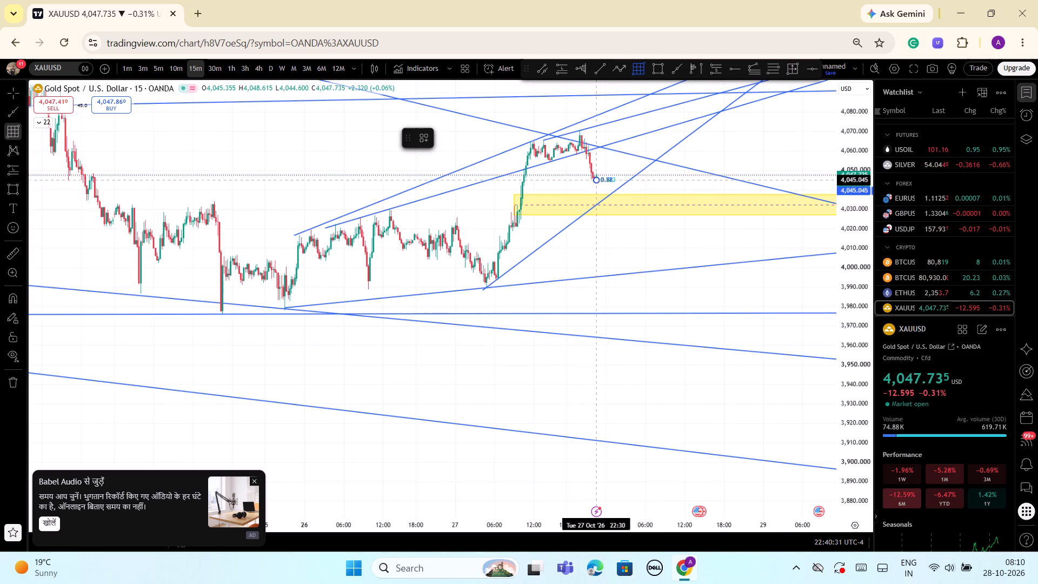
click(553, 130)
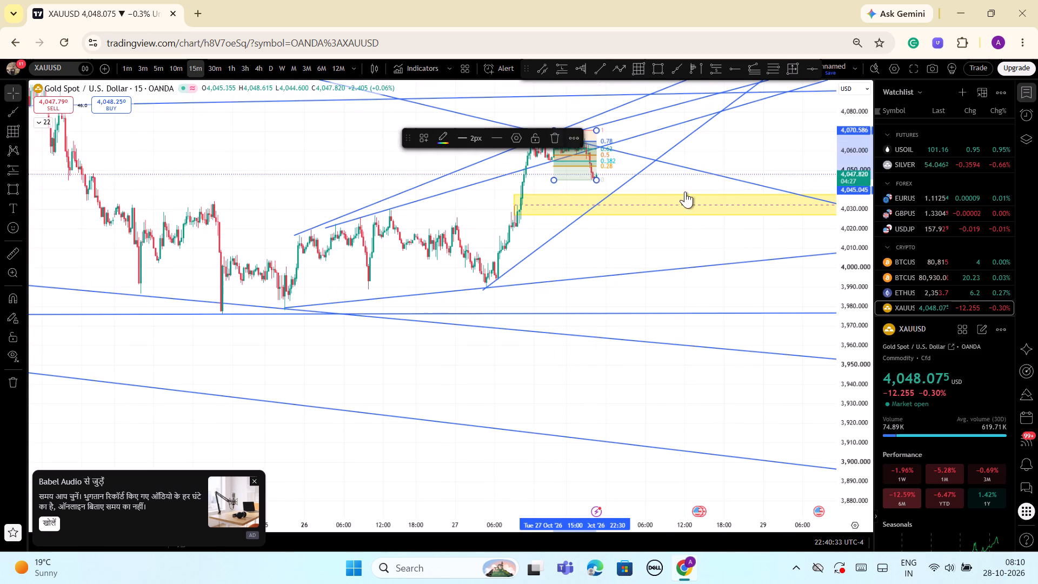
Examine the recent candles against the Fibonacci levels and yellow zone on the 15-minute chart.
scroll(675, 201, up, 3)
drag(555, 250, 737, 291)
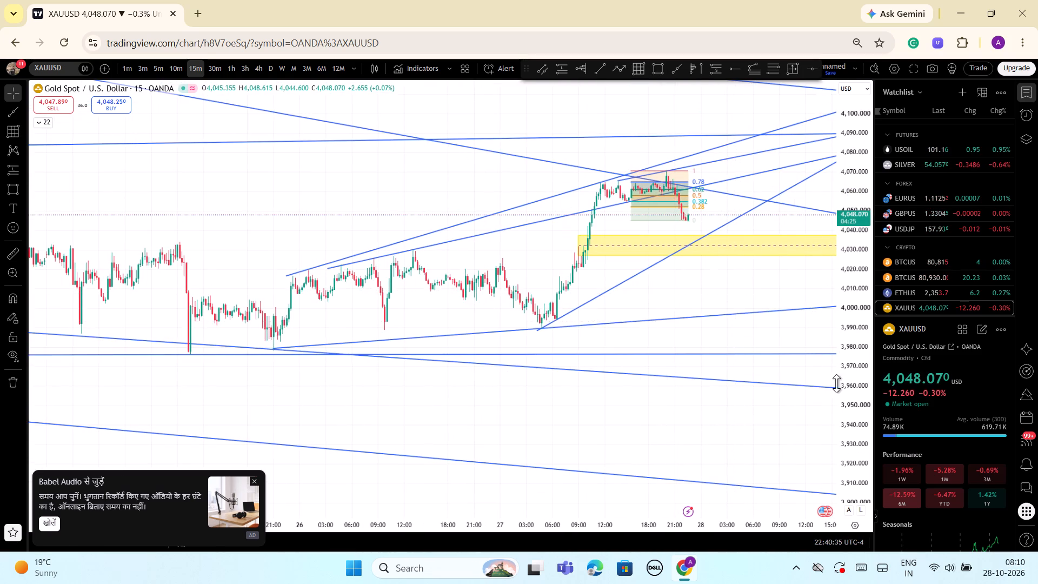
drag(846, 399, 855, 277)
scroll(679, 275, up, 2)
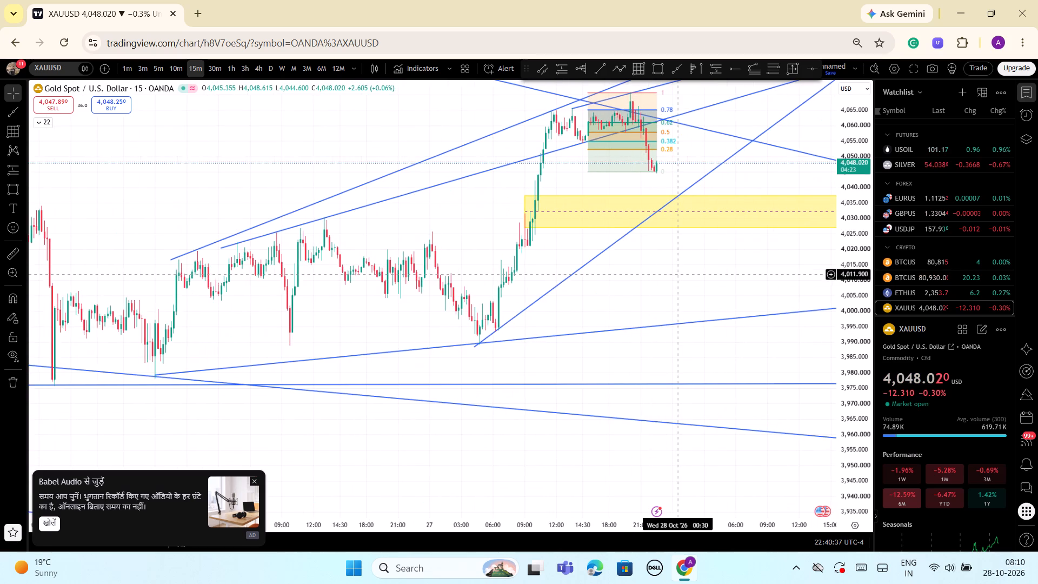
scroll(679, 275, up, 1)
drag(674, 284, 687, 366)
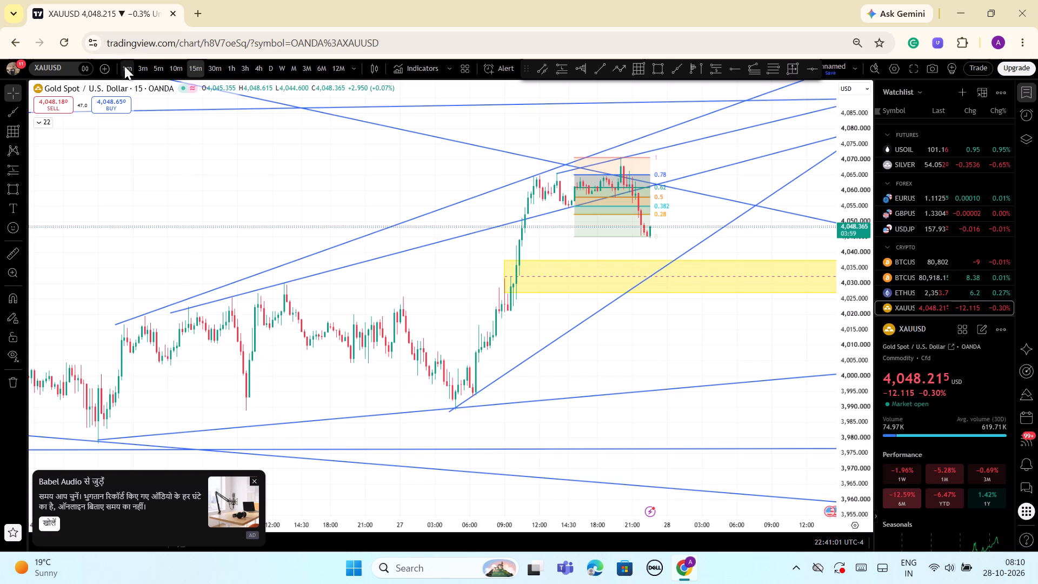
Switch to the 3-minute chart and examine the pullback against the Fibonacci levels, rising ray and yellow zone.
click(137, 72)
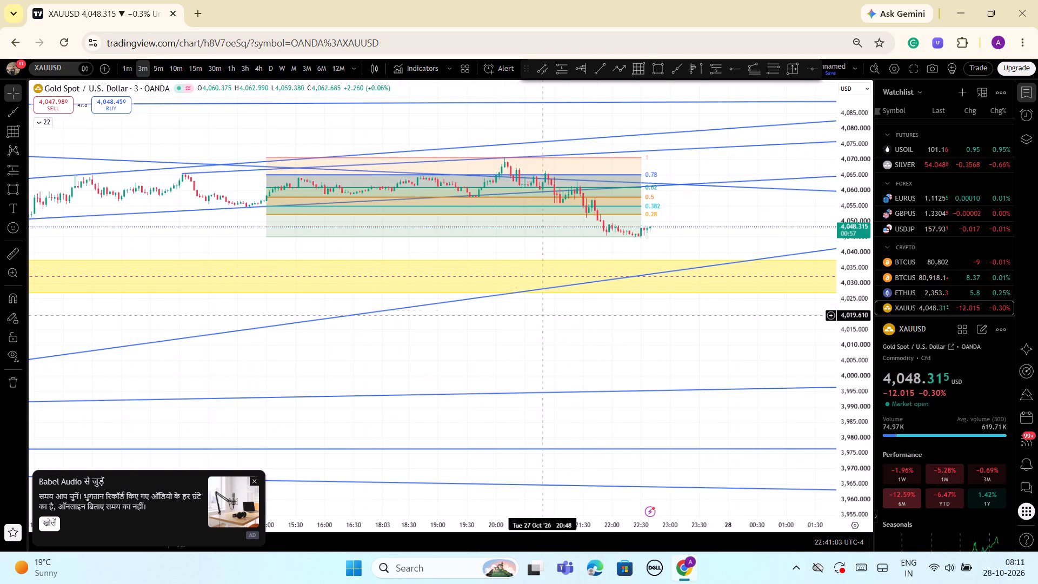
scroll(467, 261, down, 2)
scroll(531, 274, down, 2)
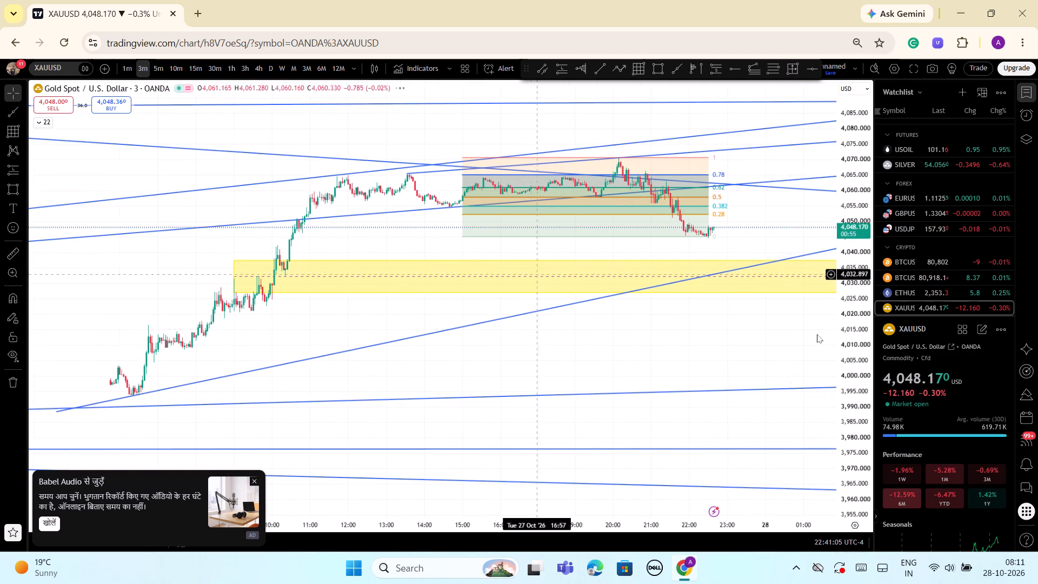
drag(861, 448, 871, 329)
scroll(787, 322, up, 5)
drag(739, 350, 732, 386)
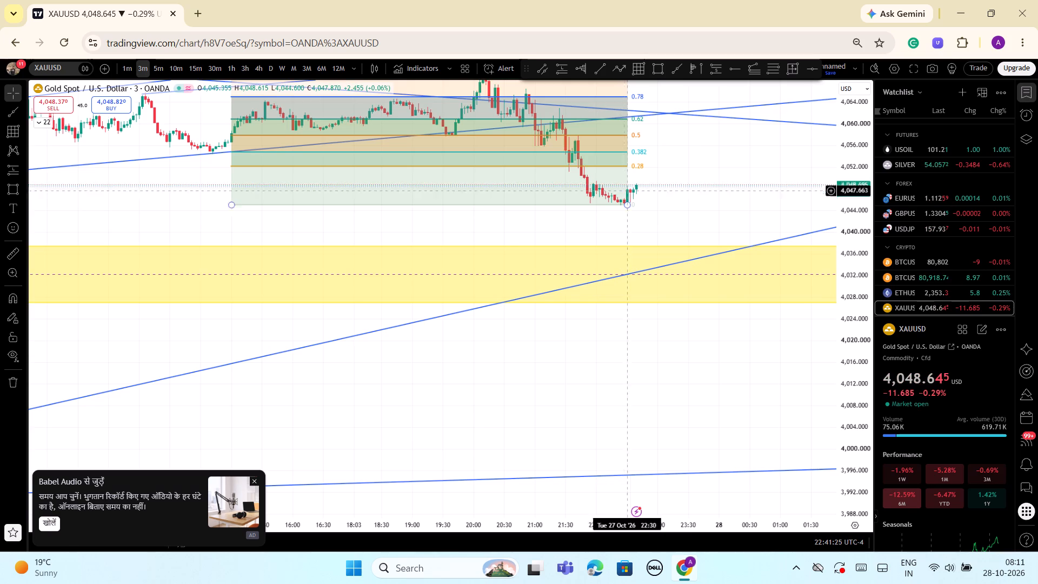
scroll(674, 236, down, 2)
scroll(674, 236, up, 2)
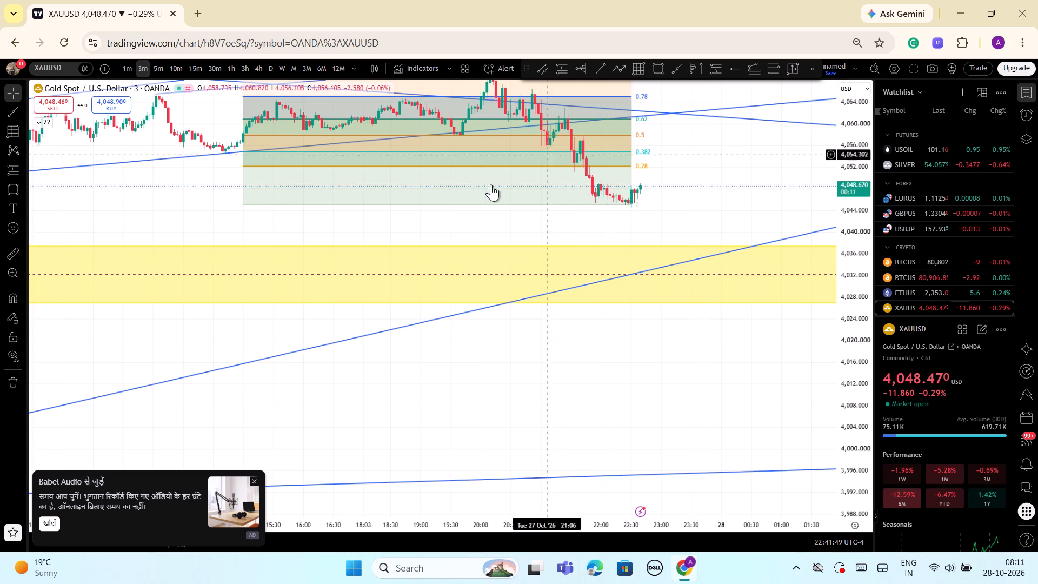
scroll(586, 208, down, 8)
drag(852, 298, 835, 402)
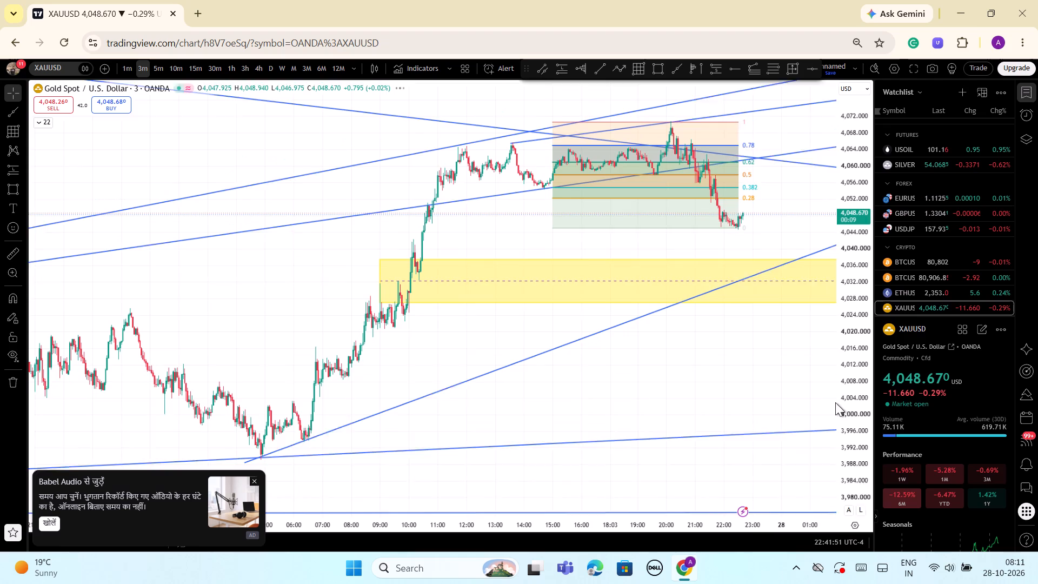
drag(835, 402, 835, 403)
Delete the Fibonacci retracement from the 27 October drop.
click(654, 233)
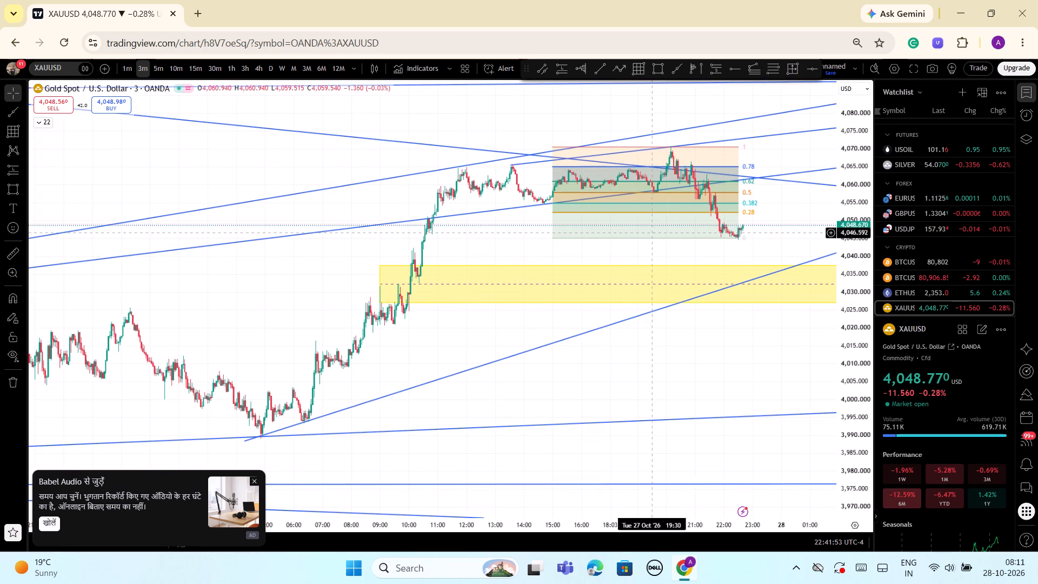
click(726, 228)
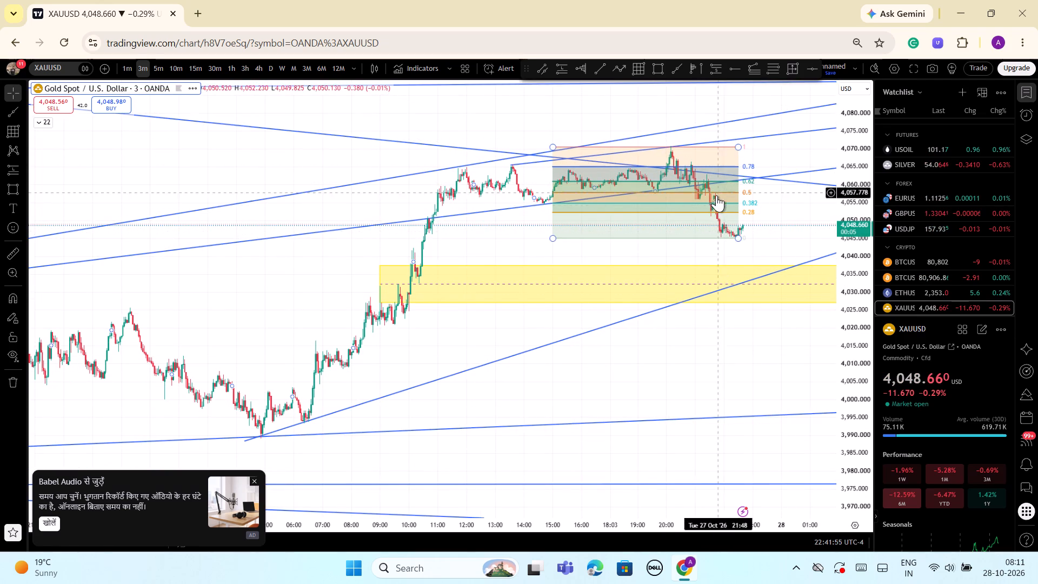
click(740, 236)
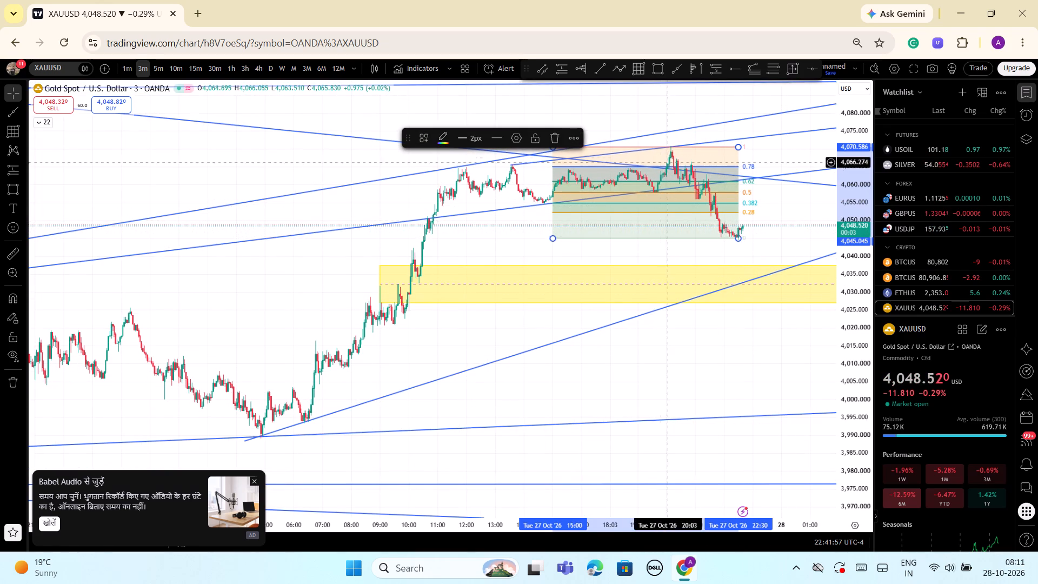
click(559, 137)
Delete the lower of the two ascending rays drawn over the 26 October highs, anchored near 4,020 and 4,032.
scroll(611, 232, down, 3)
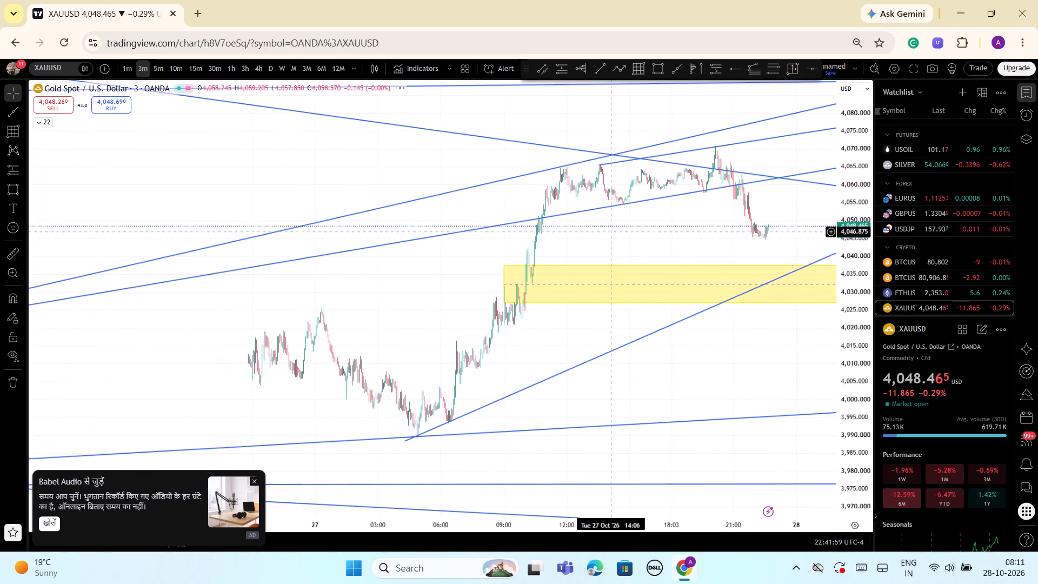
scroll(621, 248, down, 2)
drag(680, 250, 634, 217)
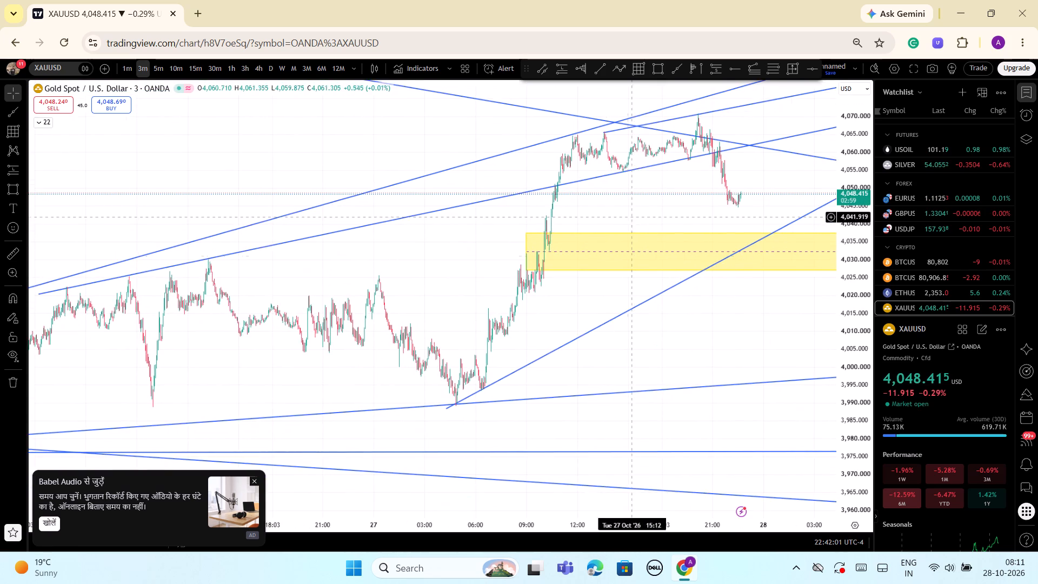
scroll(633, 269, down, 6)
drag(855, 304, 843, 360)
scroll(751, 335, down, 3)
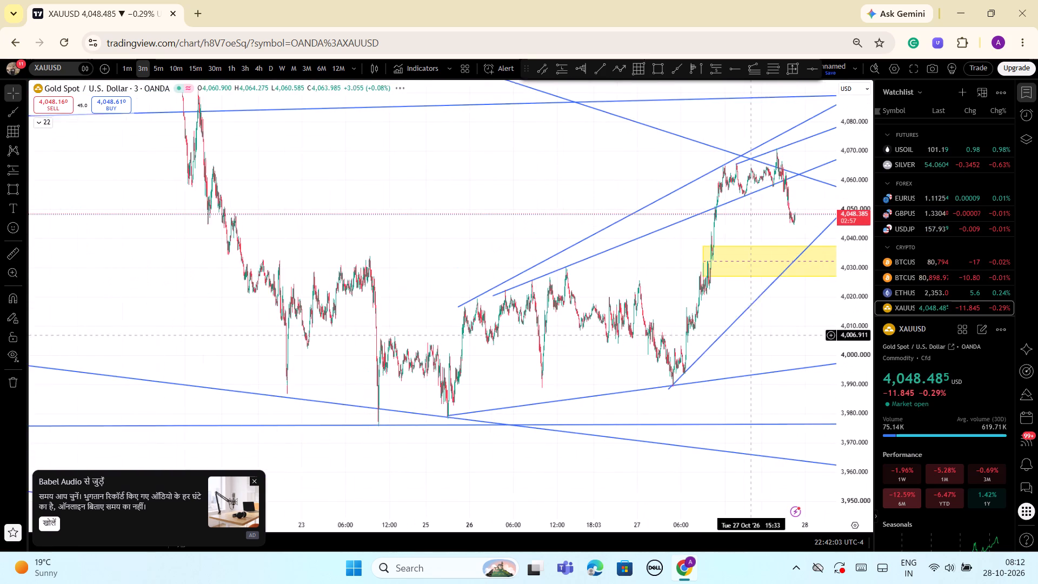
scroll(642, 286, up, 2)
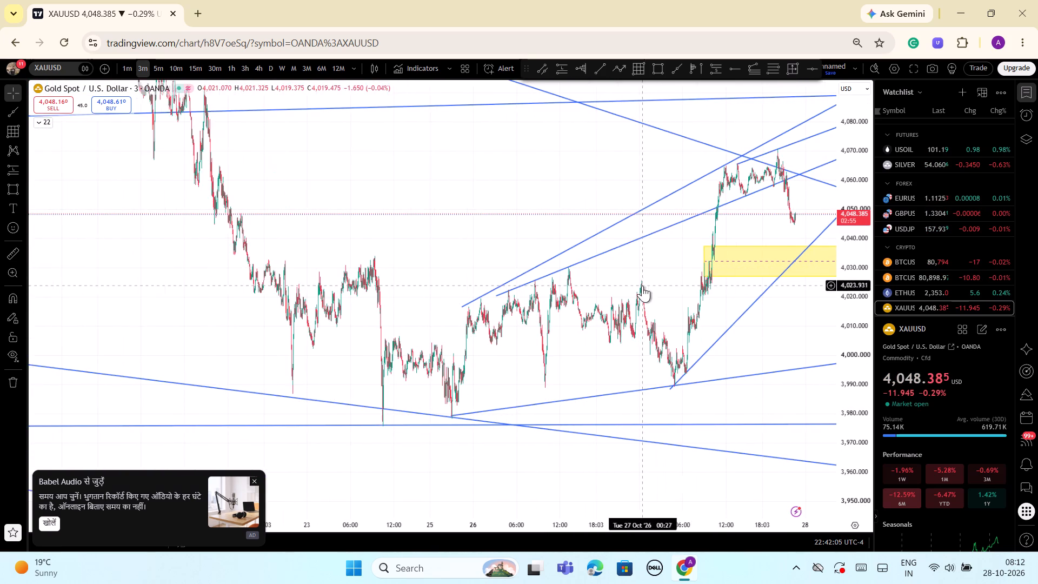
click(726, 200)
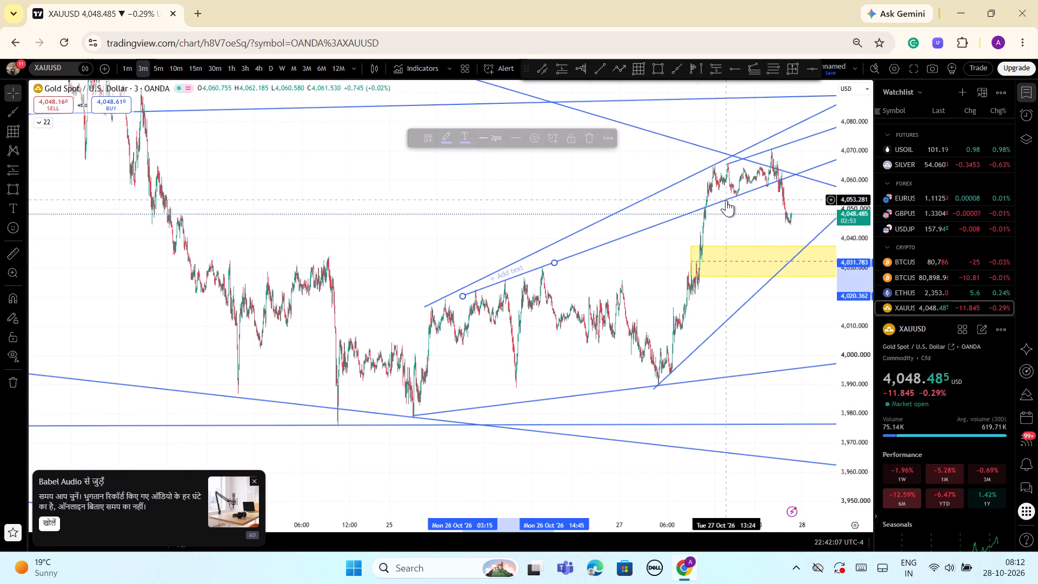
click(588, 134)
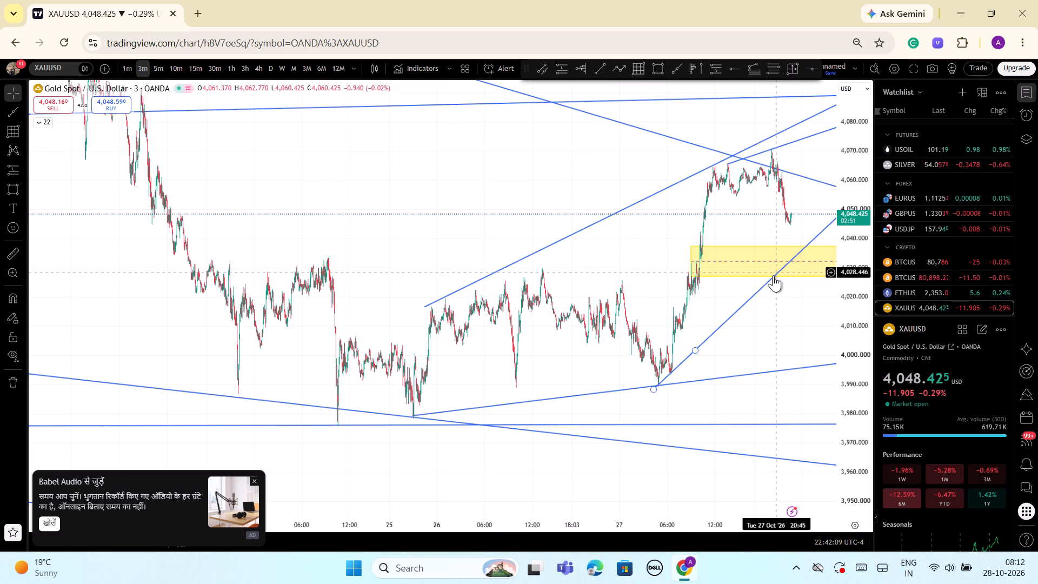
Examine the 3-minute price action around the yellow zone and the remaining ascending and descending rays.
scroll(773, 275, up, 1)
scroll(771, 276, down, 2)
drag(791, 328, 603, 301)
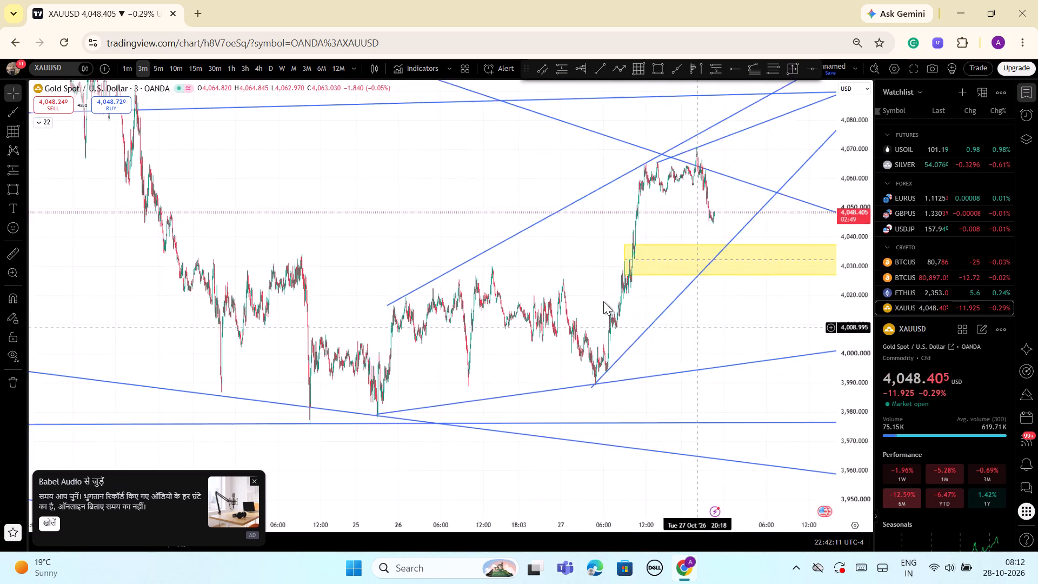
drag(603, 301, 601, 292)
drag(853, 266, 848, 327)
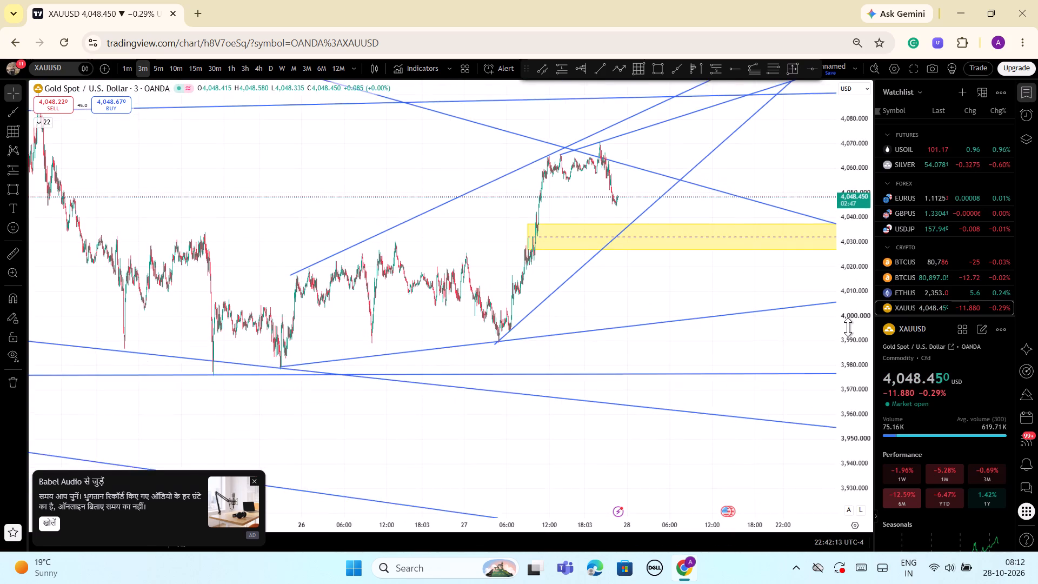
drag(848, 327, 839, 355)
drag(650, 263, 650, 296)
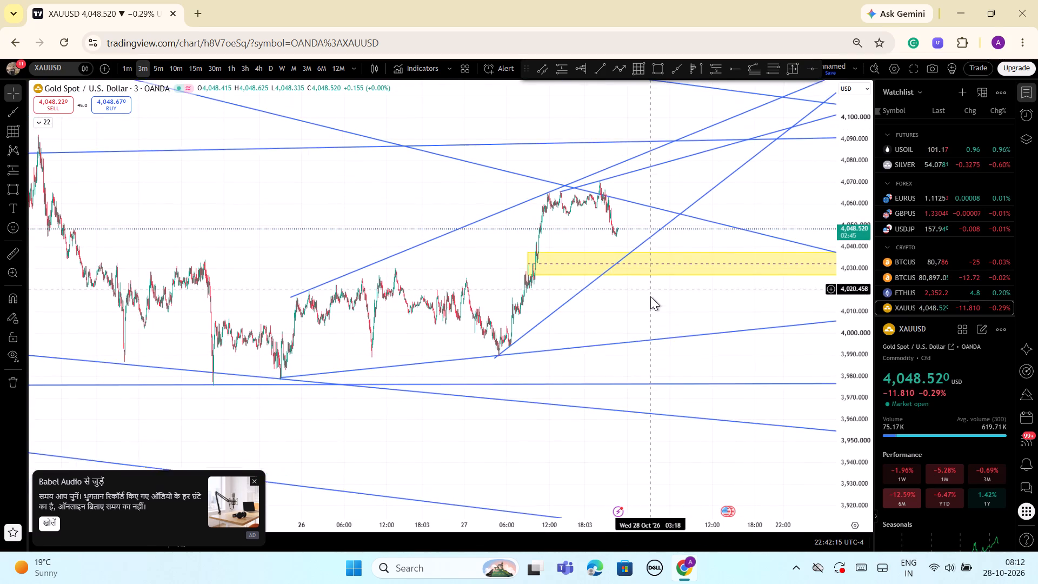
drag(650, 296, 650, 300)
scroll(651, 296, up, 4)
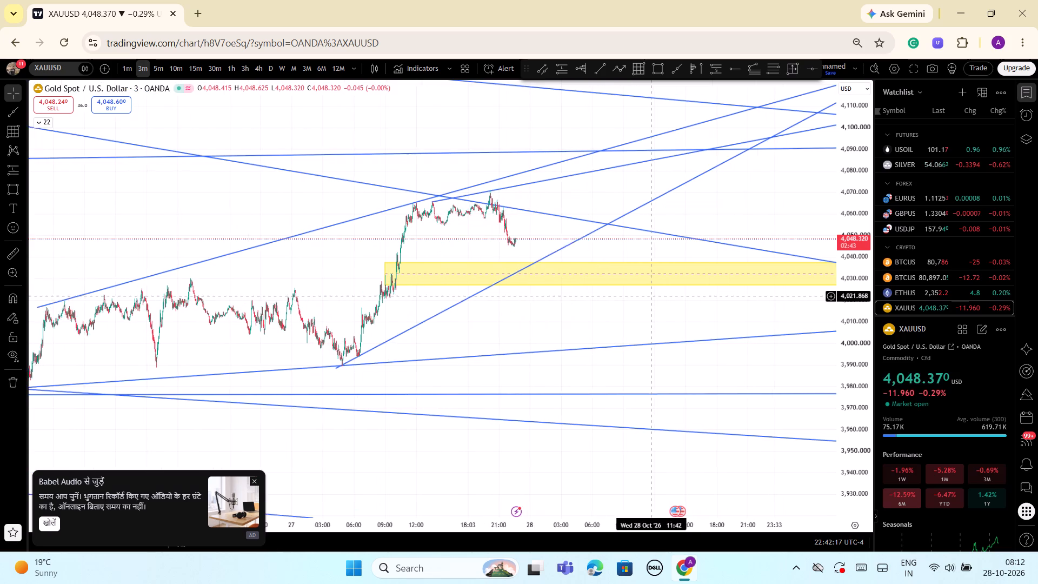
Draw a small yellow rectangle over the latest drop's base, about 4,050 to 4,049, from about 27 October 21:48 to 28 October 00:15.
scroll(651, 296, up, 1)
scroll(337, 342, up, 4)
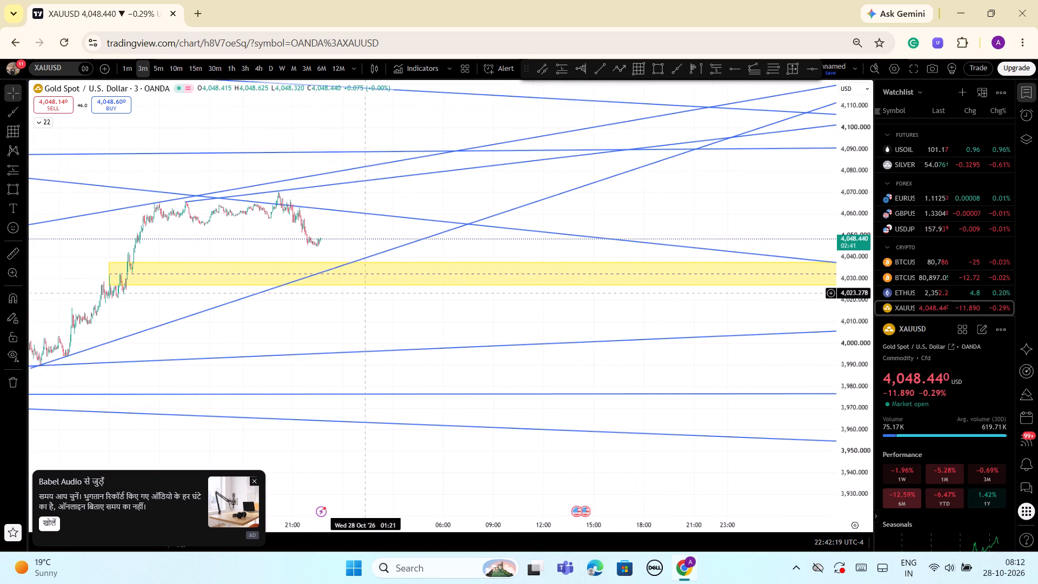
drag(863, 474, 859, 348)
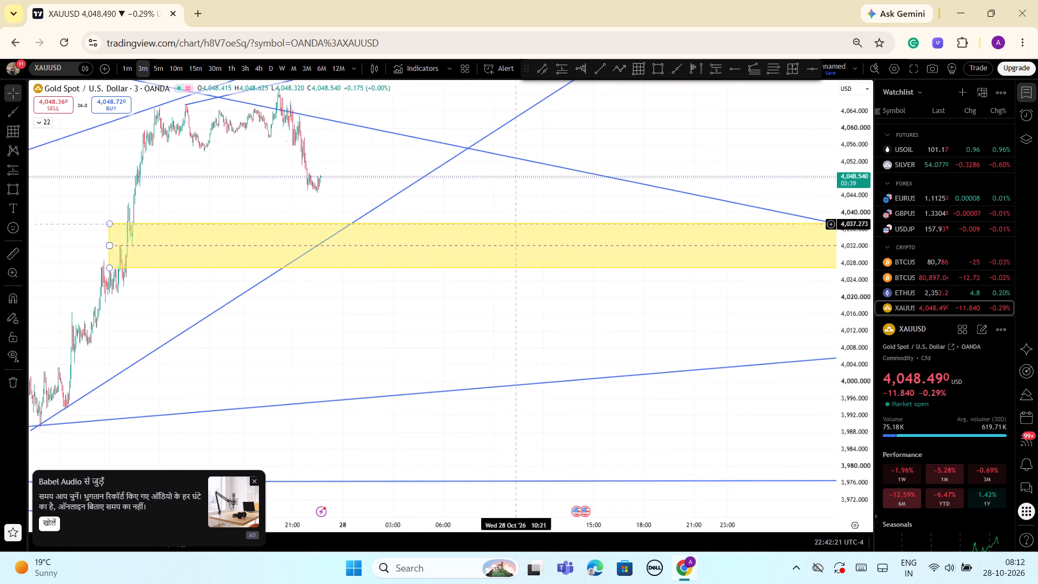
scroll(329, 197, up, 4)
drag(147, 156, 428, 264)
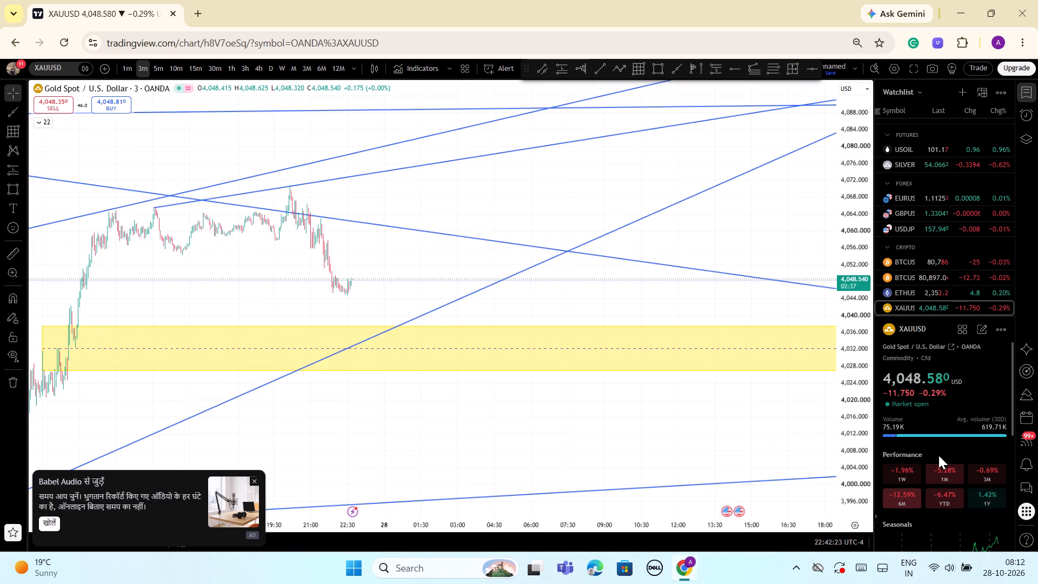
drag(850, 474, 850, 341)
scroll(275, 195, up, 5)
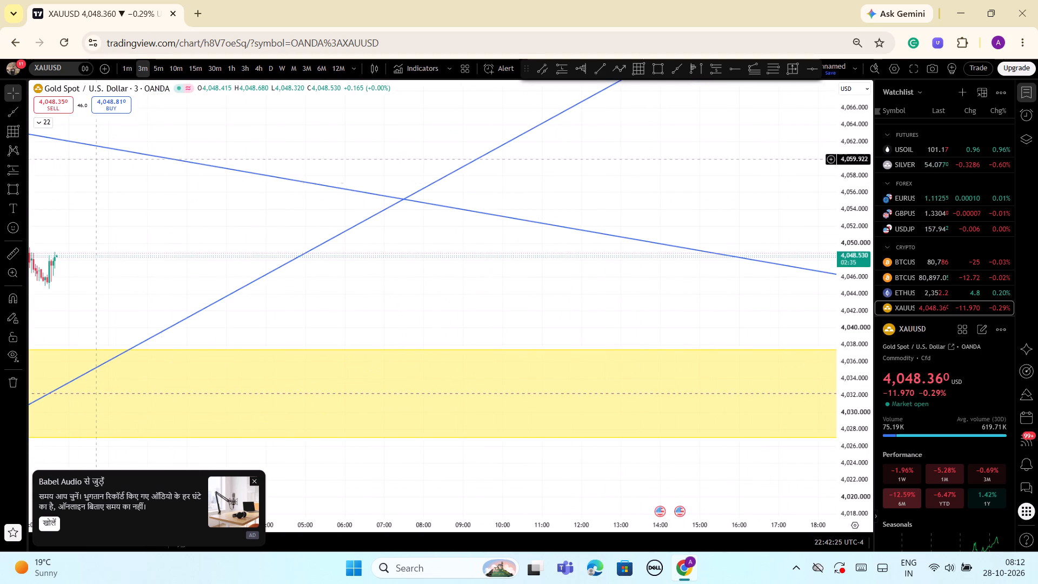
drag(89, 203, 338, 248)
scroll(337, 264, up, 2)
drag(249, 239, 315, 251)
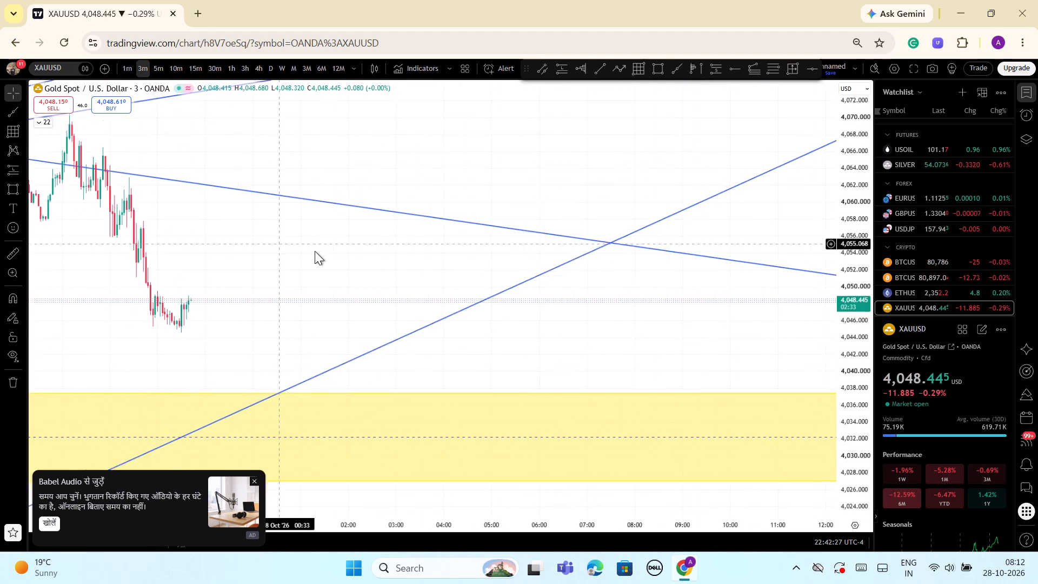
drag(315, 251, 374, 249)
click(655, 74)
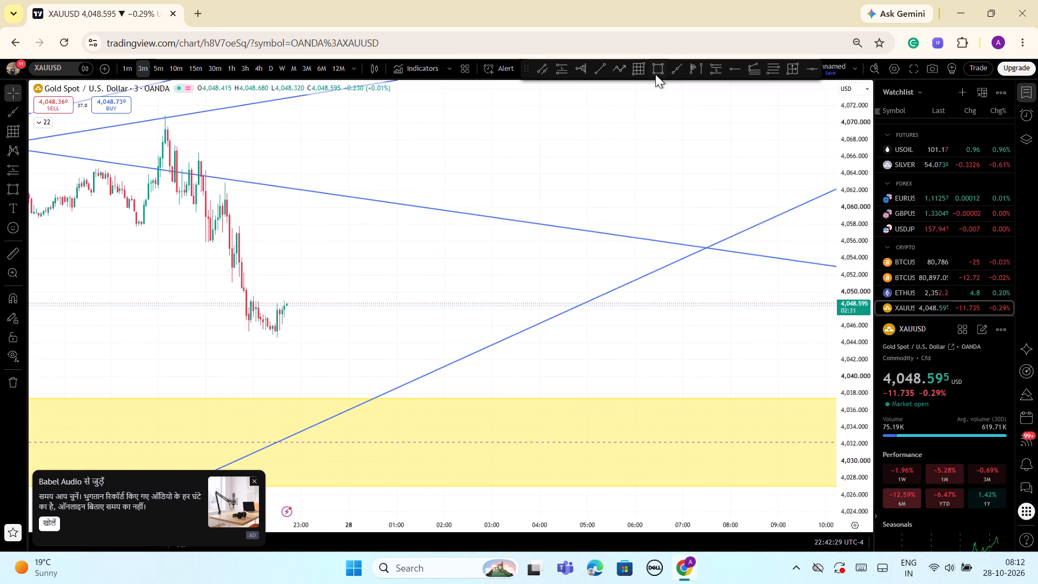
click(244, 292)
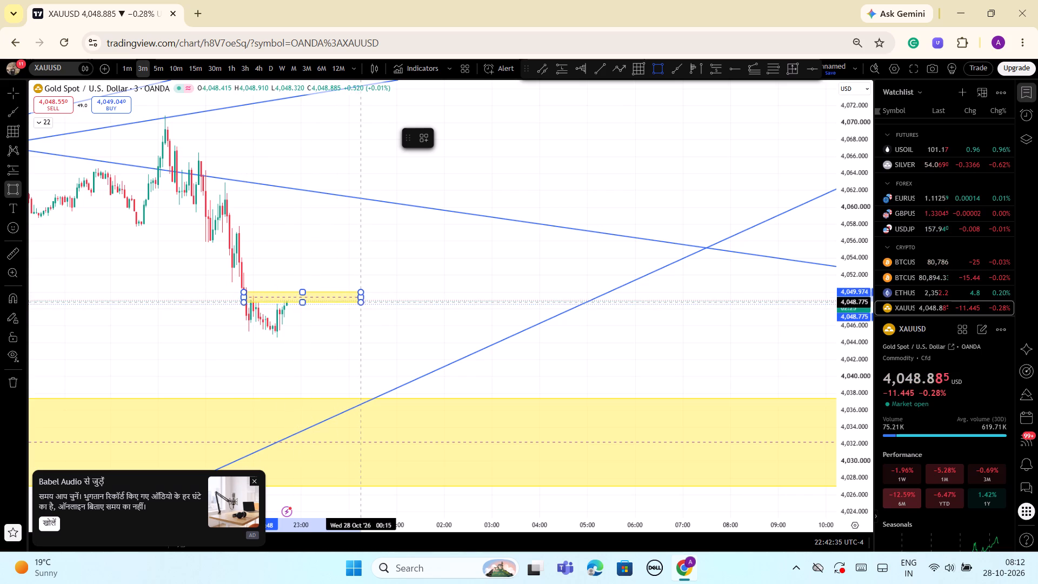
click(362, 301)
click(341, 244)
Expand the collapsed indicator list and show the first of the two Zone Finder indicators.
scroll(538, 359, down, 1)
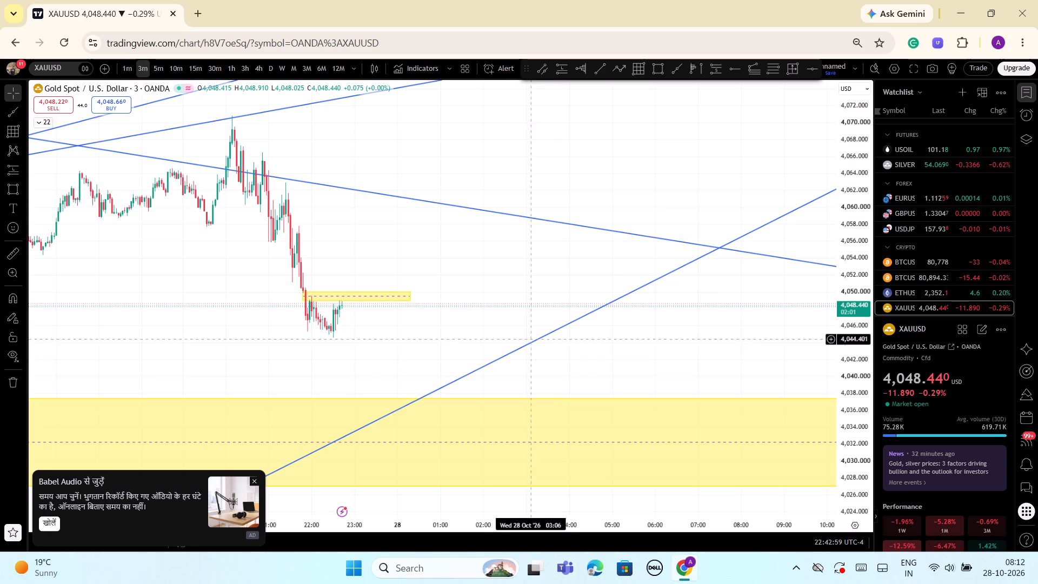
drag(859, 336, 854, 371)
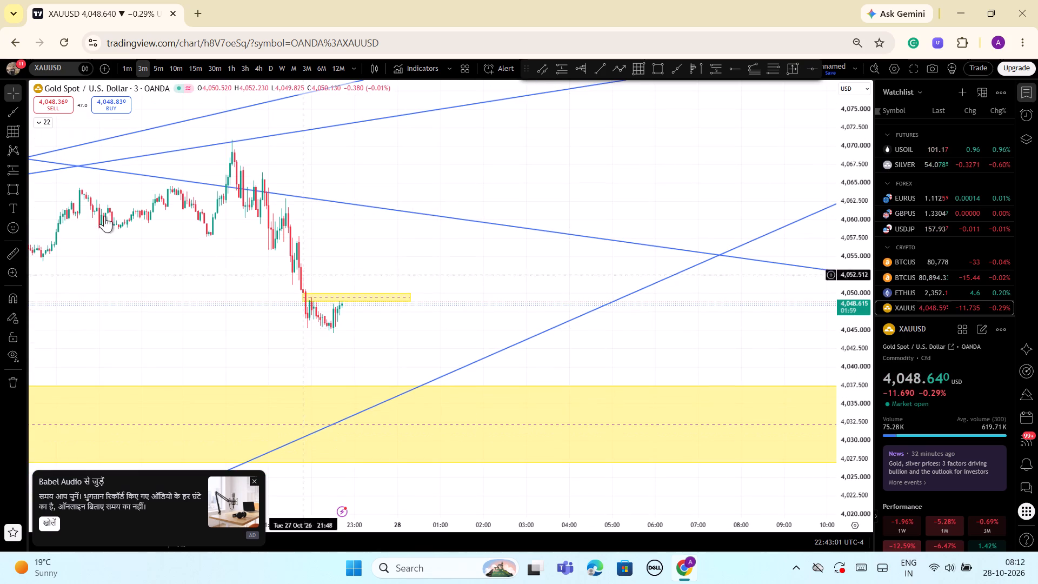
click(33, 124)
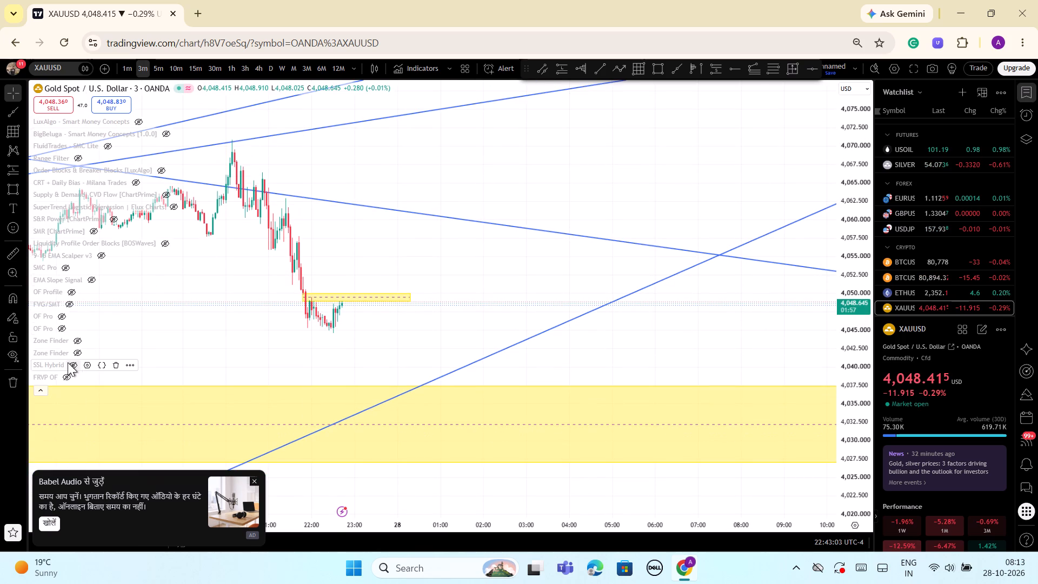
click(69, 340)
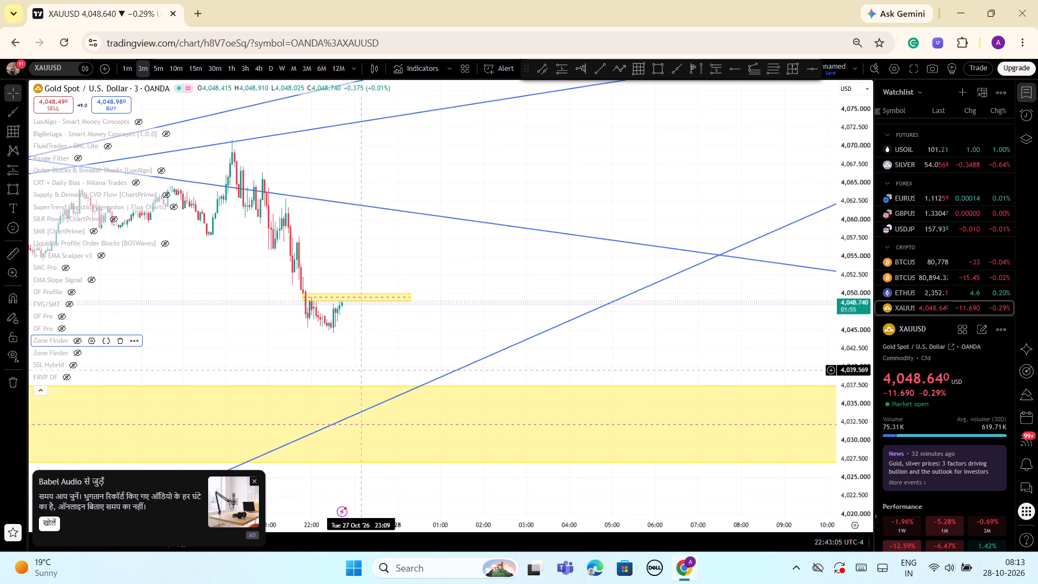
click(78, 342)
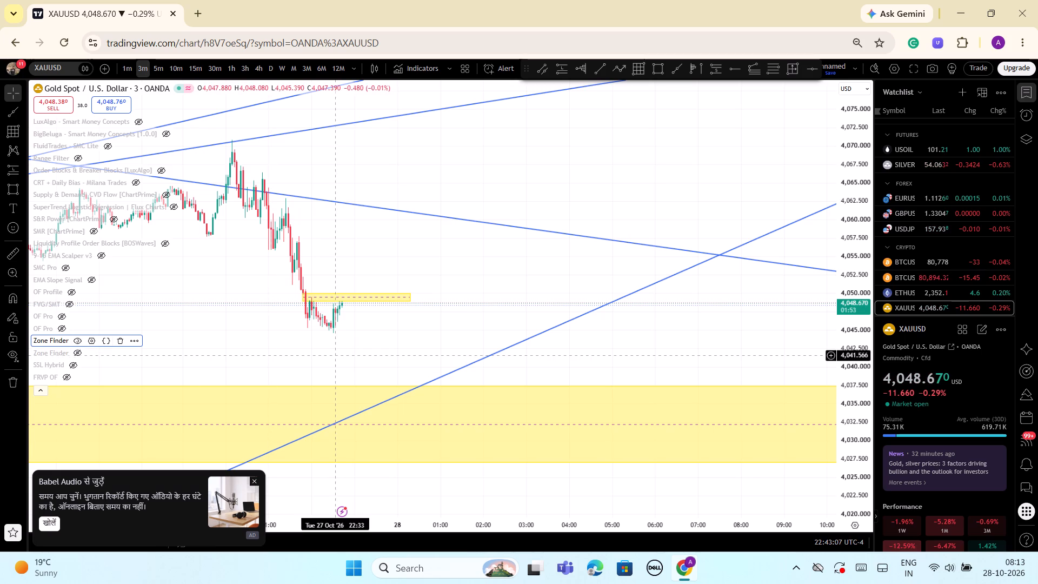
scroll(334, 356, down, 1)
scroll(334, 356, up, 1)
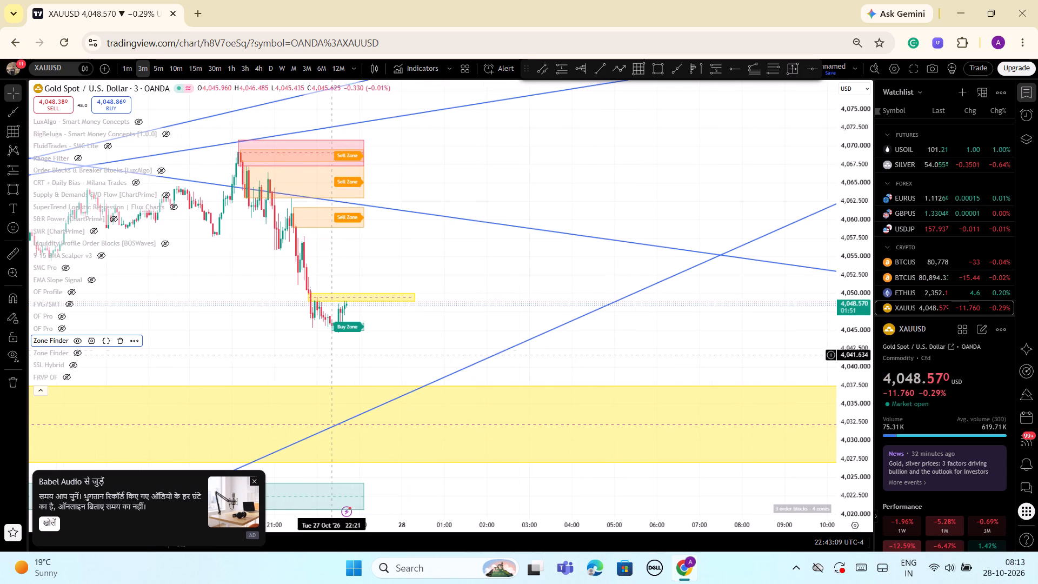
scroll(242, 350, down, 1)
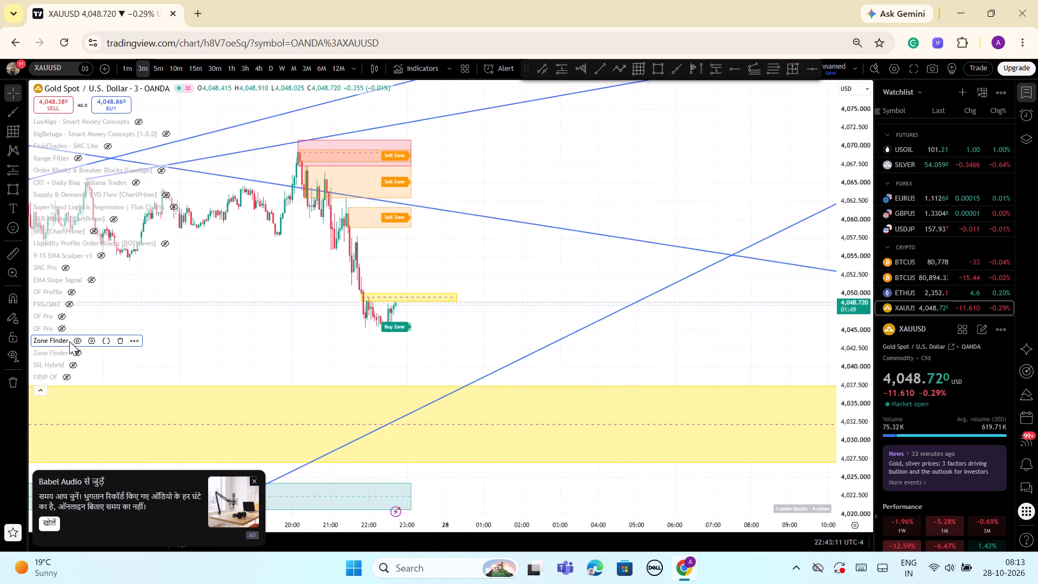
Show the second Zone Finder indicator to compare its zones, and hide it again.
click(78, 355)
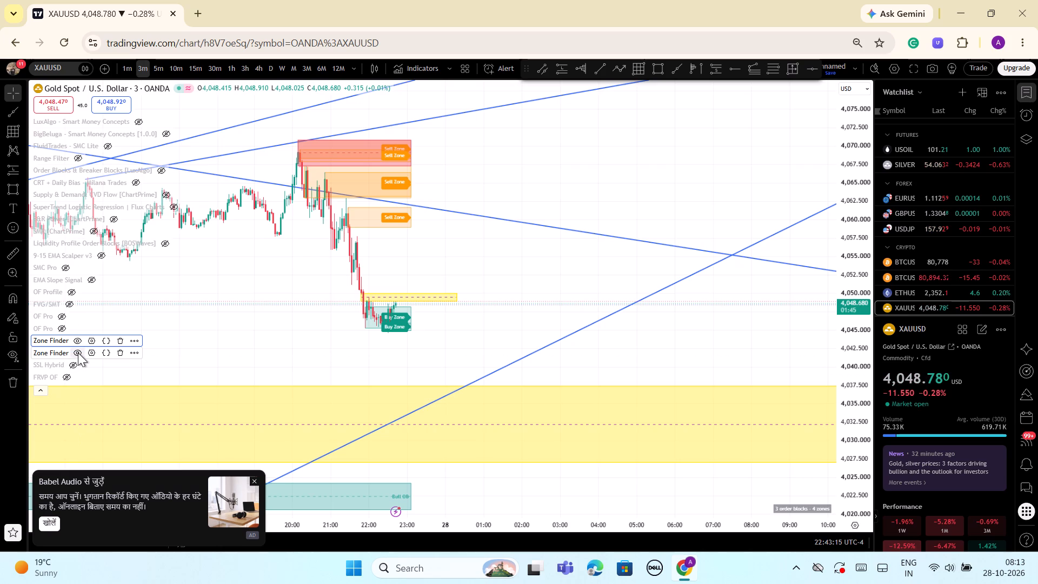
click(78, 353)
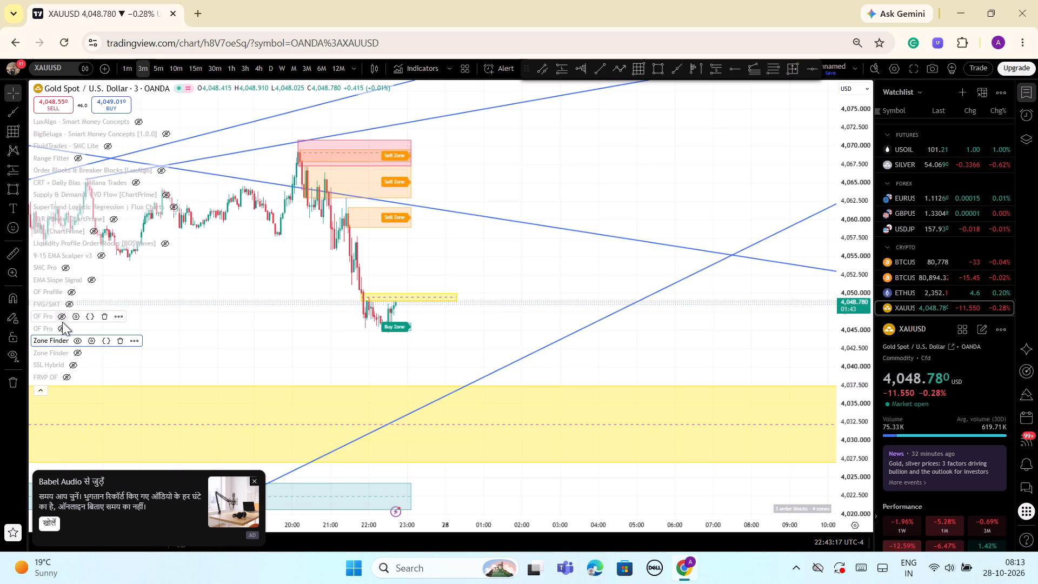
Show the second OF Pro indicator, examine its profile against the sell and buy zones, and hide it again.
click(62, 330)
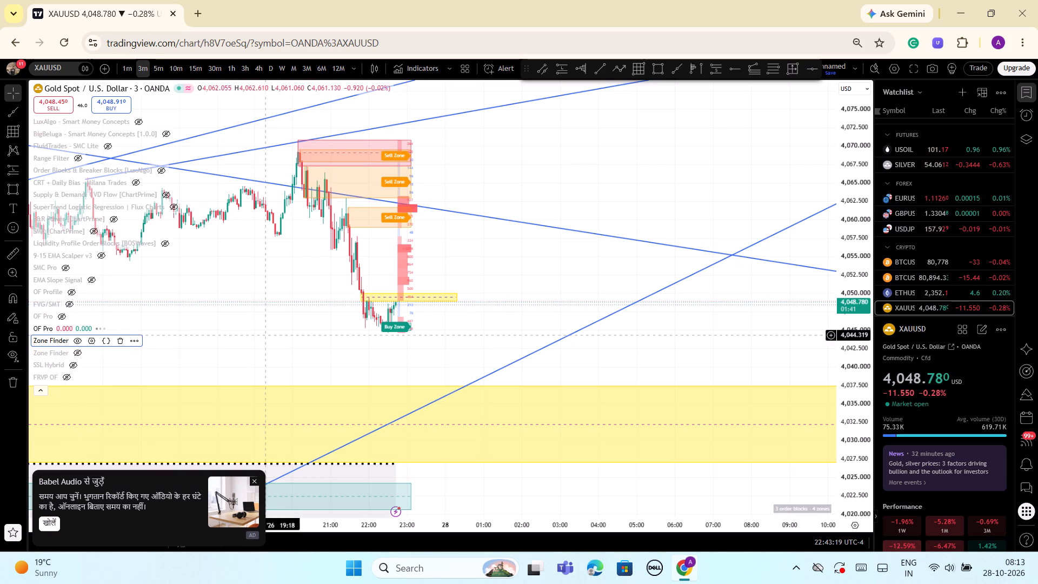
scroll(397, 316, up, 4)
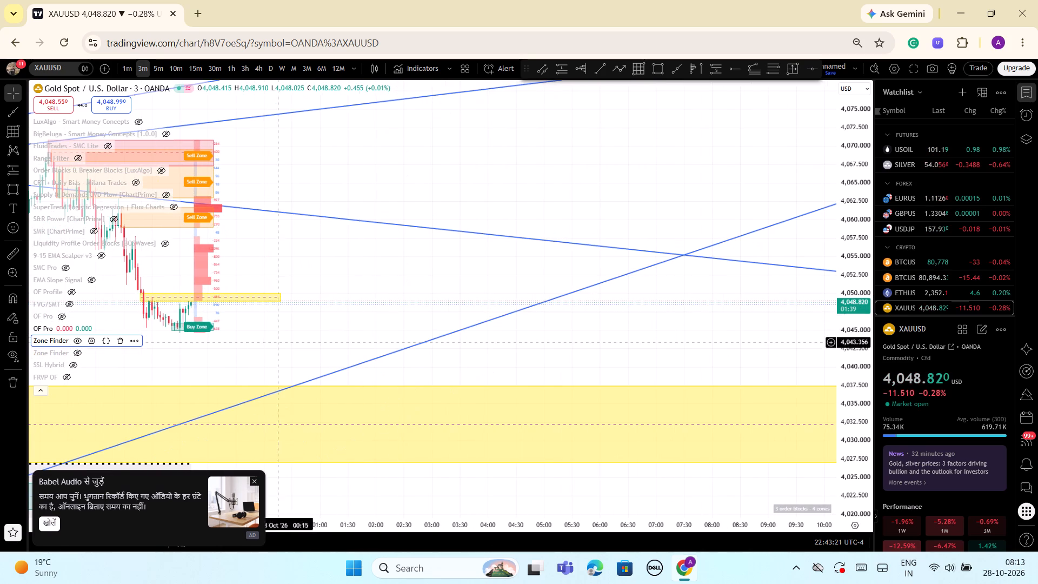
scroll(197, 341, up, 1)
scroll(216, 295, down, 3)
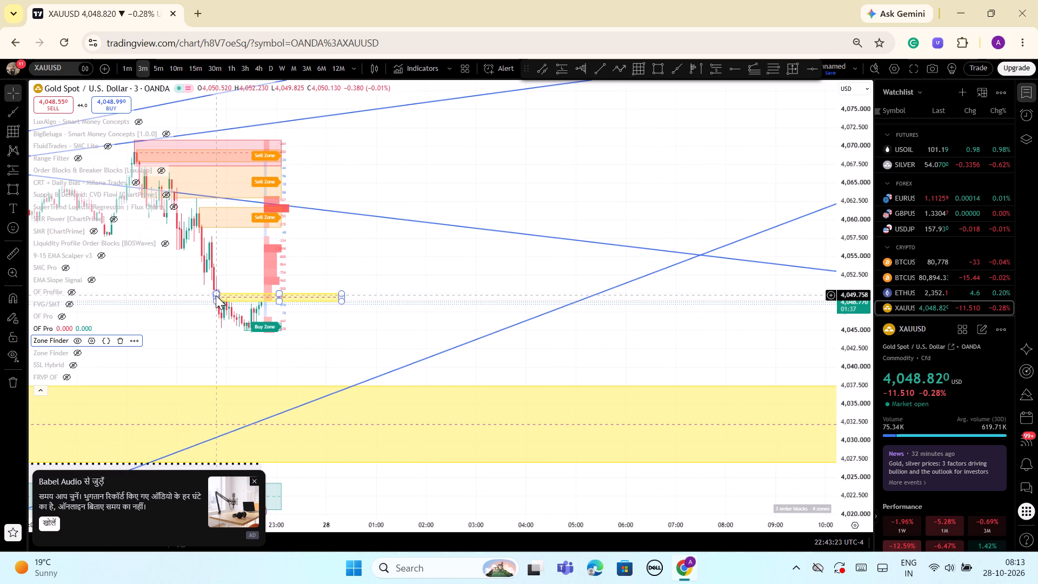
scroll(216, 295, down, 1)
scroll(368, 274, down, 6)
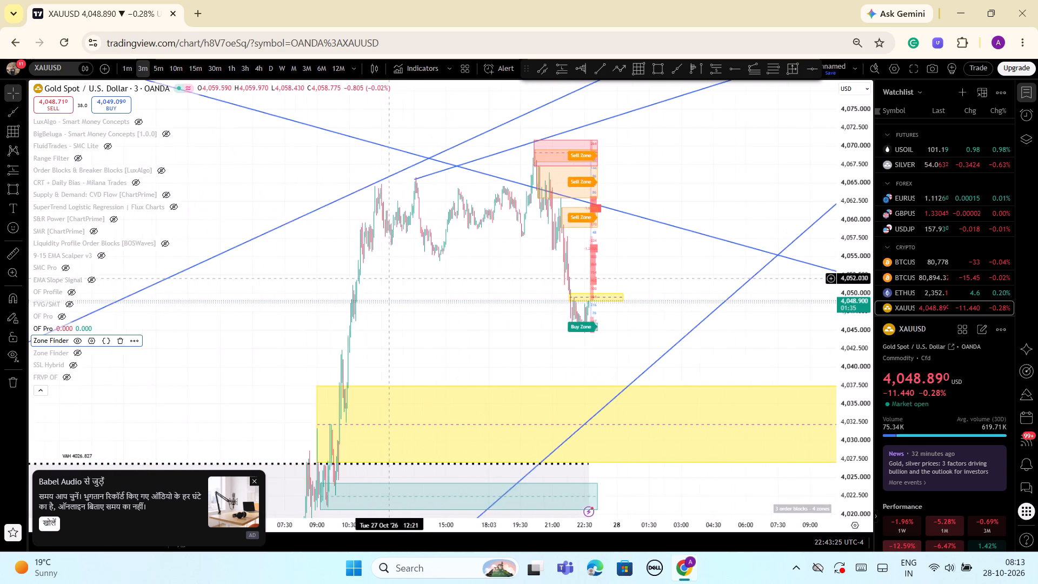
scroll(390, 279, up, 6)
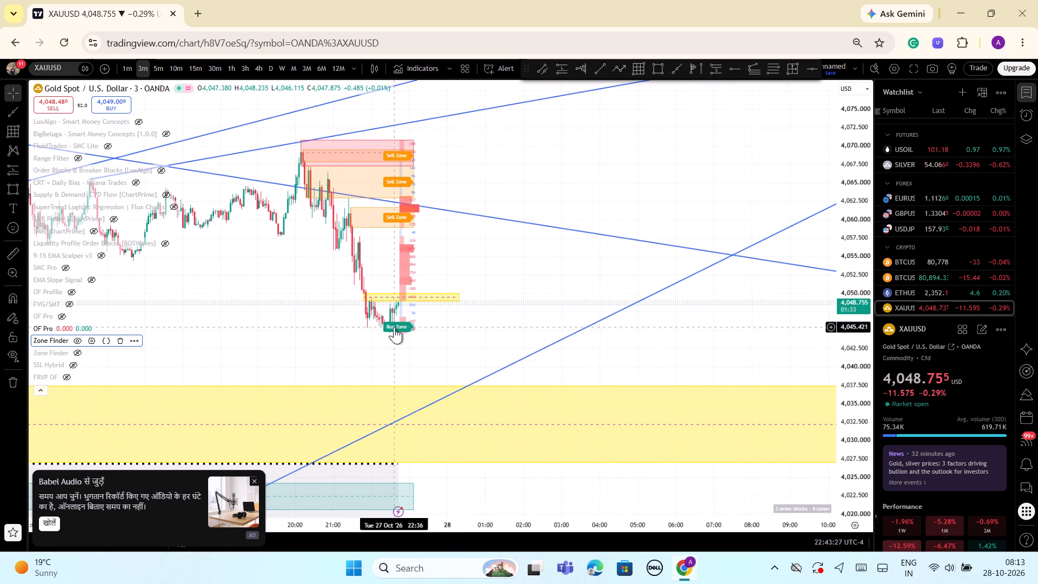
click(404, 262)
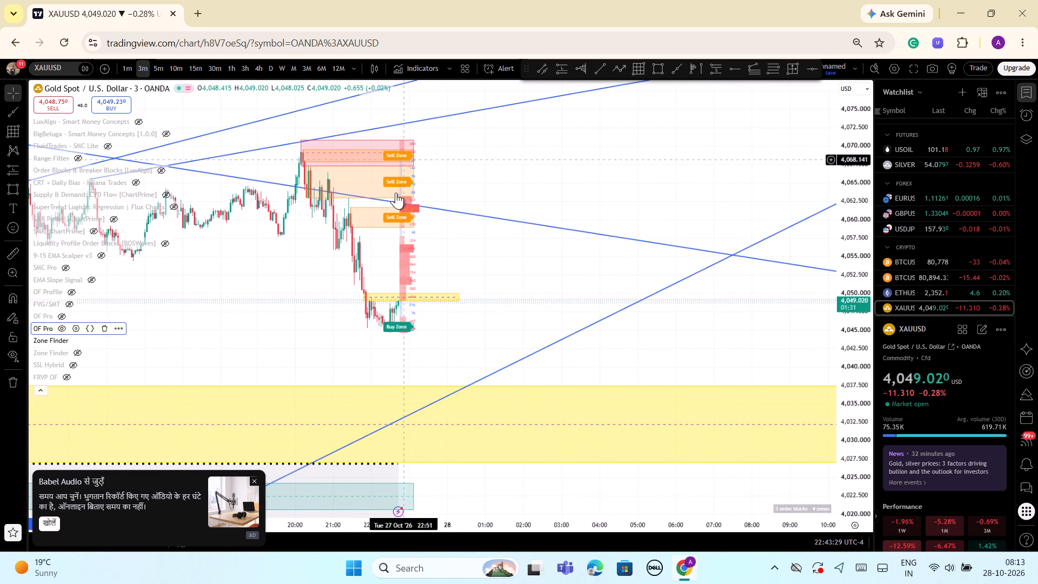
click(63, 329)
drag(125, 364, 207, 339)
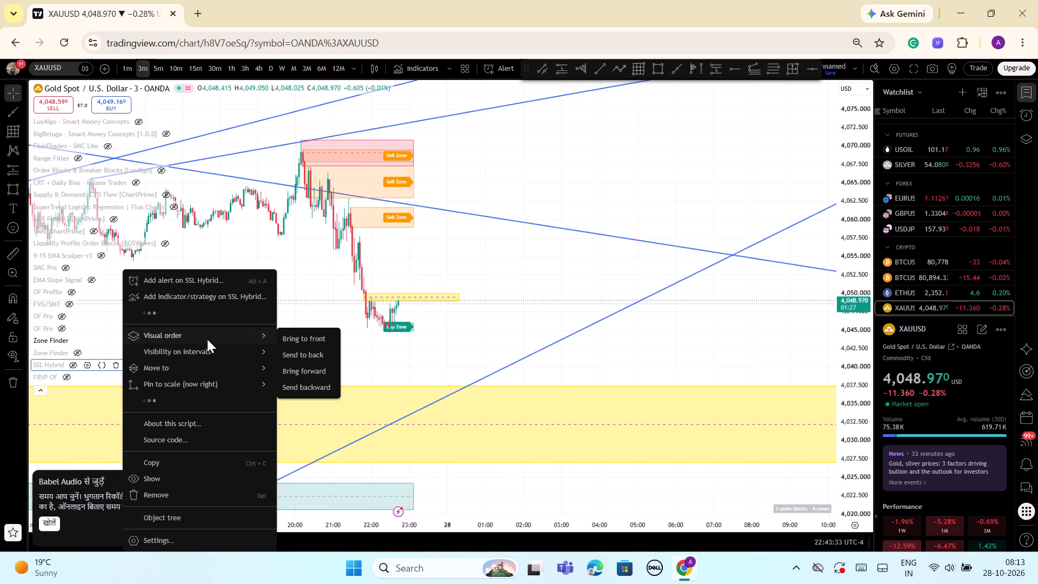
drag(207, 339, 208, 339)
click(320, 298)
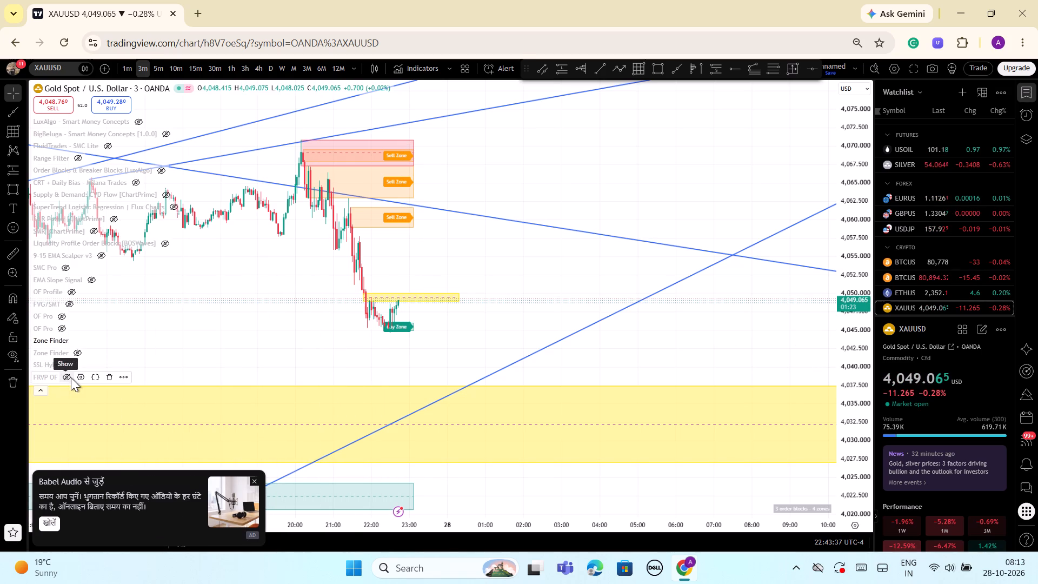
Show the FRVP OF volume profile indicator on the 3-minute chart.
click(71, 377)
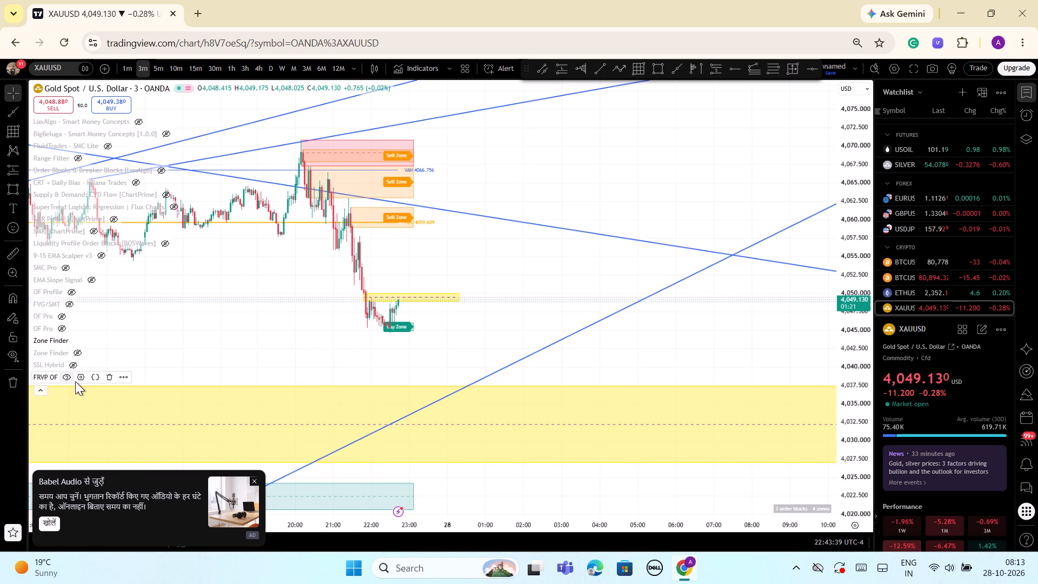
click(357, 240)
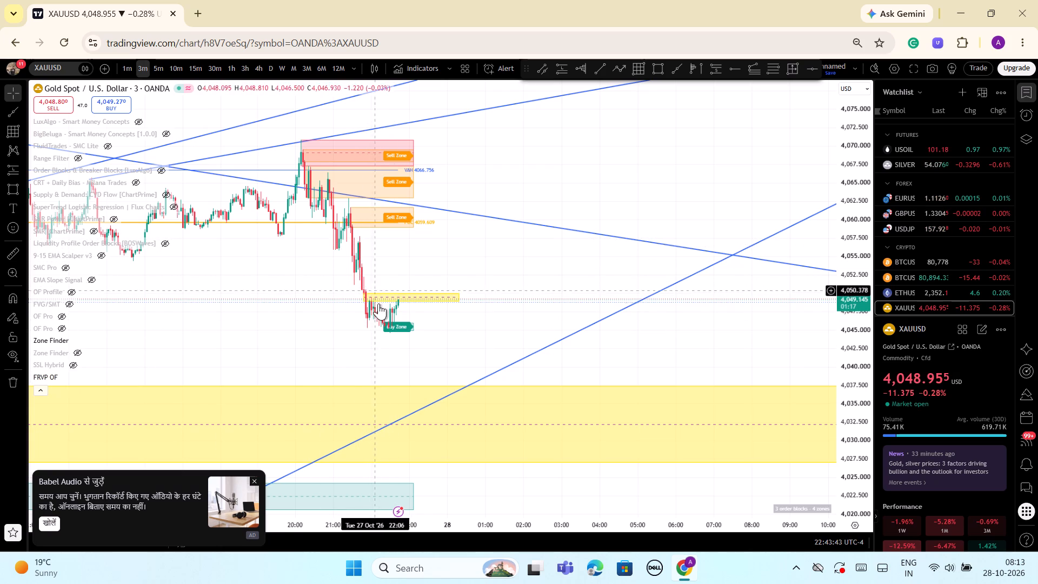
click(353, 262)
click(354, 257)
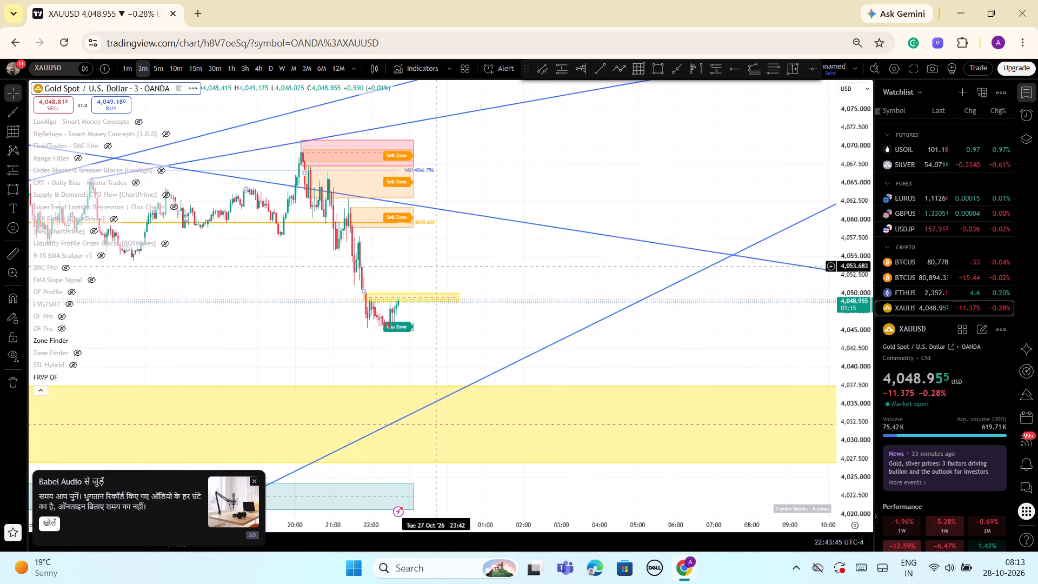
Move the FRVP OF profile's start line to 27 October 21:42, at the base of the latest drop.
scroll(295, 331, down, 6)
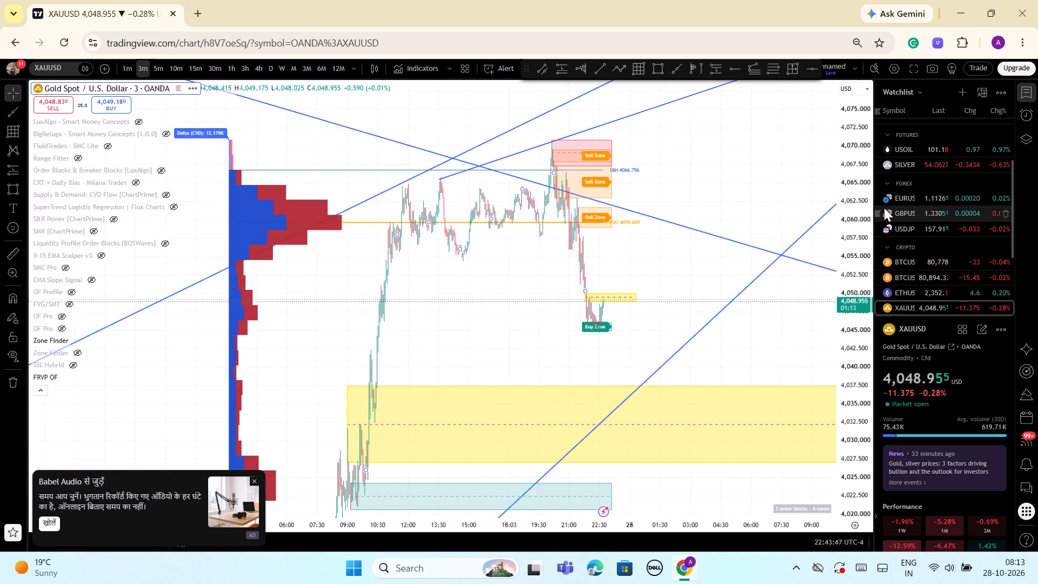
drag(862, 130, 887, 473)
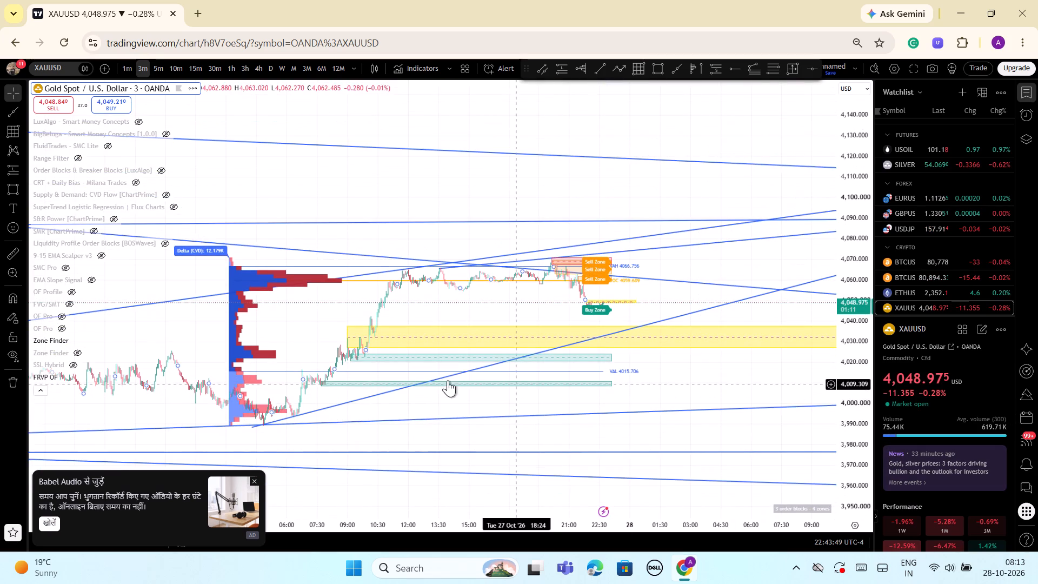
drag(230, 300, 346, 291)
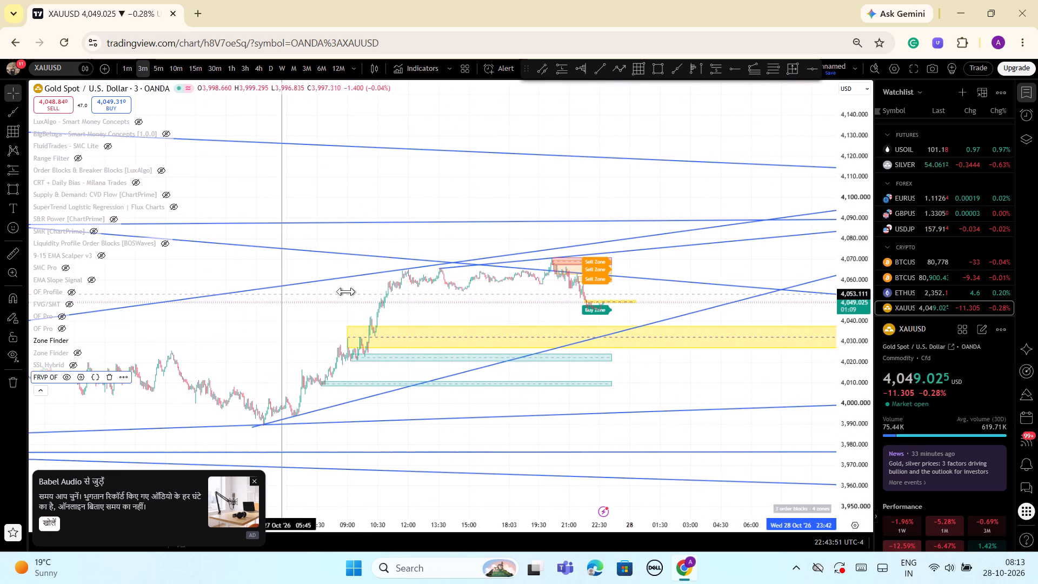
drag(346, 291, 577, 254)
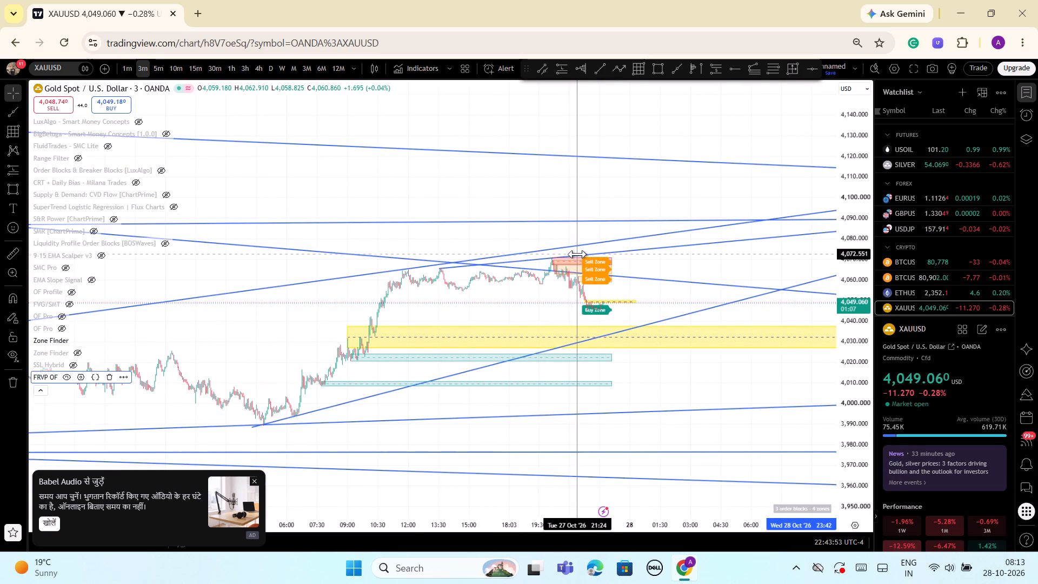
drag(577, 254, 583, 250)
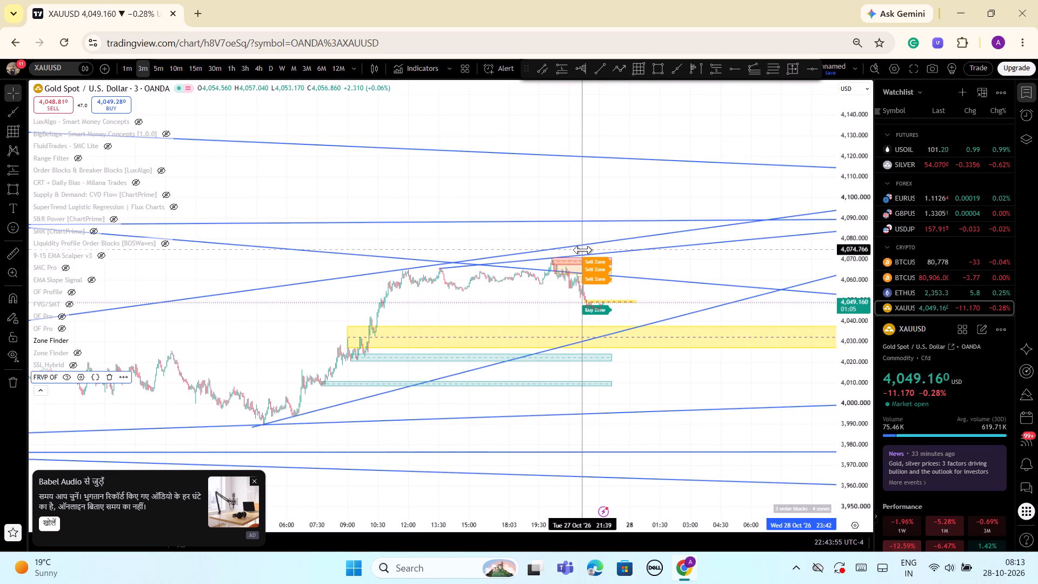
drag(583, 250, 583, 249)
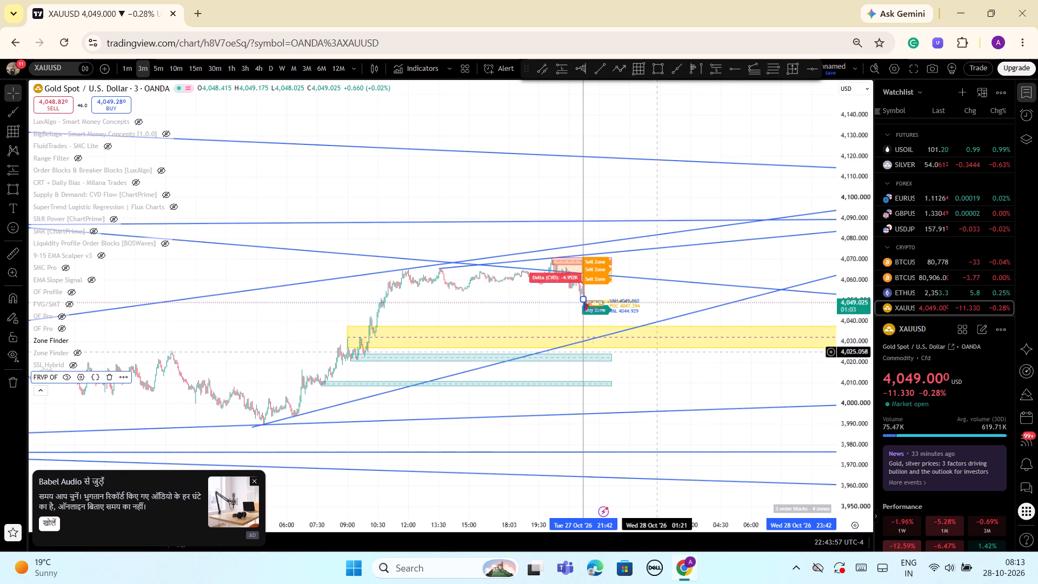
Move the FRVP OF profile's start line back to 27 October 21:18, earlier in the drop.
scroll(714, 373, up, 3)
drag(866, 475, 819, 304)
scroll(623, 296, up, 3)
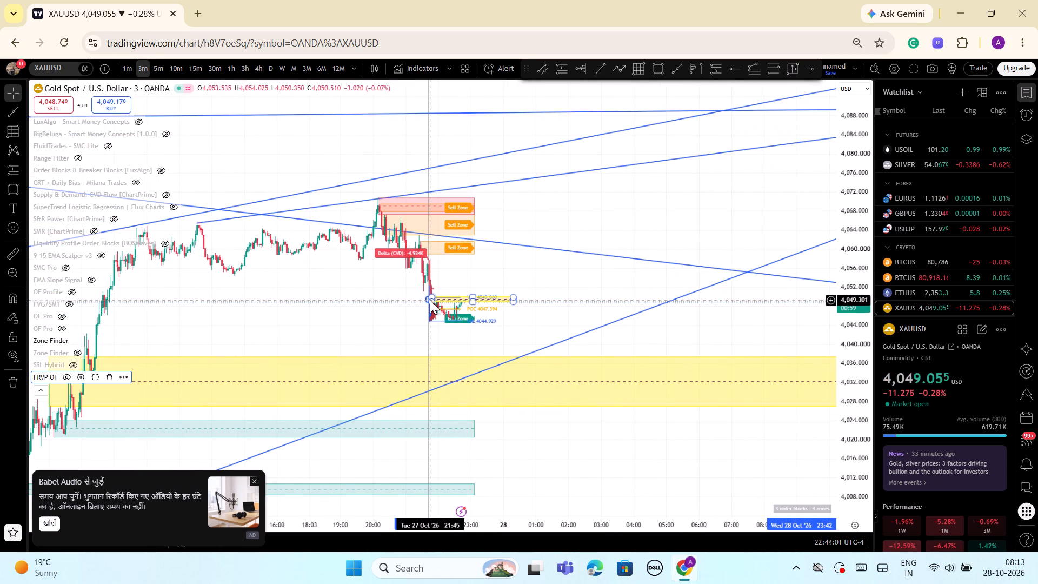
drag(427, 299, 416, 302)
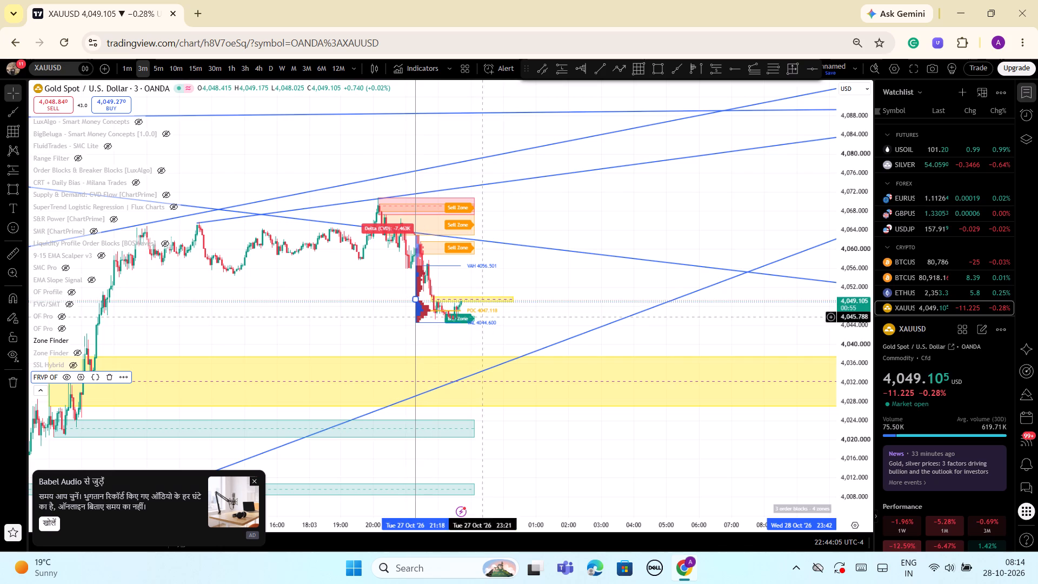
Move the FRVP OF profile's start line forward to 27 October 21:42.
scroll(462, 348, up, 3)
drag(833, 437, 834, 367)
drag(279, 298, 304, 291)
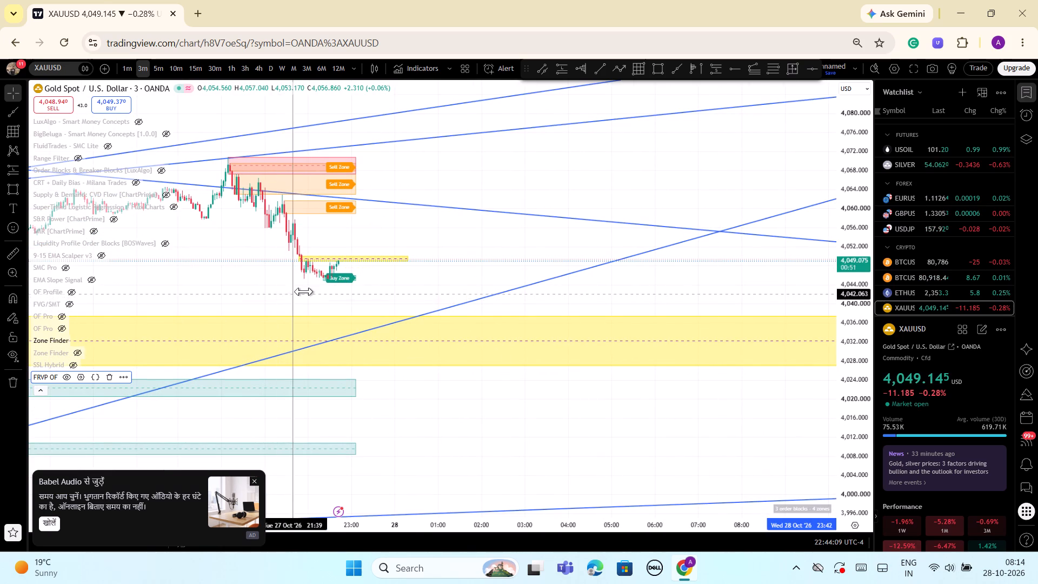
drag(304, 291, 294, 287)
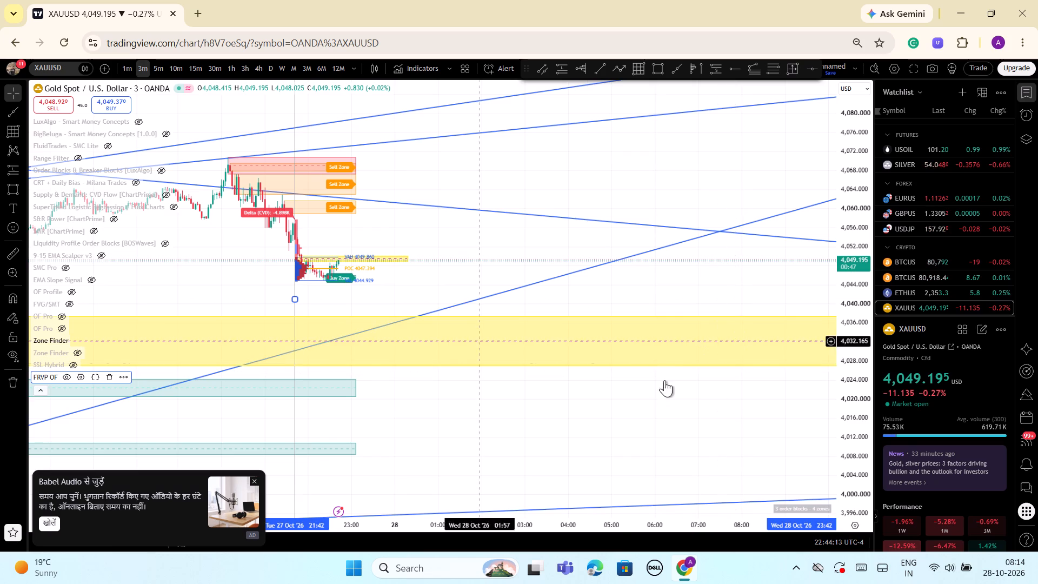
Examine the latest candles against the small yellow rectangle, the buy zone and the FRVP OF levels.
drag(836, 452, 854, 316)
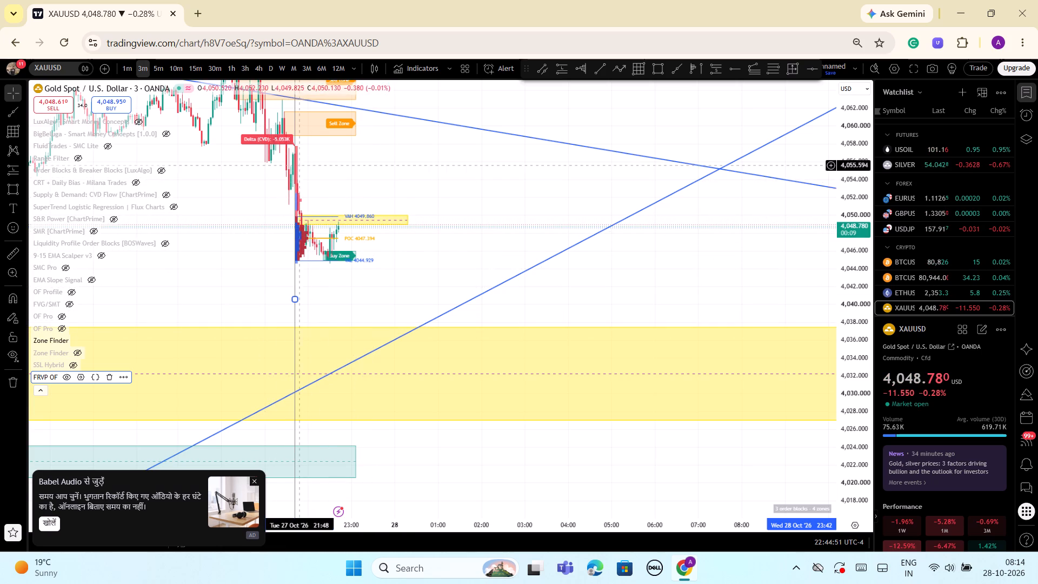
scroll(368, 193, up, 1)
drag(321, 195, 443, 190)
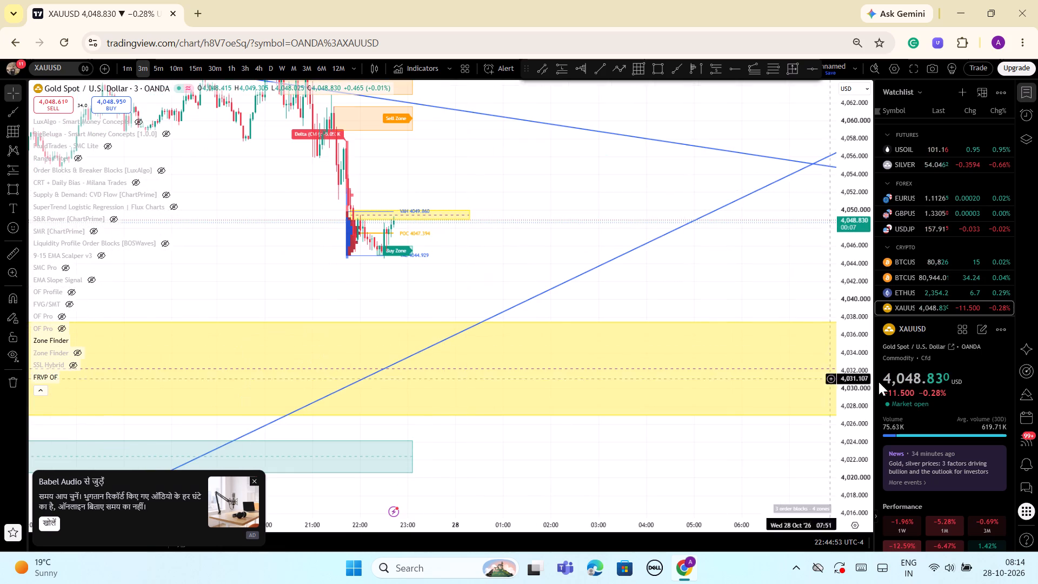
drag(860, 420, 871, 362)
scroll(391, 211, up, 2)
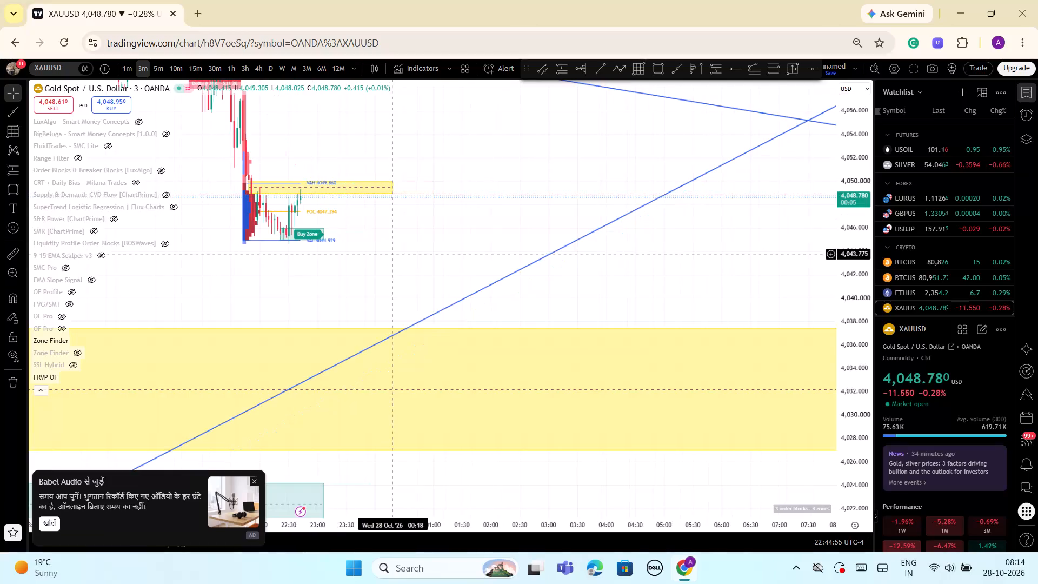
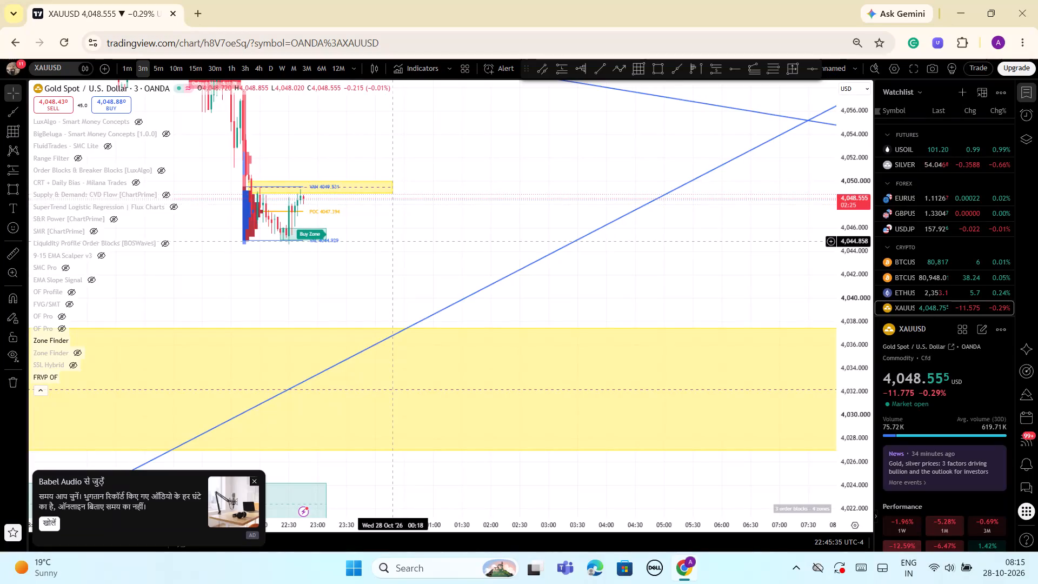
Examine the latest 3-minute drop and pullback in relation to the sell zones above, the large yellow zone below and the converging trend rays.
scroll(392, 242, up, 1)
drag(351, 280, 402, 280)
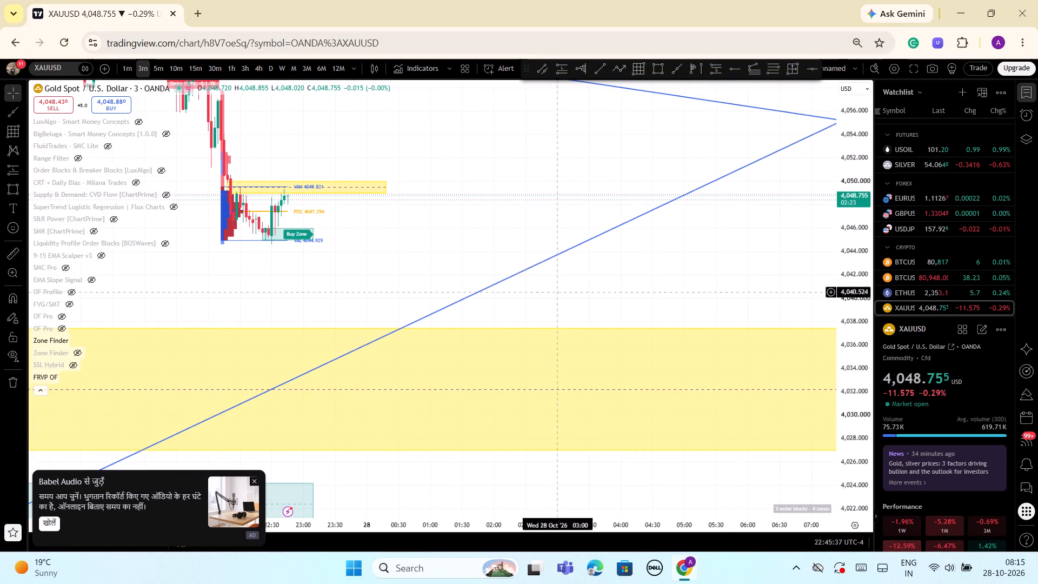
drag(844, 387, 850, 421)
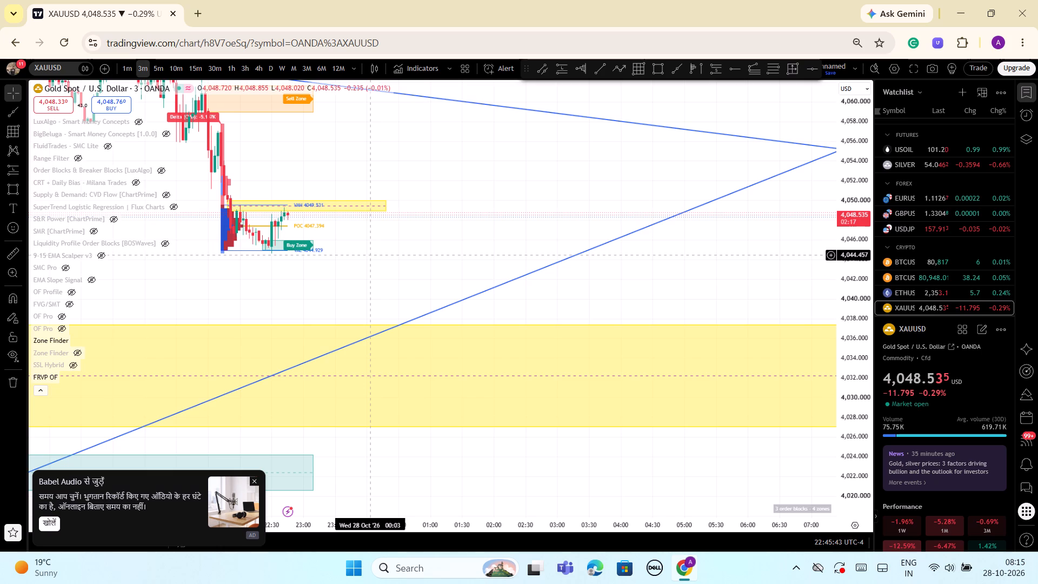
scroll(362, 297, down, 2)
drag(348, 283, 401, 270)
drag(854, 372, 873, 439)
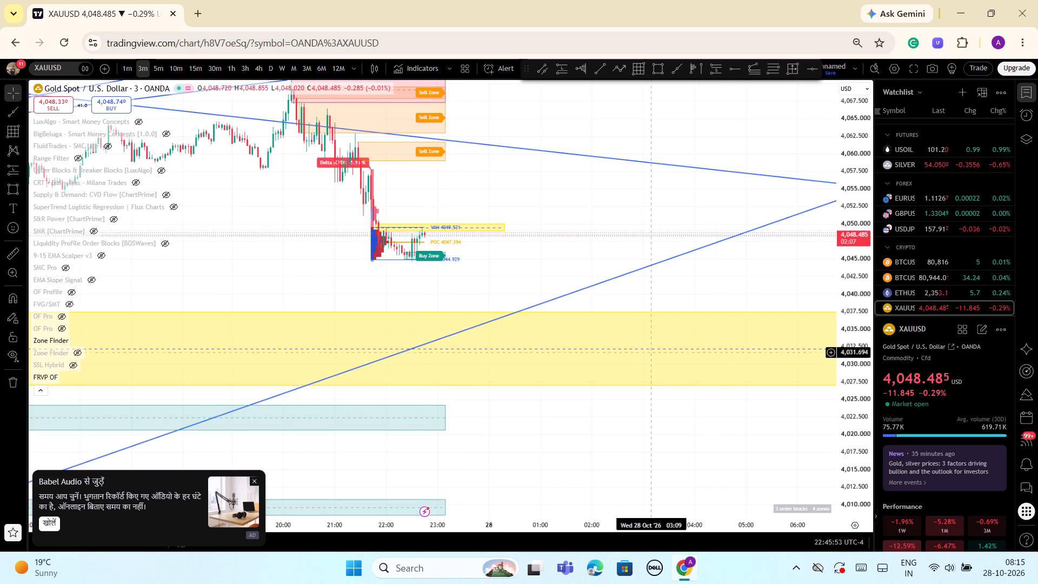
drag(862, 475, 854, 422)
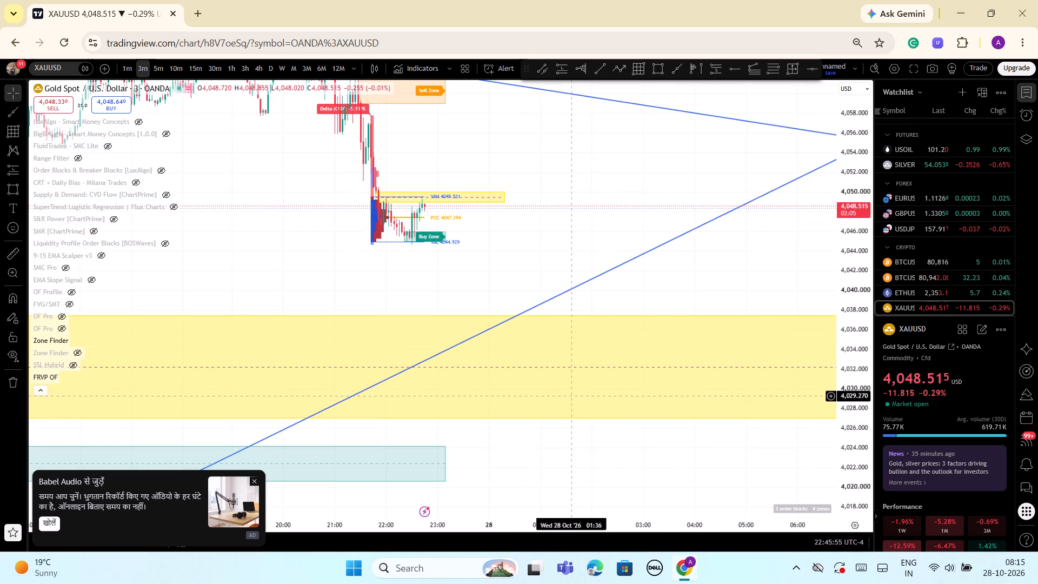
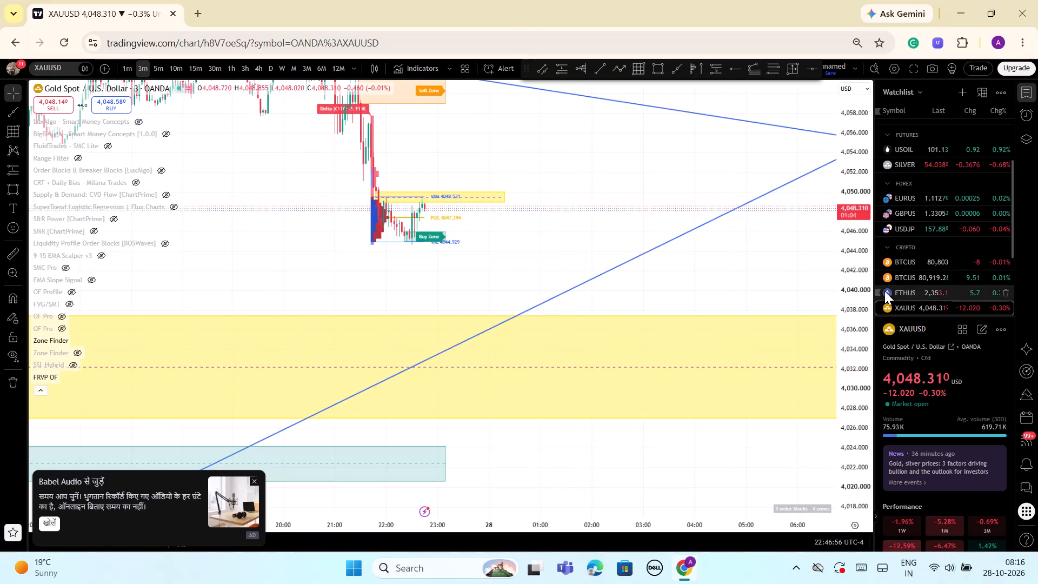
Examine the wider 3-minute XAUUSD price structure, from the stacked sell zones at the peak to the yellow and teal zones below.
drag(866, 255, 851, 373)
scroll(503, 288, down, 3)
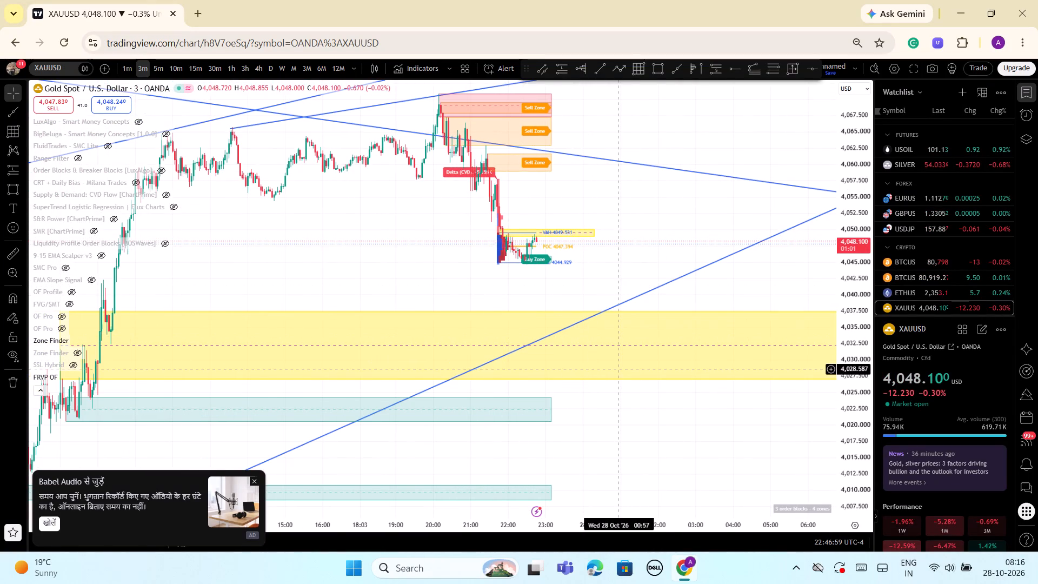
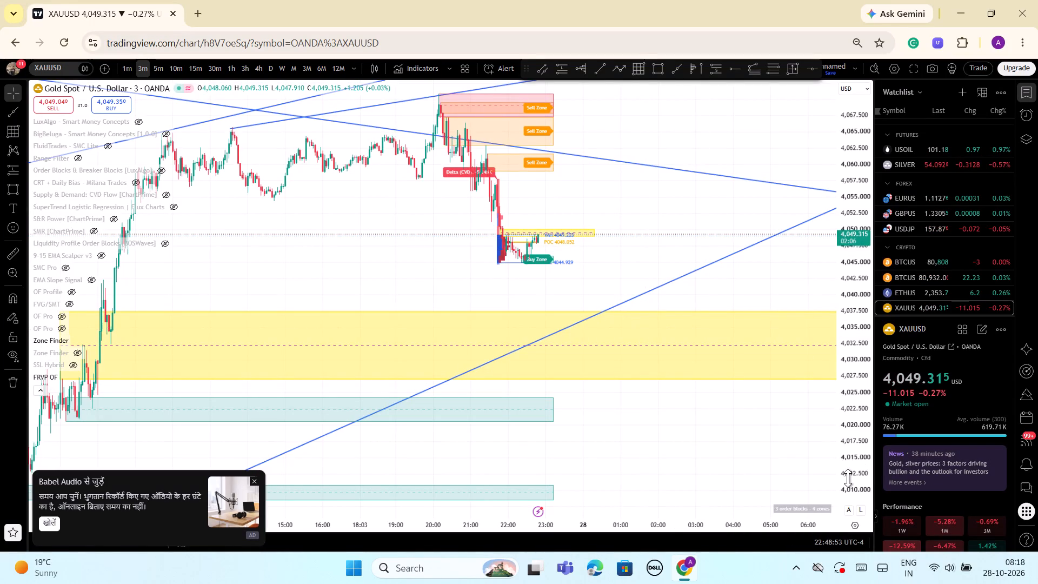
Examine the 3-minute rebound around the small yellow zone and volume profile, relative to the sell zones above and support zones below.
drag(848, 478, 883, 331)
scroll(591, 258, up, 4)
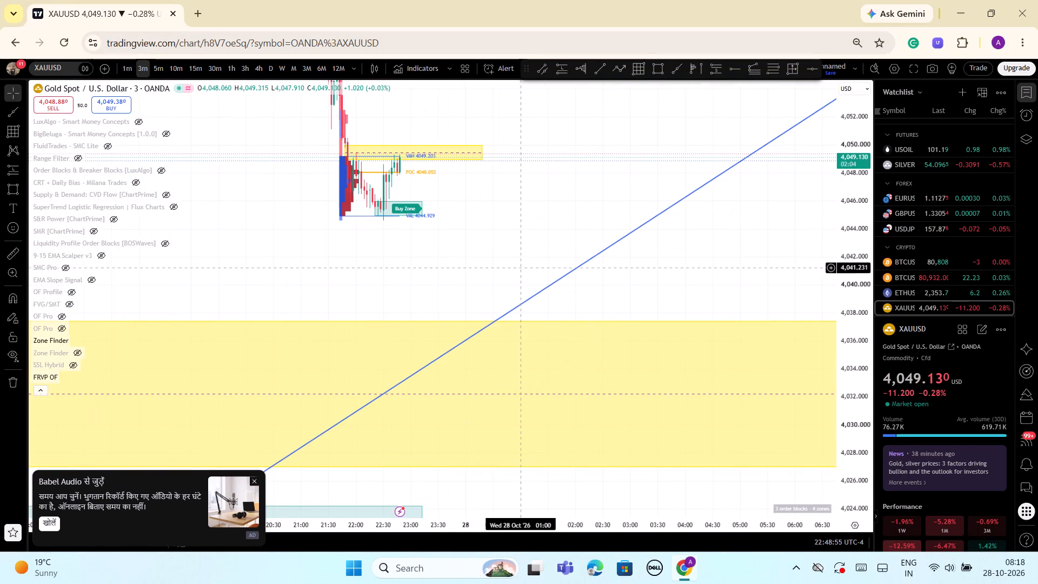
drag(443, 258, 554, 263)
scroll(483, 256, up, 3)
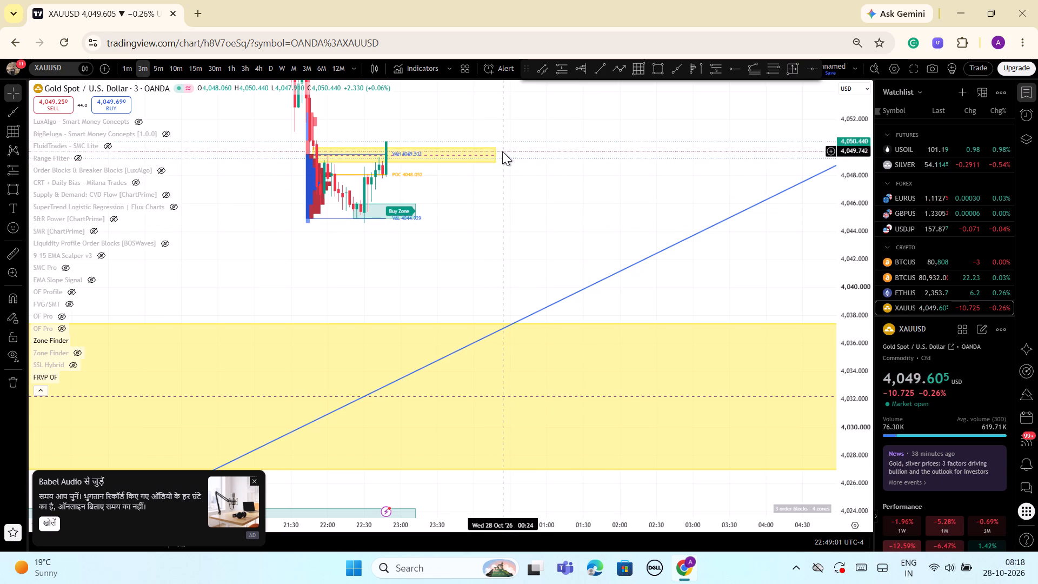
drag(860, 239, 858, 280)
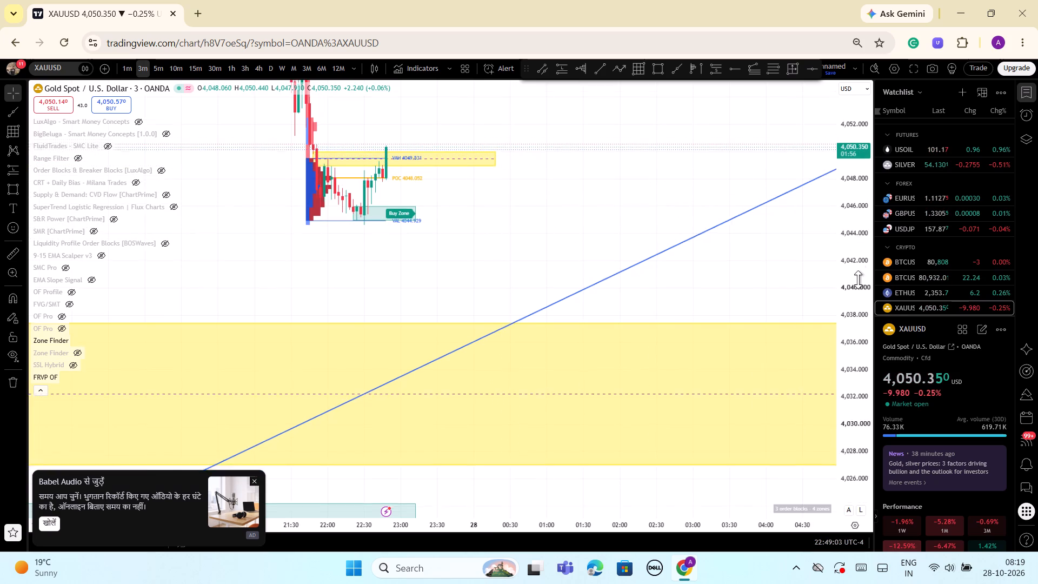
drag(858, 280, 854, 298)
scroll(496, 299, down, 3)
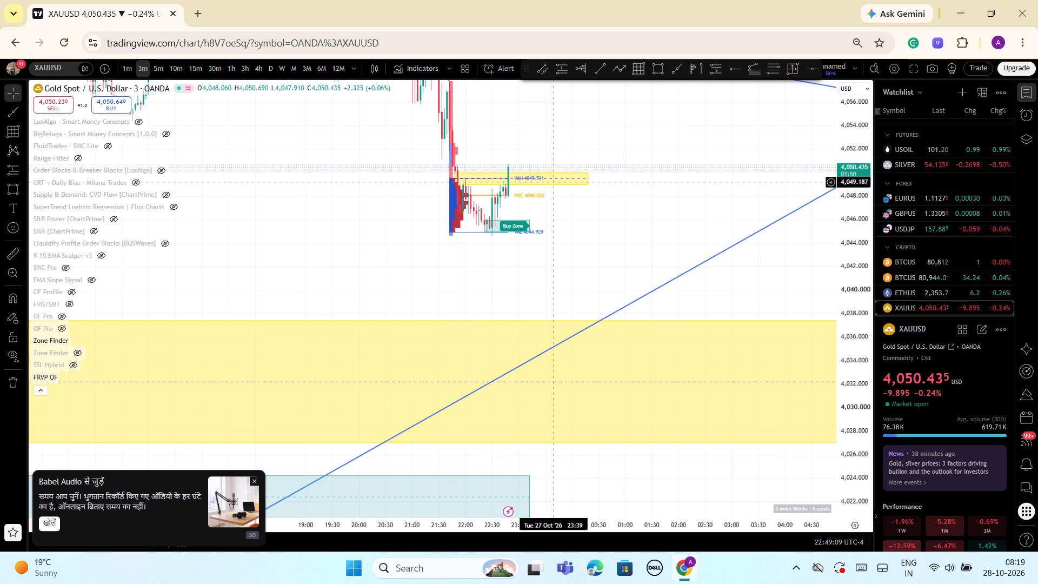
scroll(658, 201, down, 2)
drag(850, 292, 862, 367)
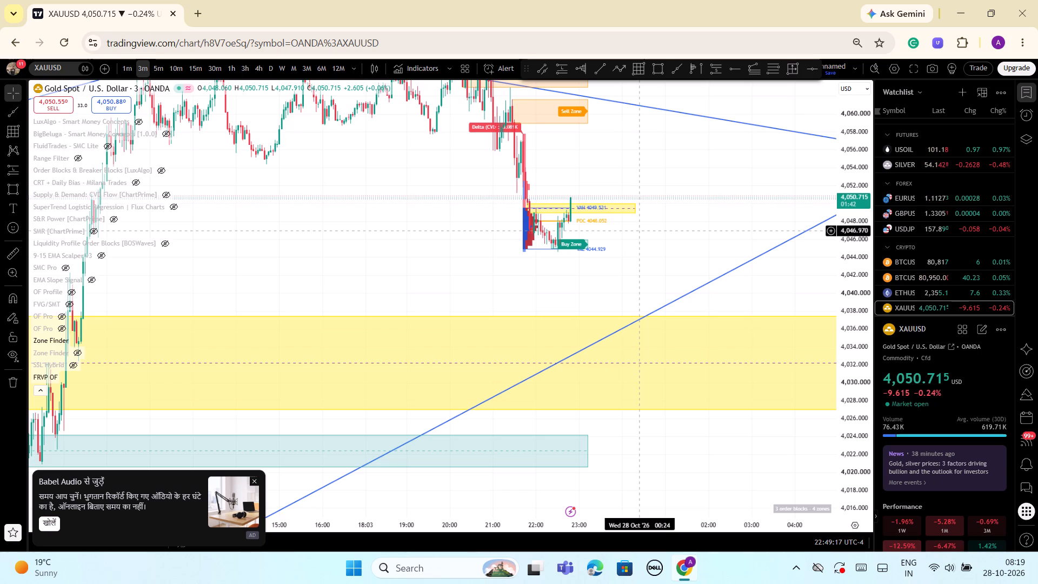
drag(853, 267, 879, 377)
scroll(606, 264, up, 3)
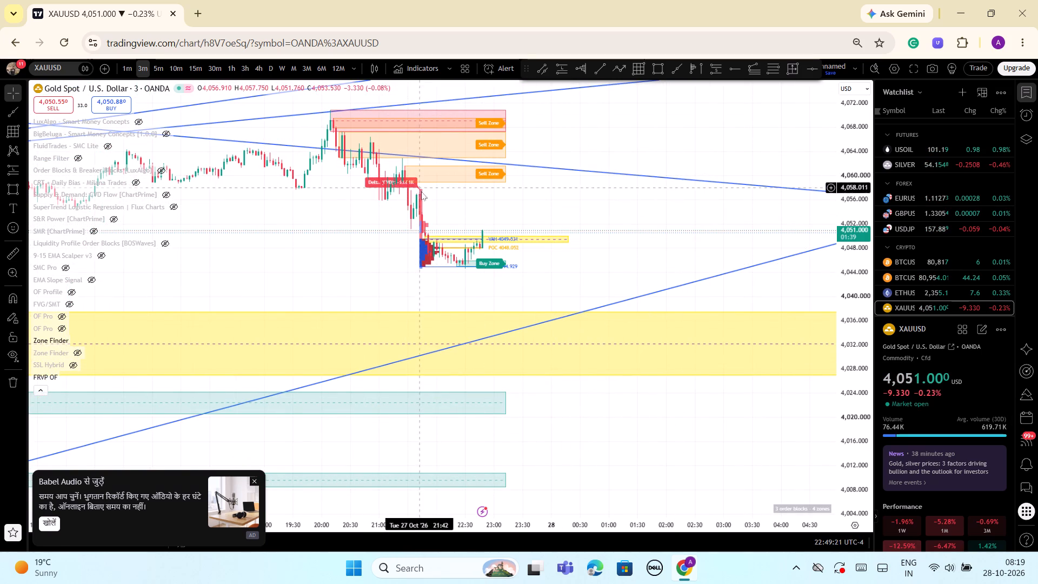
scroll(634, 243, down, 1)
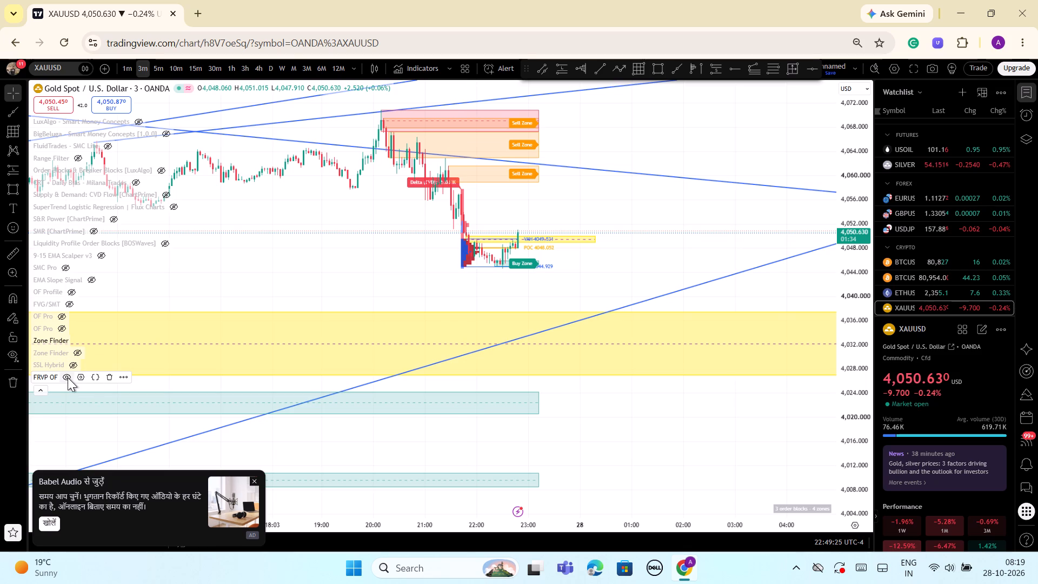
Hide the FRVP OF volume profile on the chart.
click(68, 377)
Draw a ray beneath the midday consolidation, from about 4,057 near 12:24 through about 4,055 near 14:06 on 27 October.
scroll(322, 329, down, 3)
scroll(663, 328, up, 2)
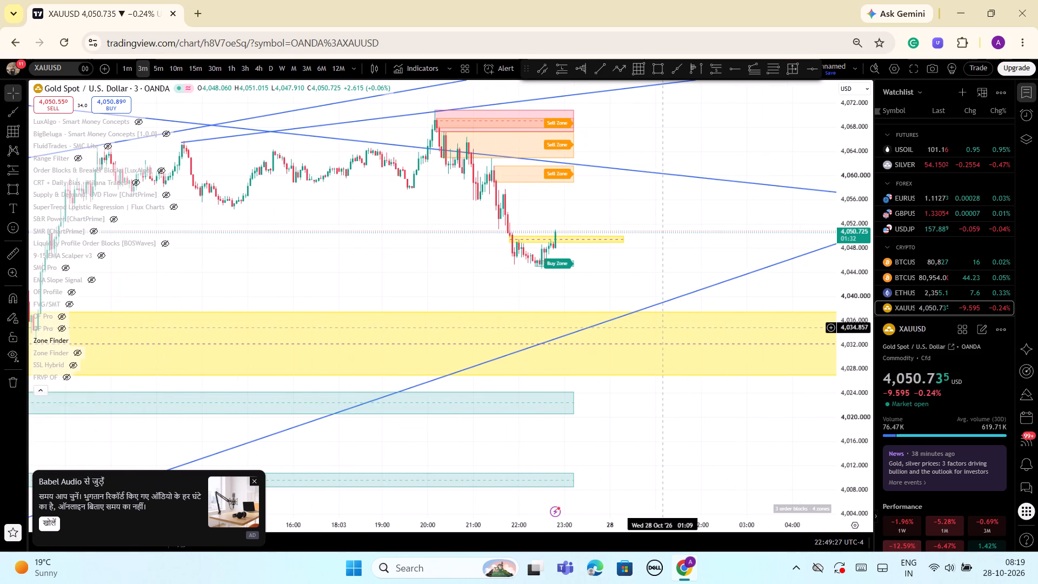
scroll(768, 326, down, 6)
drag(862, 338, 888, 468)
scroll(769, 446, down, 2)
scroll(769, 446, up, 3)
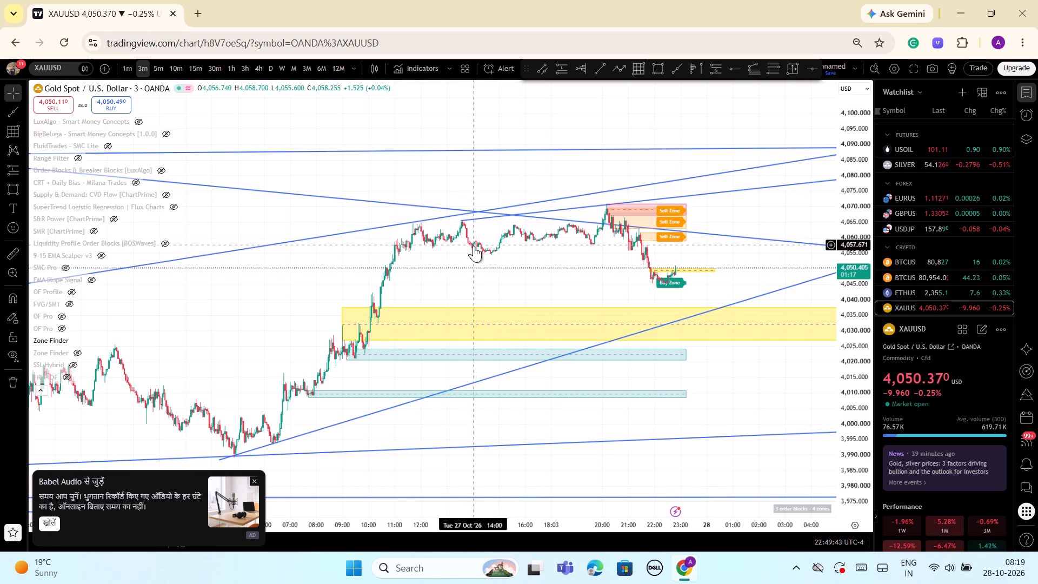
click(677, 69)
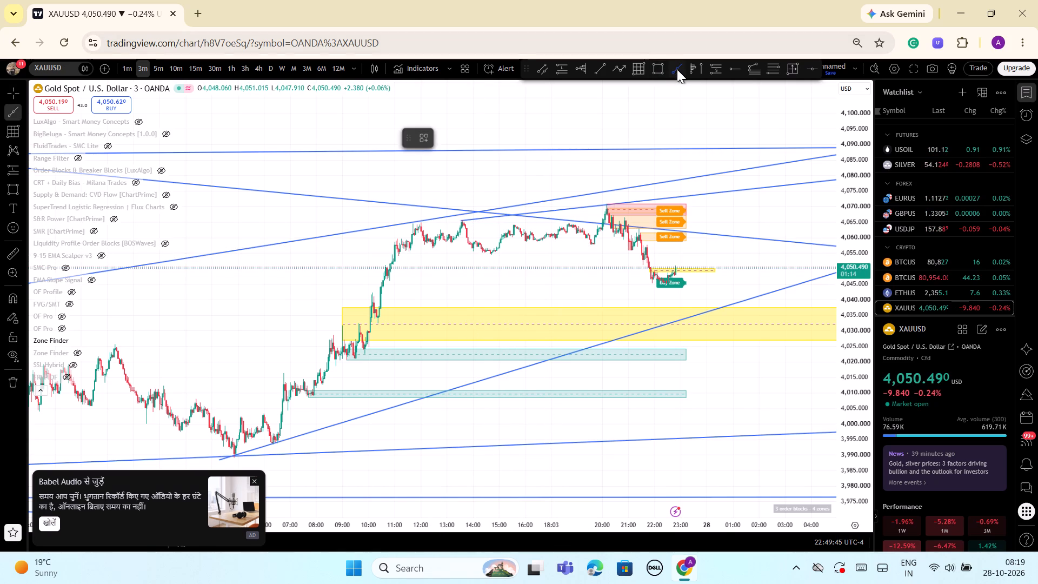
click(433, 247)
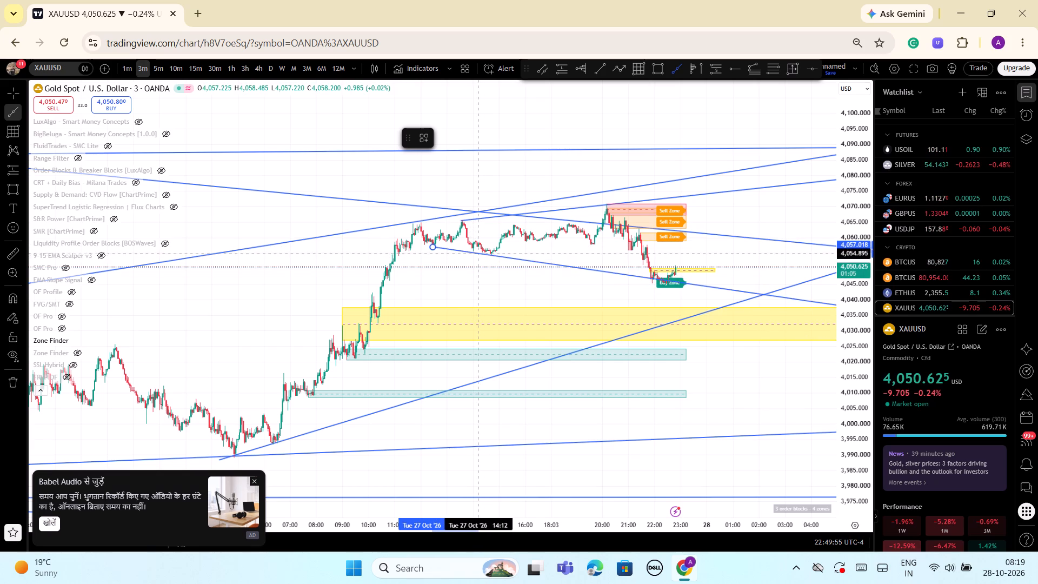
click(476, 253)
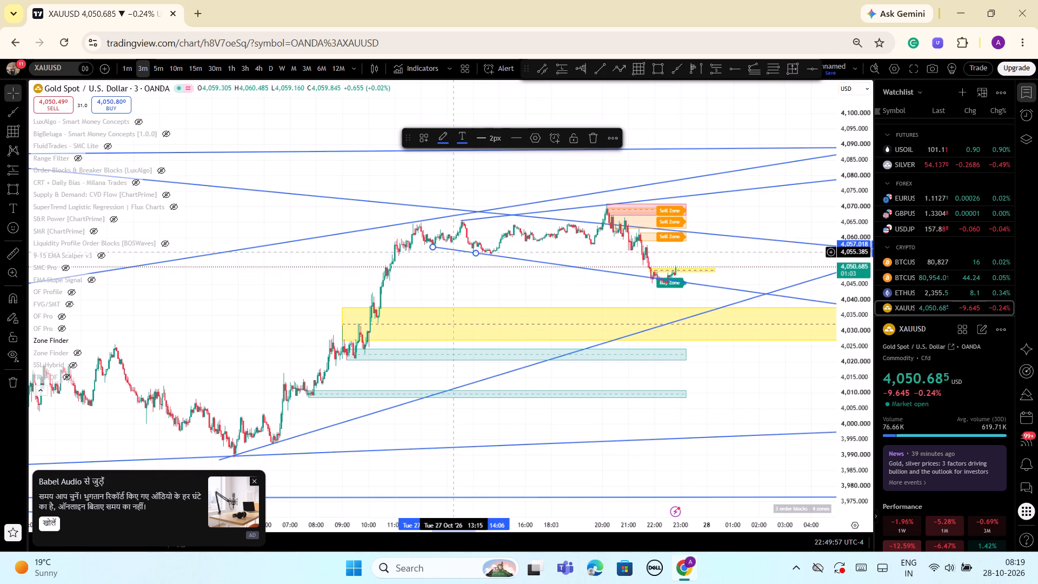
Re-anchor the new ray to slope upward under the consolidation lows, from about 4,051.8 at 12:36 through about 4,053.4 at 14:15.
drag(435, 247, 411, 247)
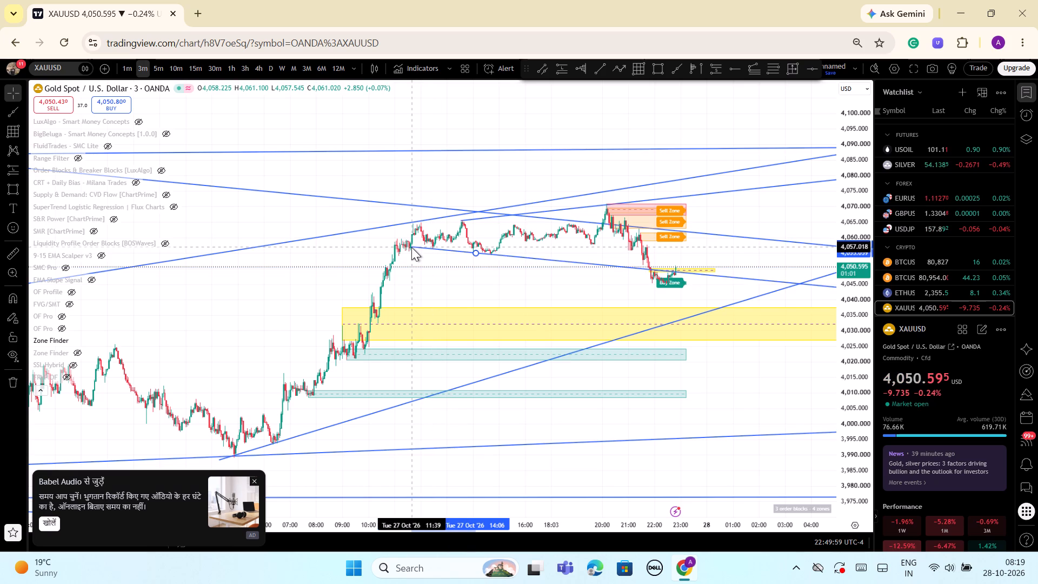
drag(411, 247, 401, 251)
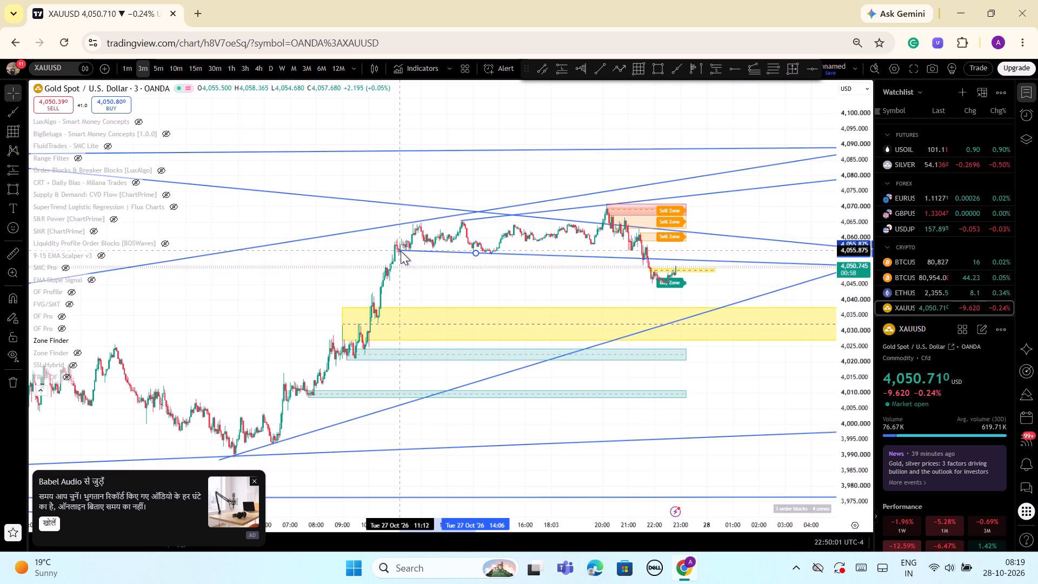
drag(401, 251, 399, 258)
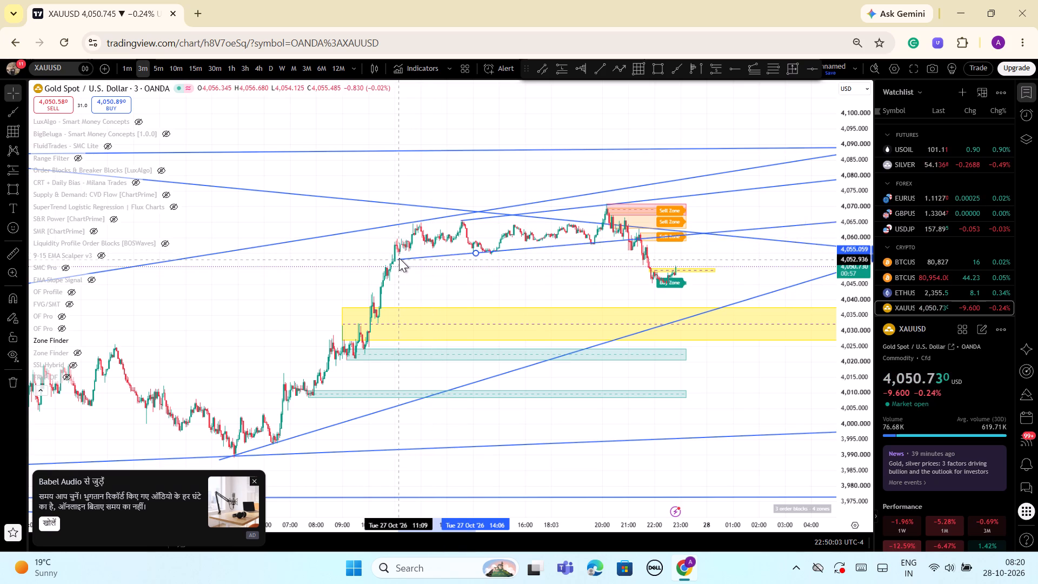
drag(399, 258, 398, 260)
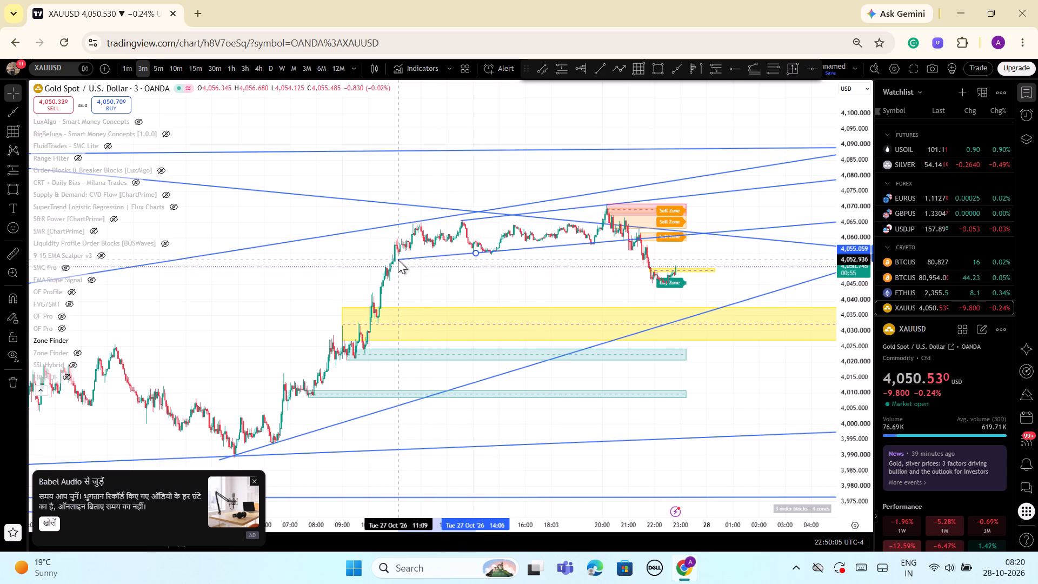
drag(398, 260, 398, 258)
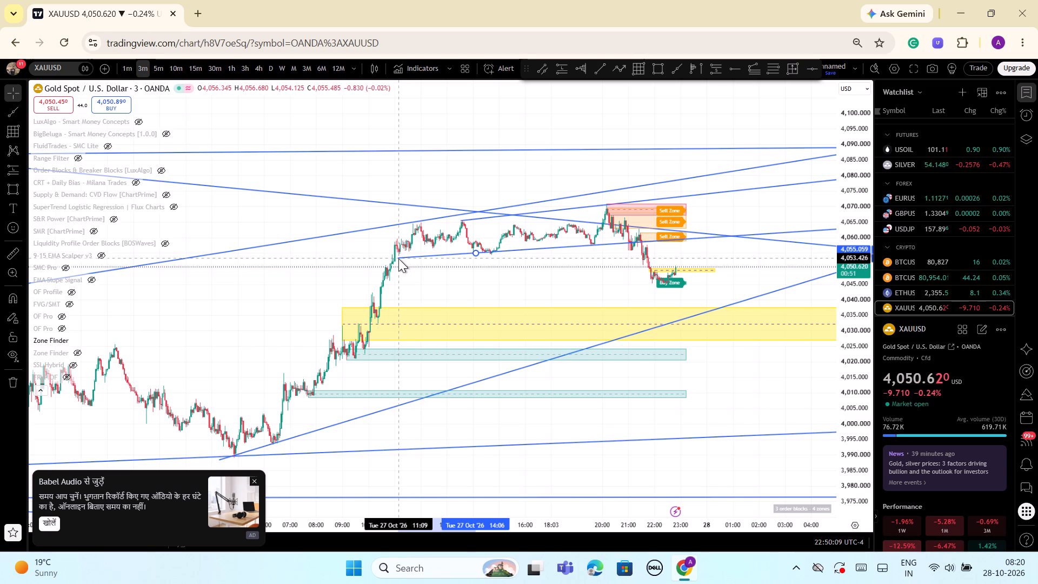
drag(398, 258, 405, 249)
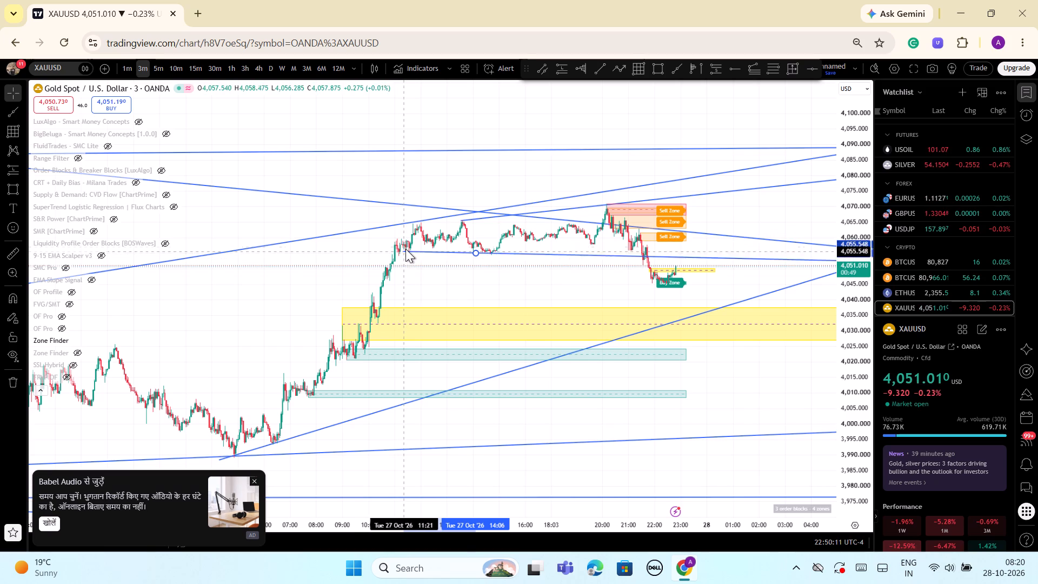
drag(405, 249, 410, 245)
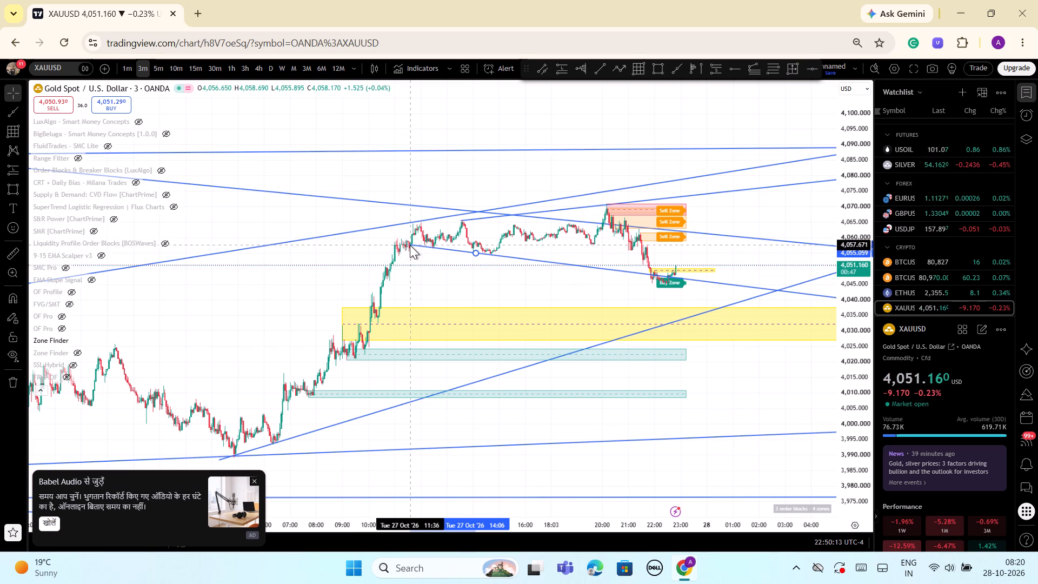
drag(410, 245, 411, 262)
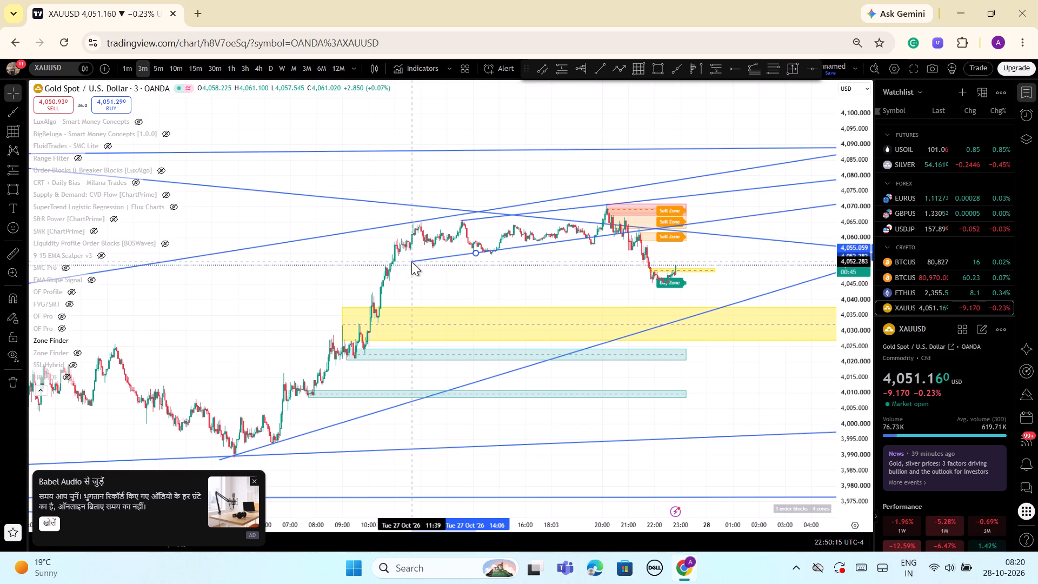
drag(411, 262, 417, 257)
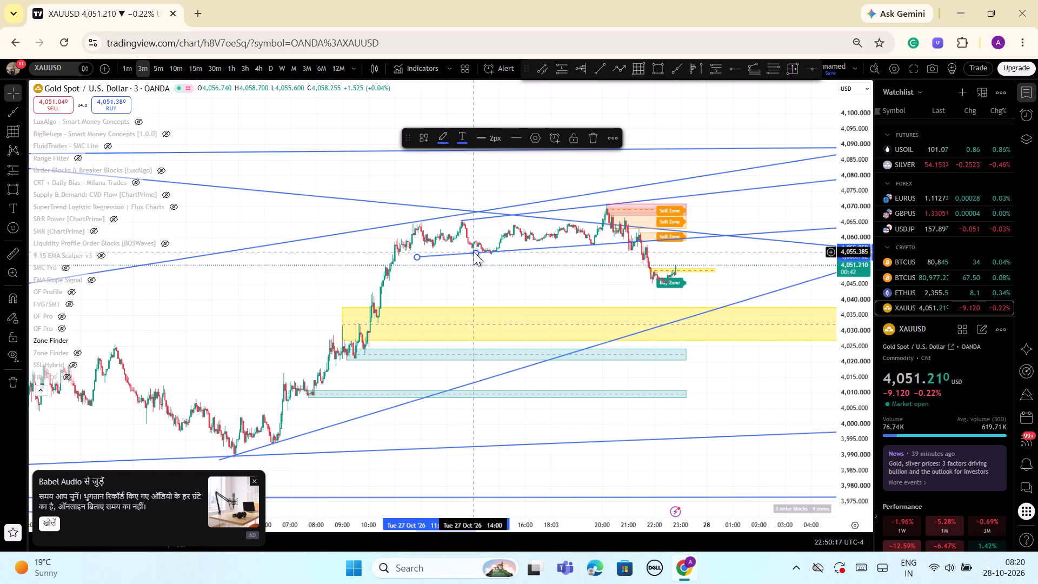
drag(547, 247, 553, 250)
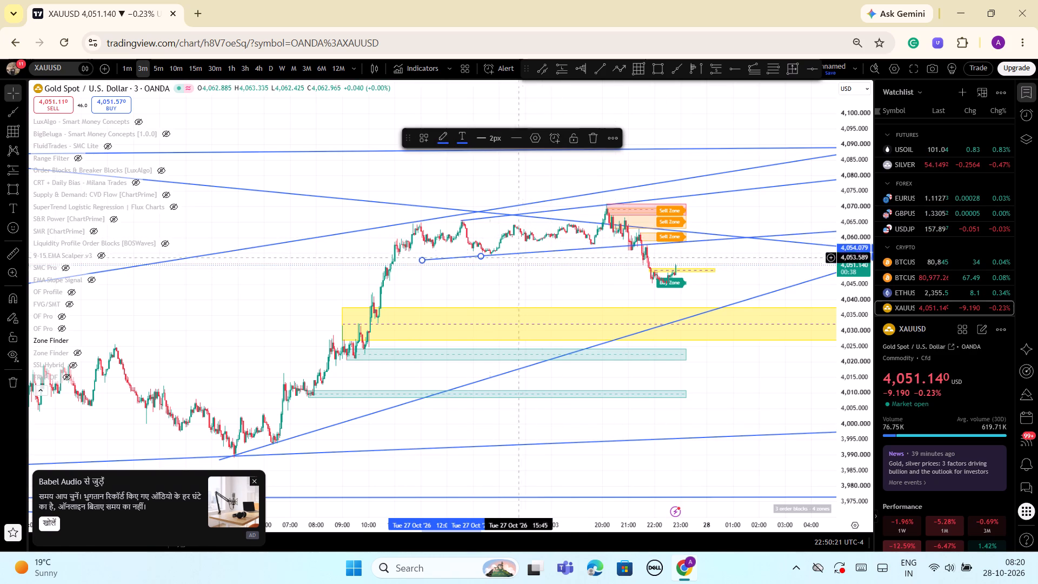
click(481, 255)
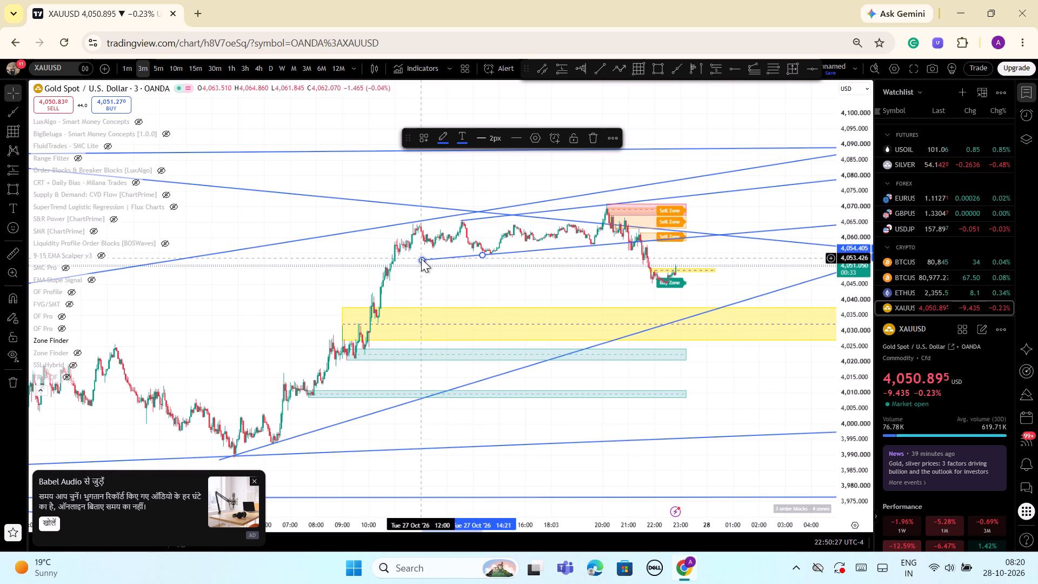
drag(421, 258, 437, 265)
click(556, 237)
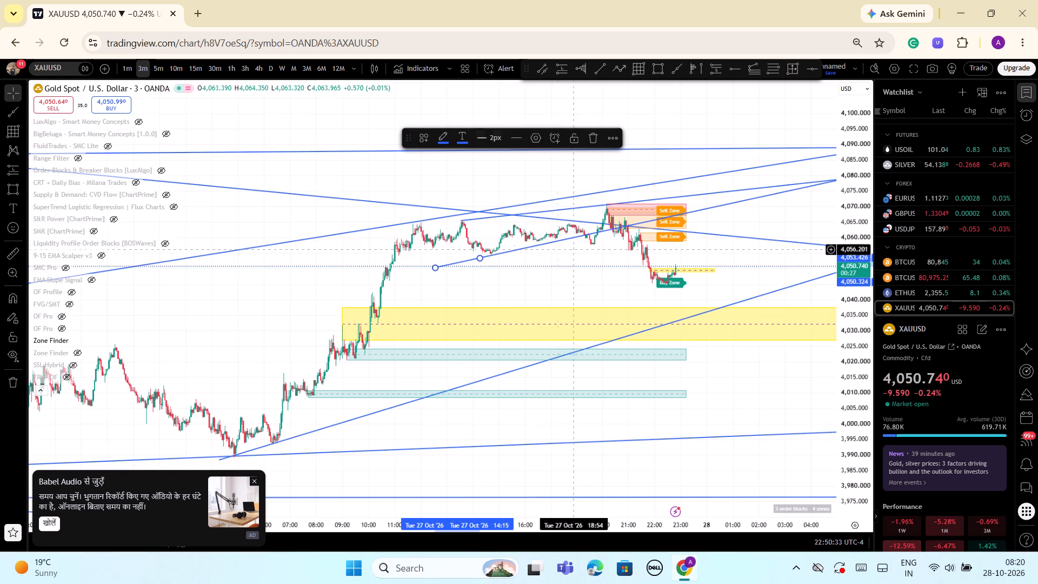
click(437, 268)
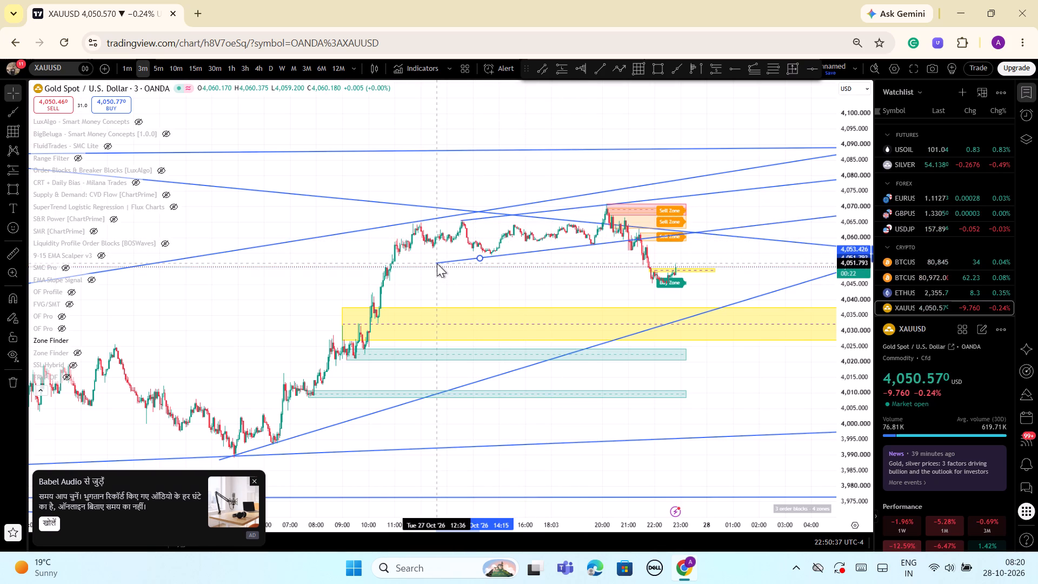
click(486, 294)
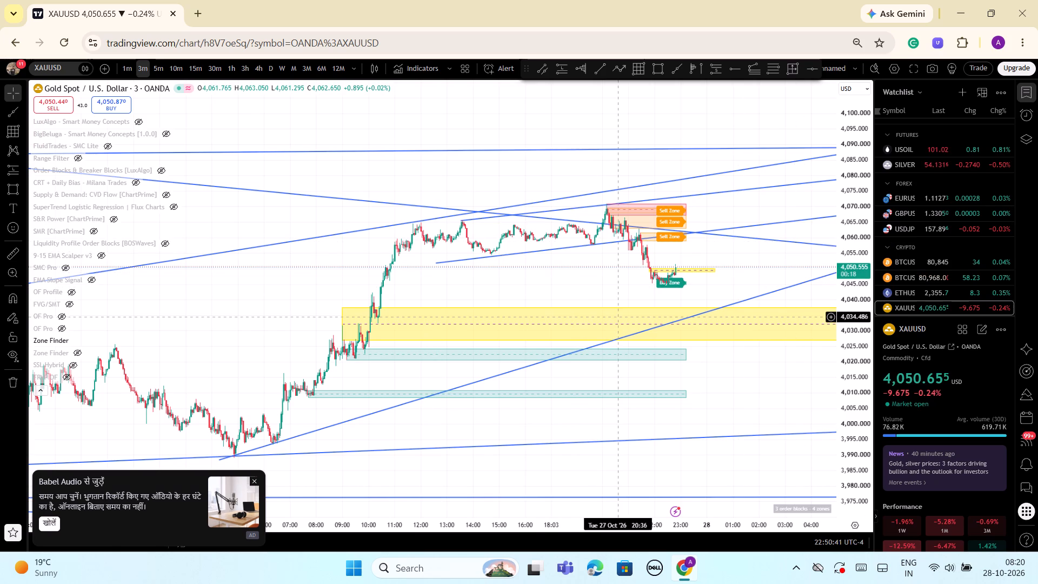
Close the Babel Audio advertisement covering part of the chart.
scroll(618, 317, up, 1)
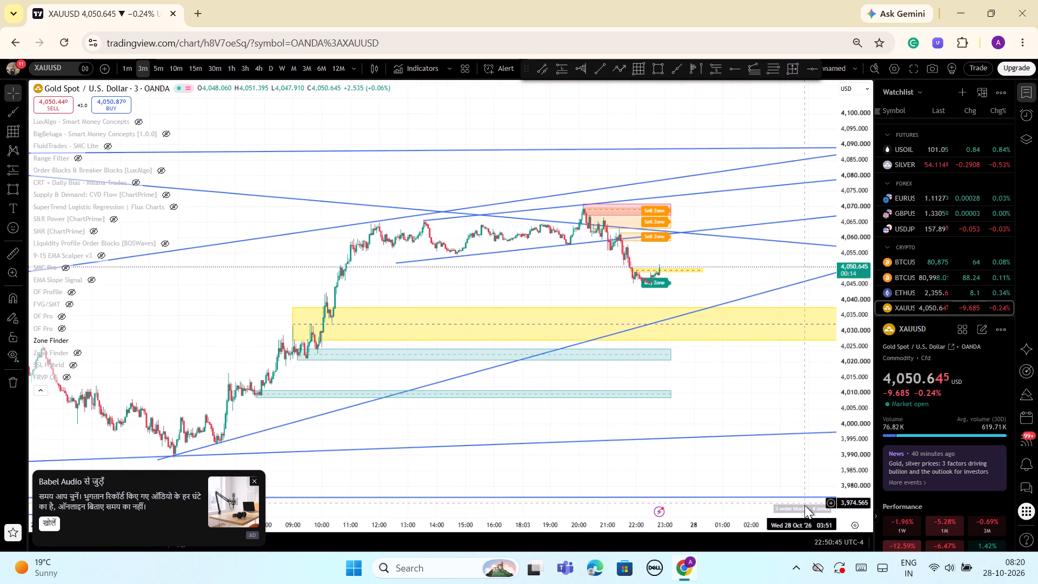
drag(849, 476, 853, 386)
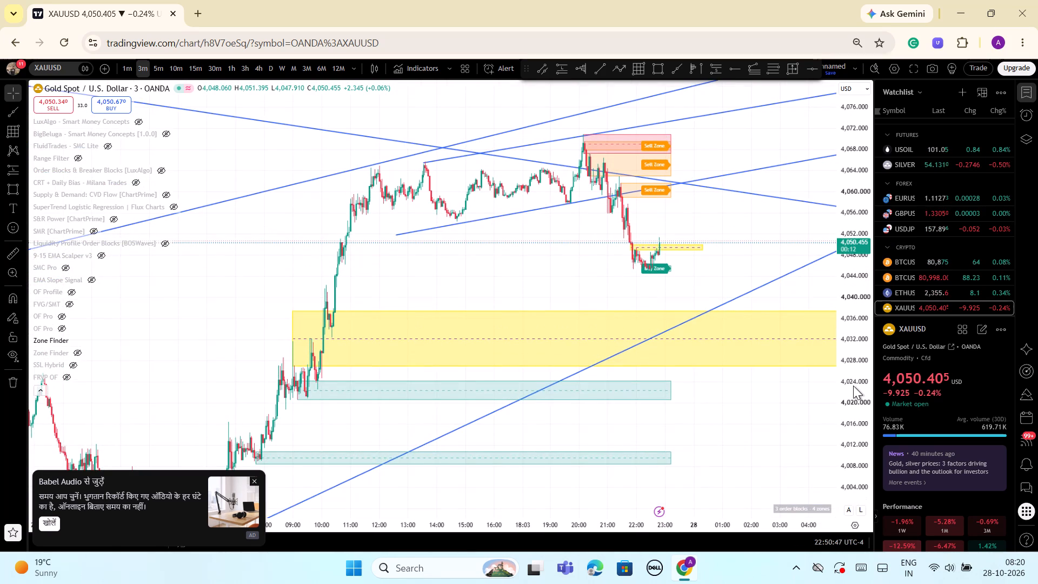
drag(853, 386, 847, 418)
scroll(847, 418, down, 1)
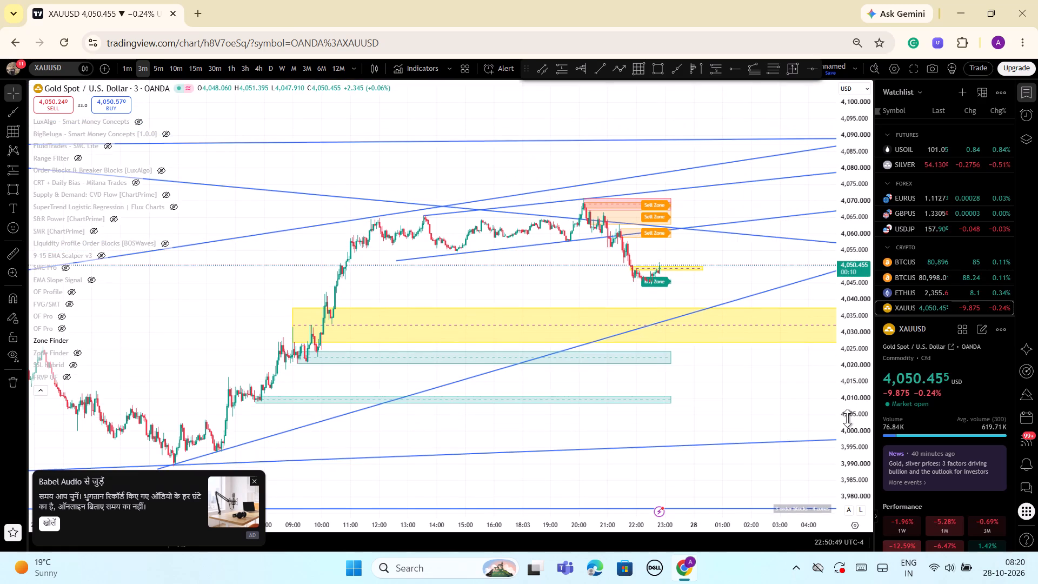
scroll(847, 418, up, 2)
scroll(847, 418, down, 1)
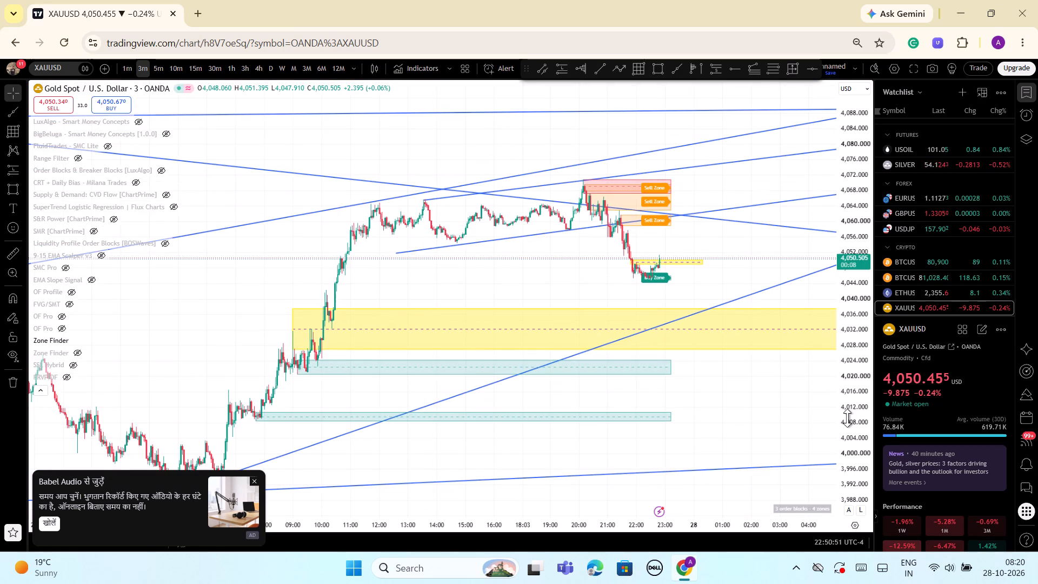
click(256, 479)
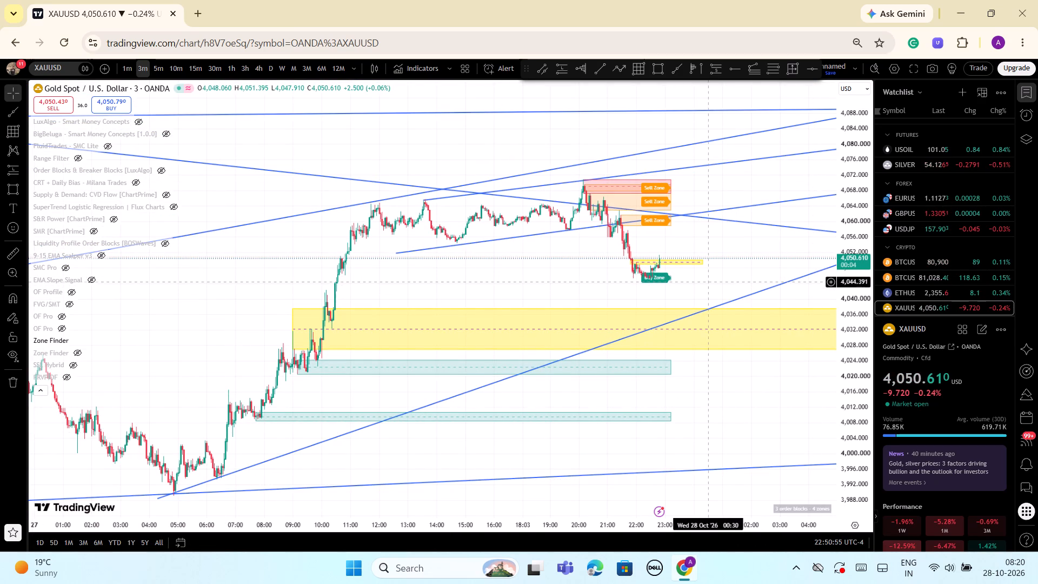
Show the FRVP OF volume profile again and move its start anchor back to about 20:57 on 27 October.
click(61, 377)
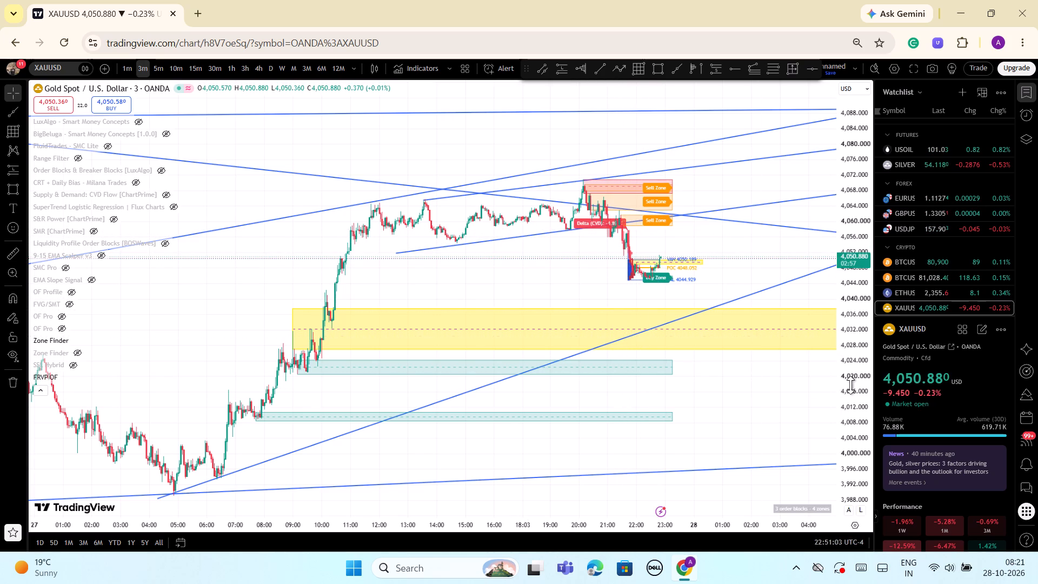
drag(854, 455, 857, 263)
scroll(700, 253, up, 3)
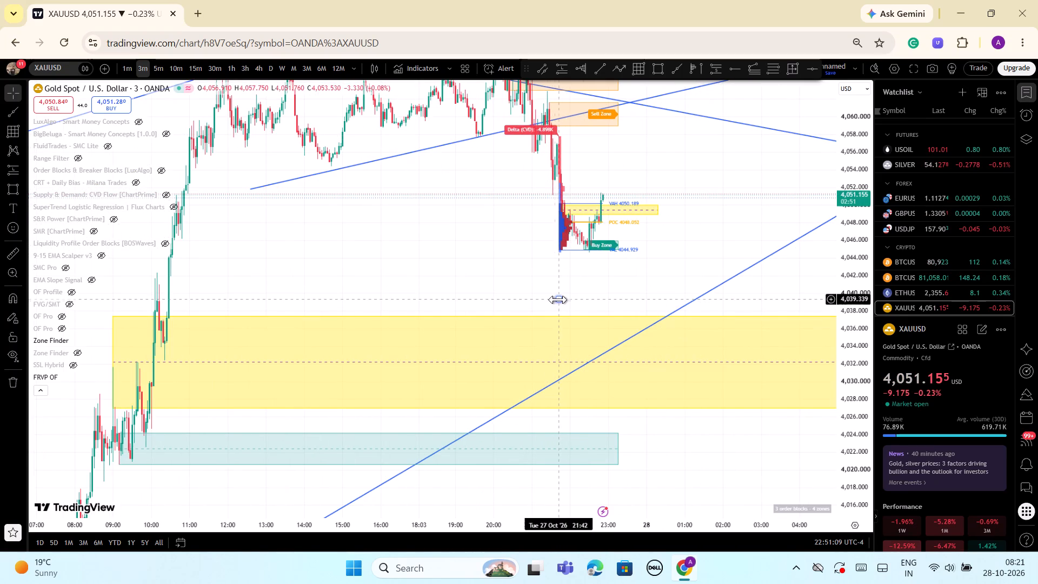
drag(558, 300, 520, 313)
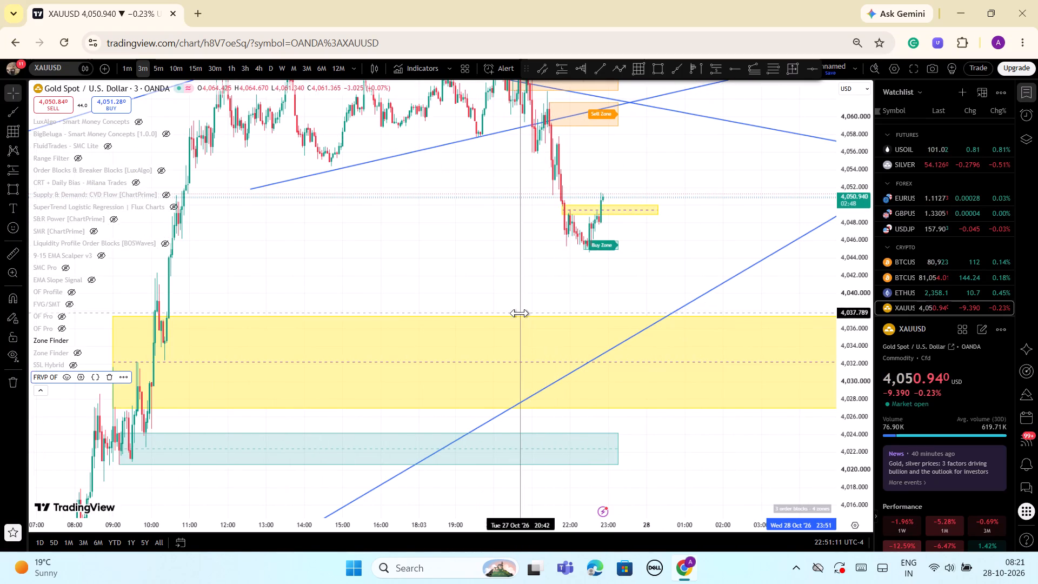
drag(520, 313, 529, 309)
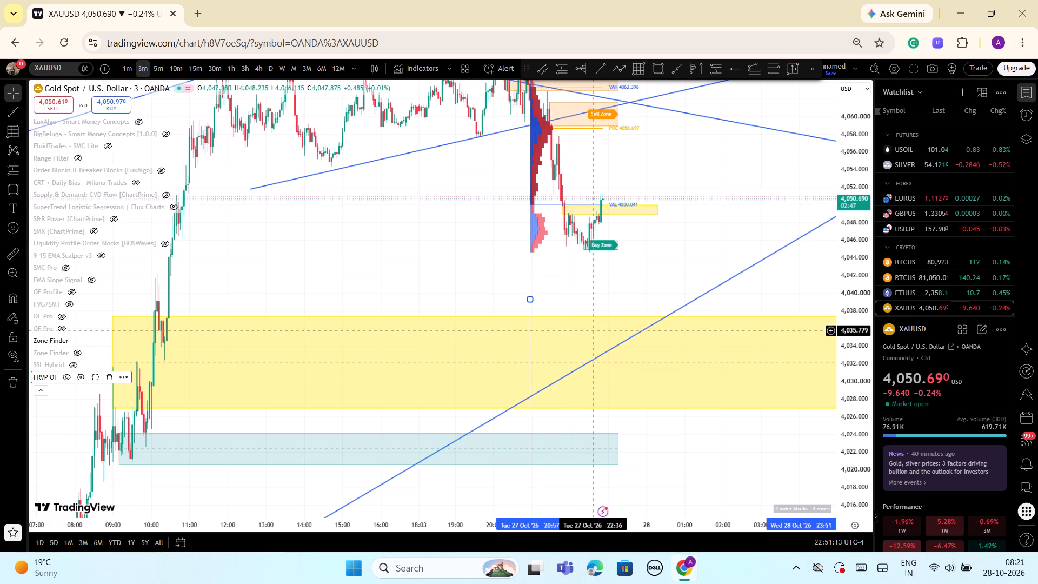
Move the FRVP OF profile's start anchor back to the swing high at about 20:12 on 27 October.
scroll(634, 325, up, 3)
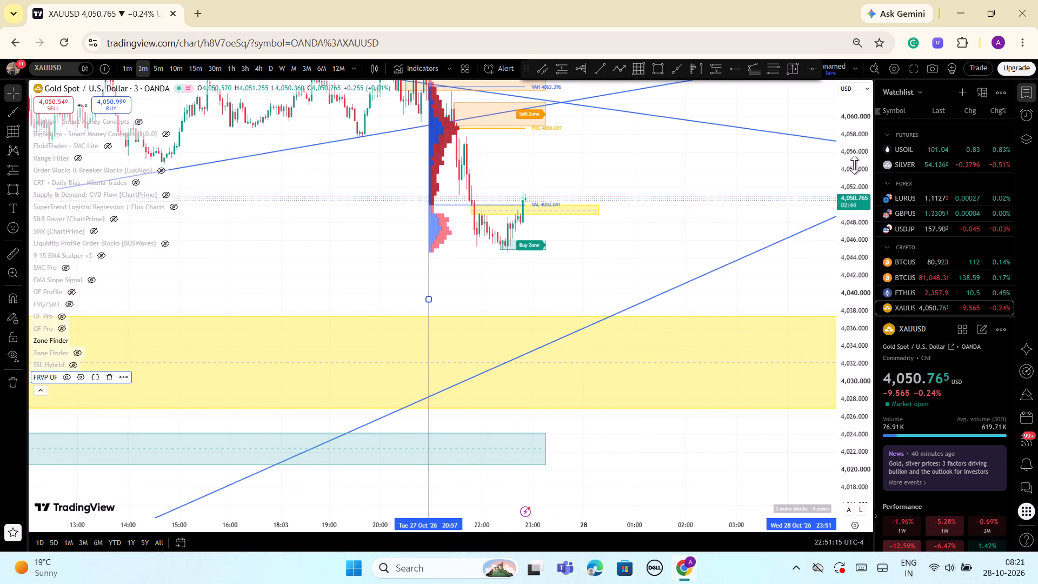
drag(854, 165, 851, 315)
drag(616, 273, 678, 273)
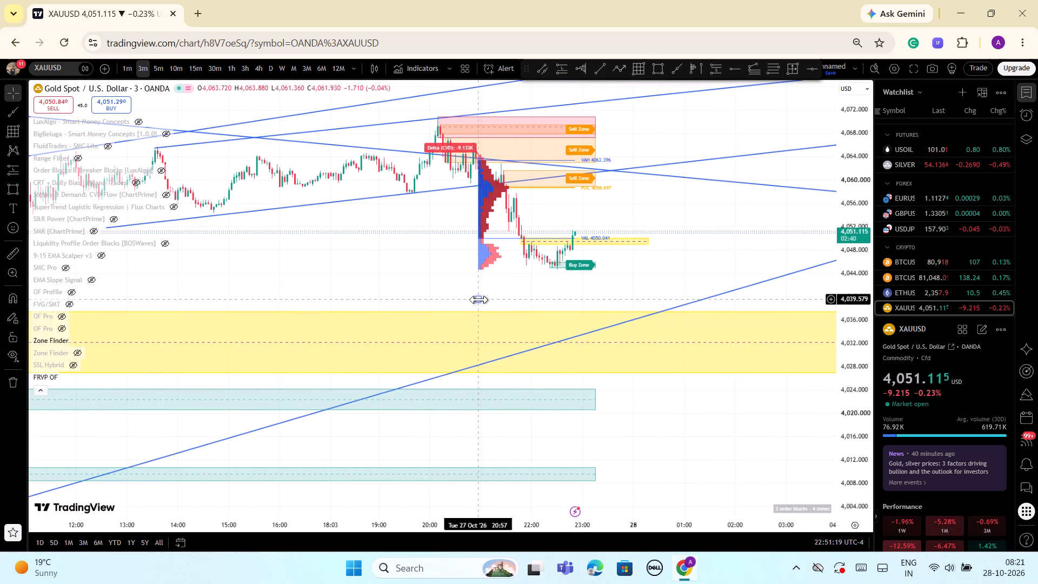
drag(479, 300, 501, 296)
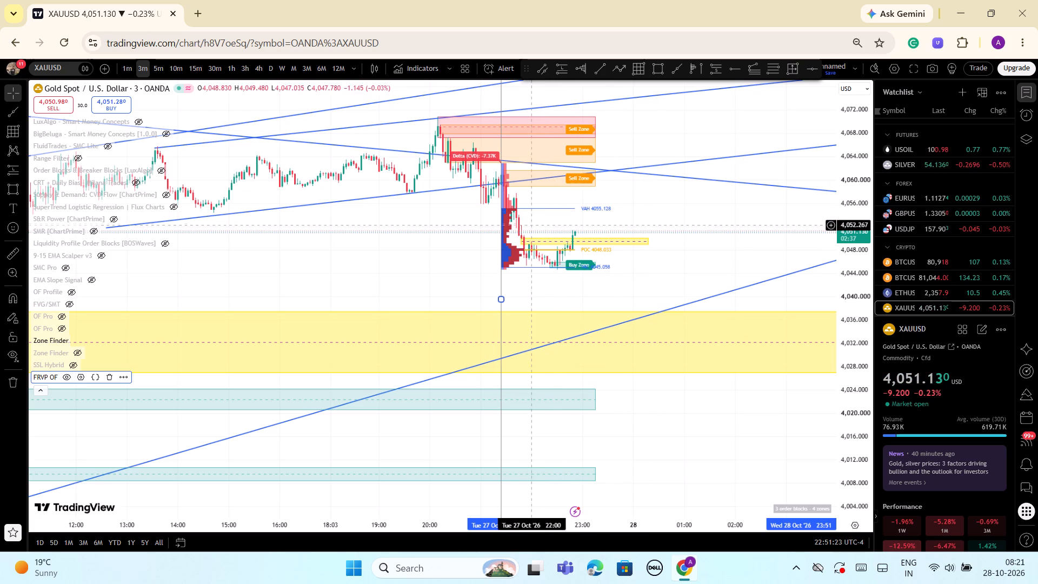
drag(501, 299, 497, 303)
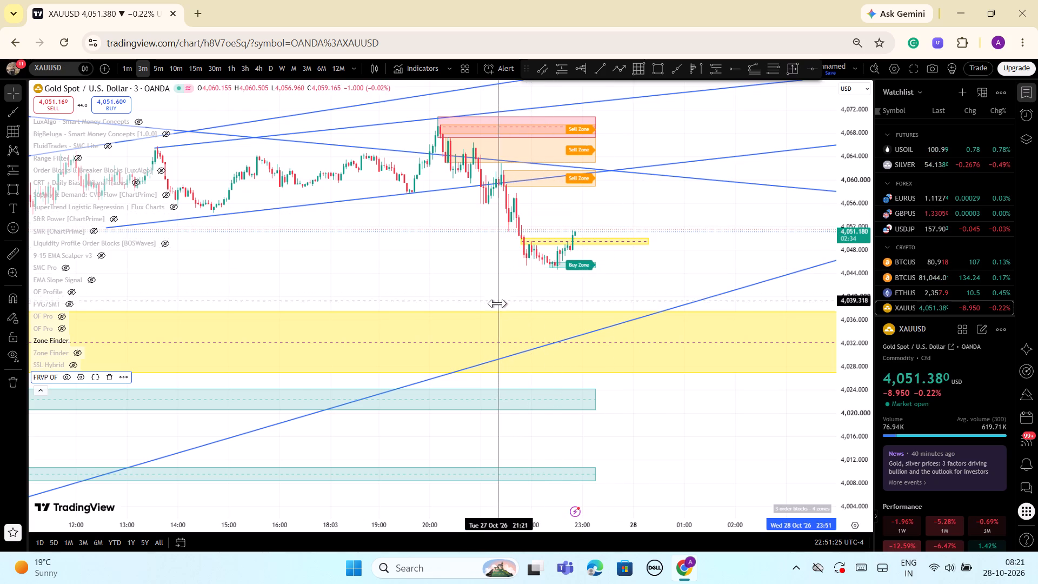
drag(497, 303, 438, 315)
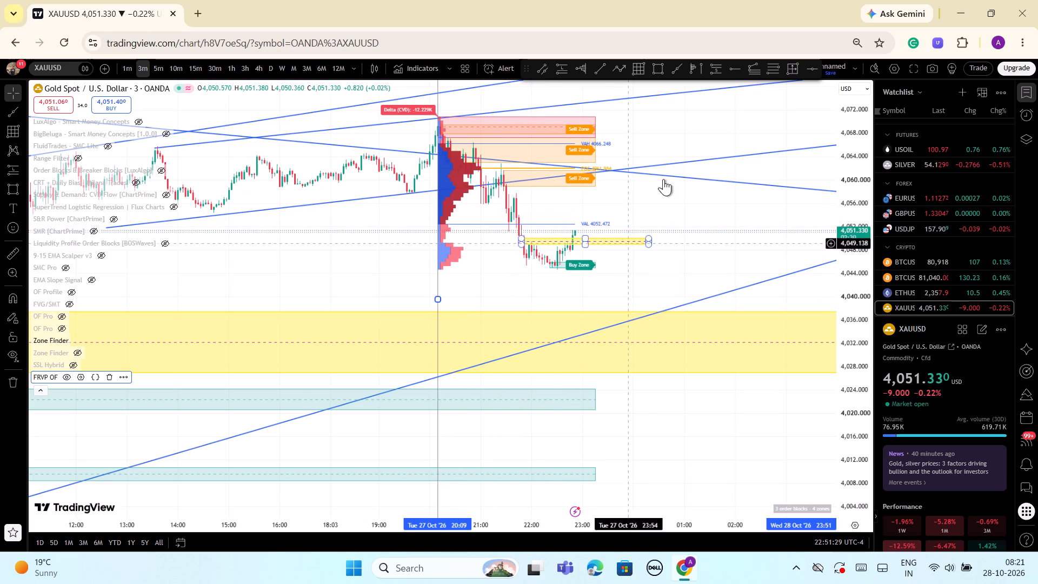
click(438, 302)
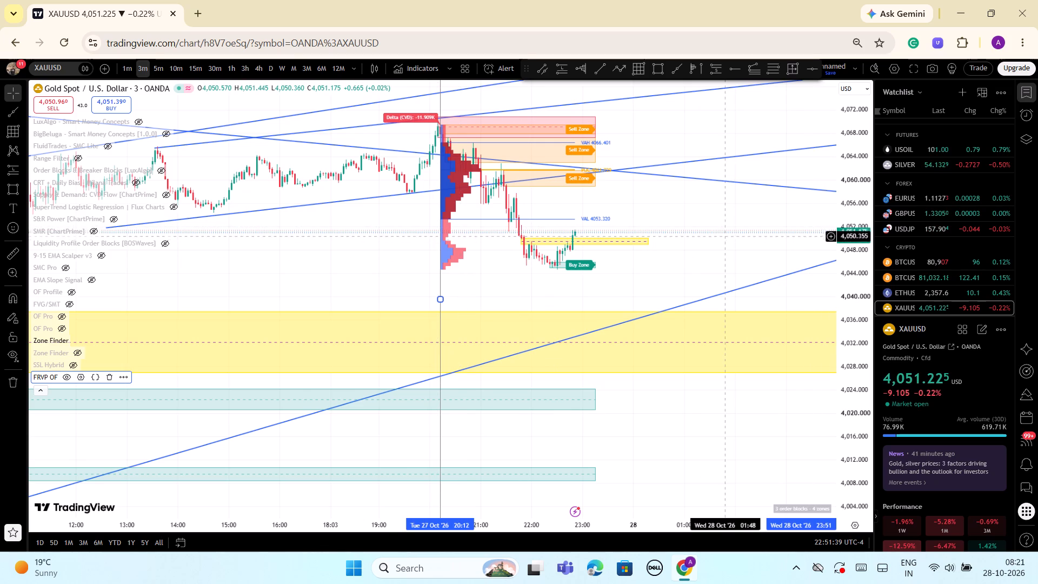
Draw a thin rectangle zone from the profile's VAL at about 4,053.3 down to about 4,052.2, extending past the latest candle.
click(661, 67)
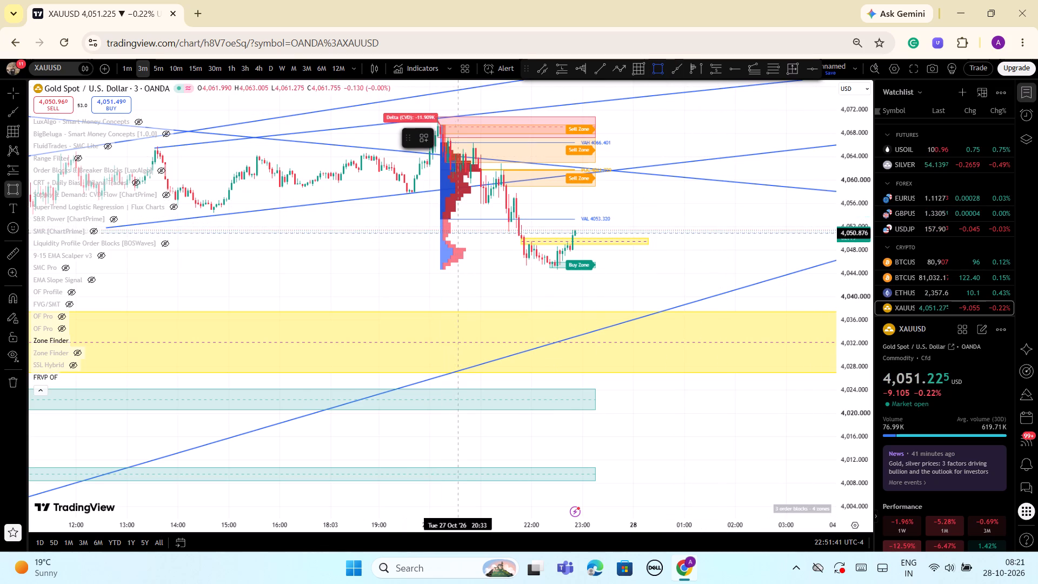
click(448, 219)
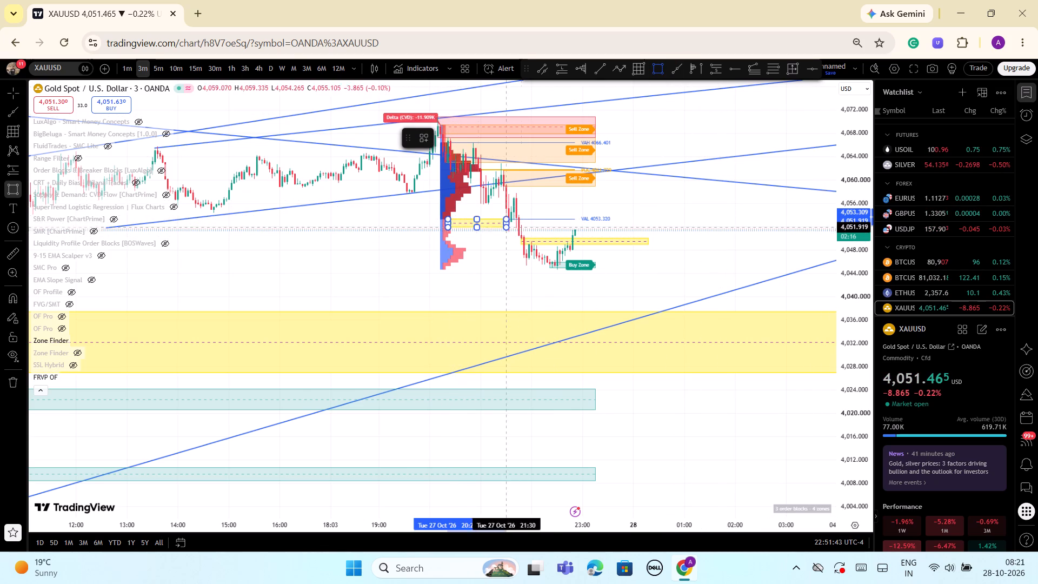
click(647, 225)
click(711, 204)
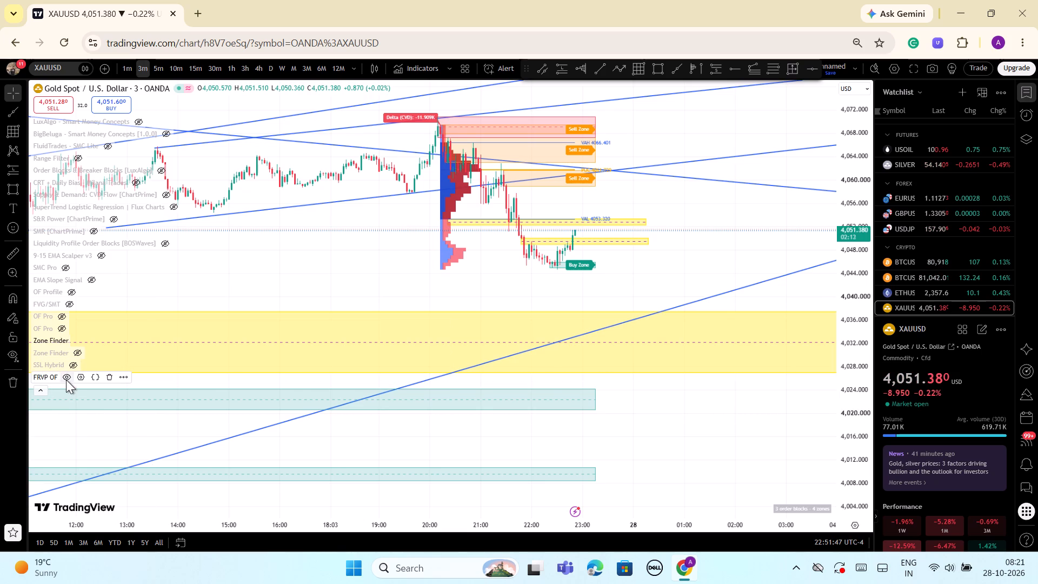
Hide the FRVP OF volume profile.
click(66, 380)
Examine the pullback against the two thin yellow zones on the 3-minute chart and on the 5-minute timeframe.
scroll(493, 361, down, 1)
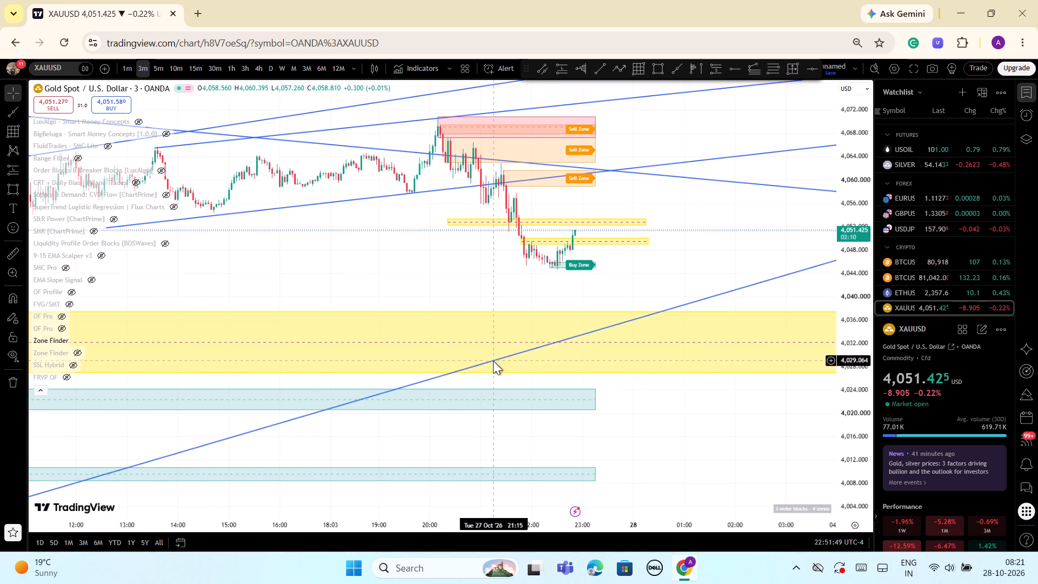
drag(852, 467, 860, 348)
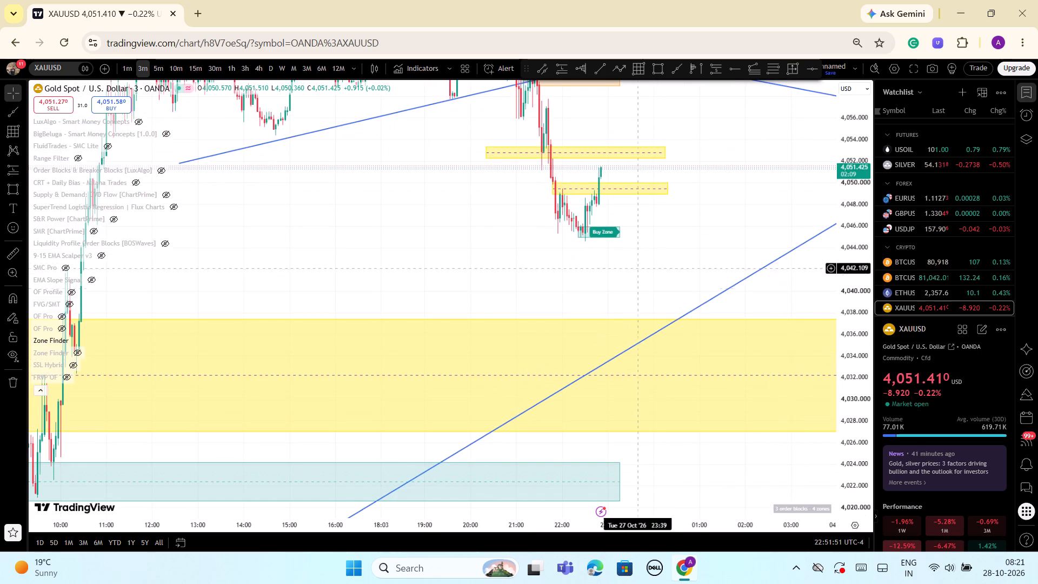
scroll(640, 262, up, 1)
drag(852, 120, 867, 236)
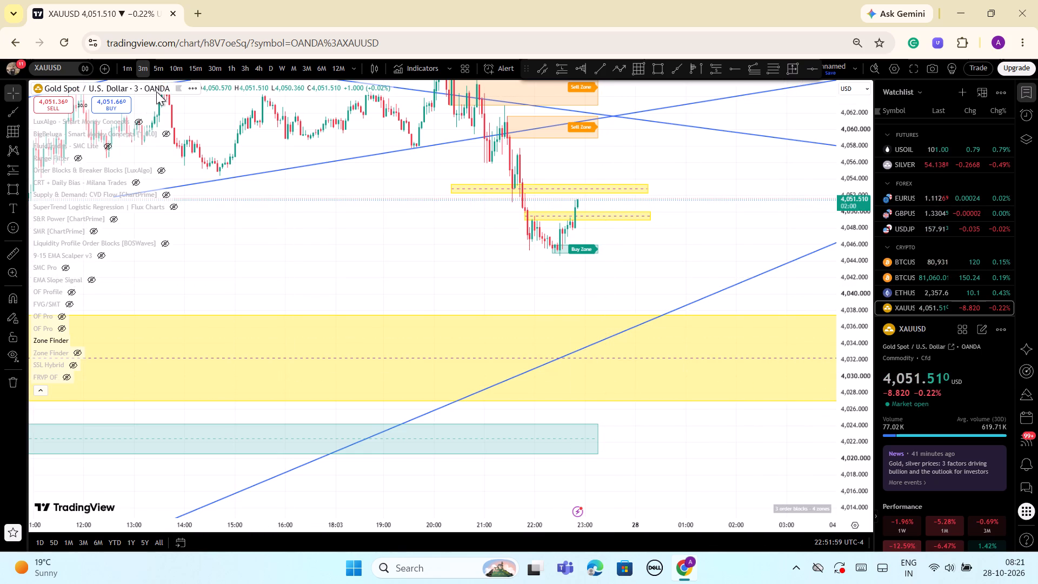
click(160, 69)
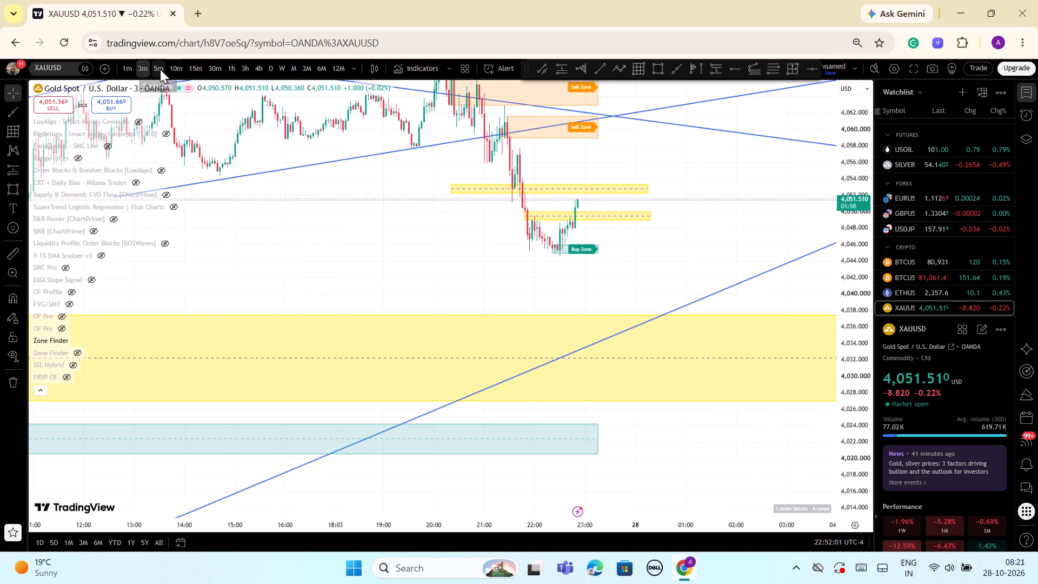
drag(865, 450, 875, 375)
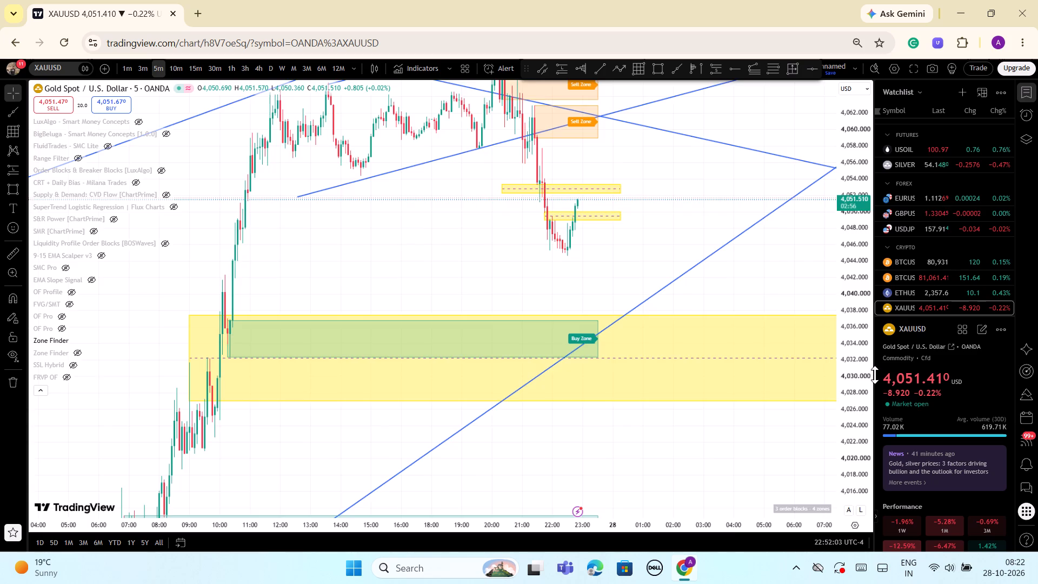
drag(875, 375, 875, 336)
scroll(635, 266, up, 4)
drag(861, 156, 884, 266)
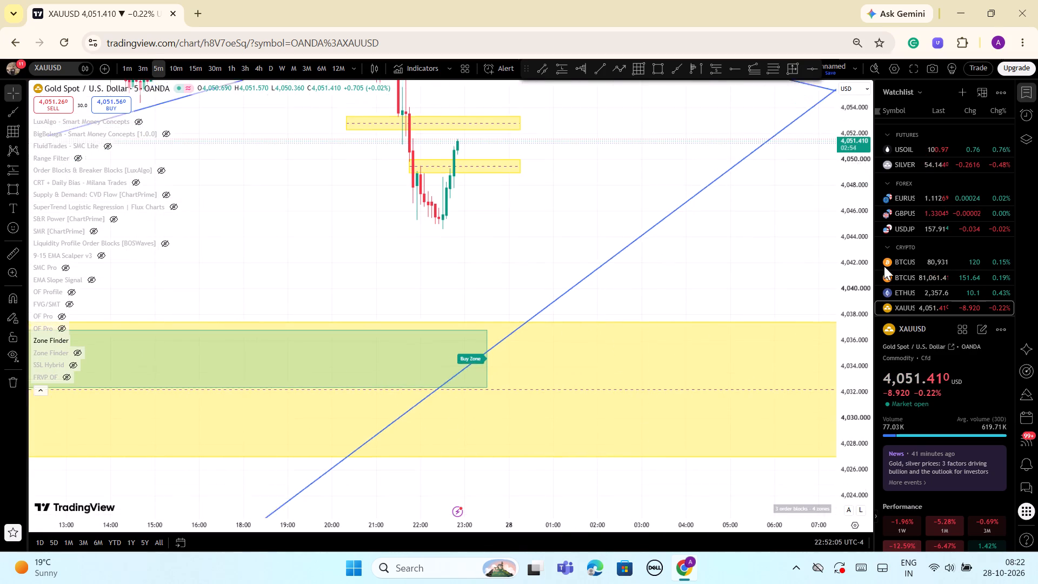
drag(884, 266, 877, 363)
scroll(575, 291, down, 5)
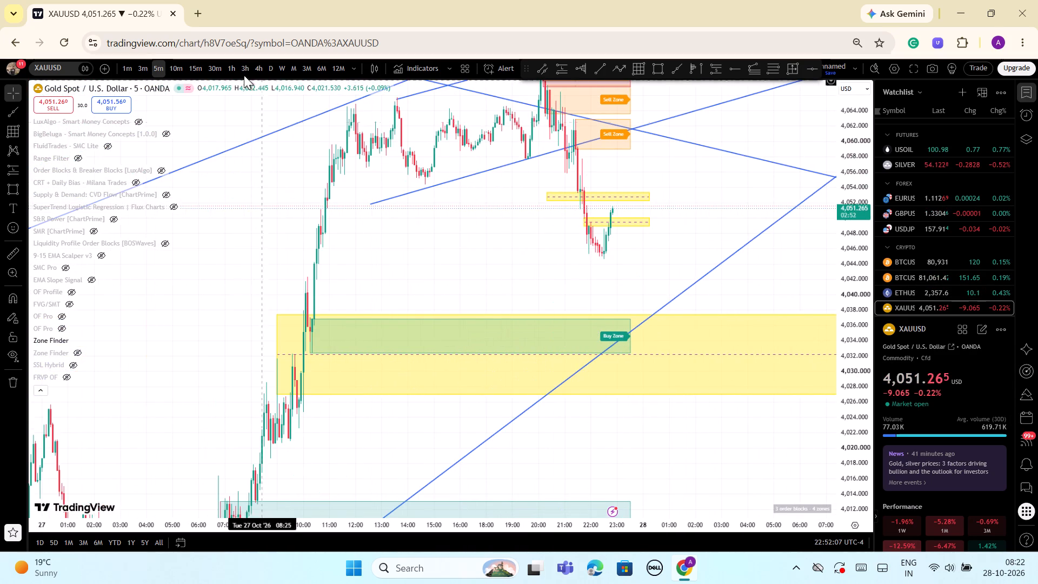
Switch to the 4-hour timeframe and examine price against the larger buy and sell zones and trend rays.
click(264, 73)
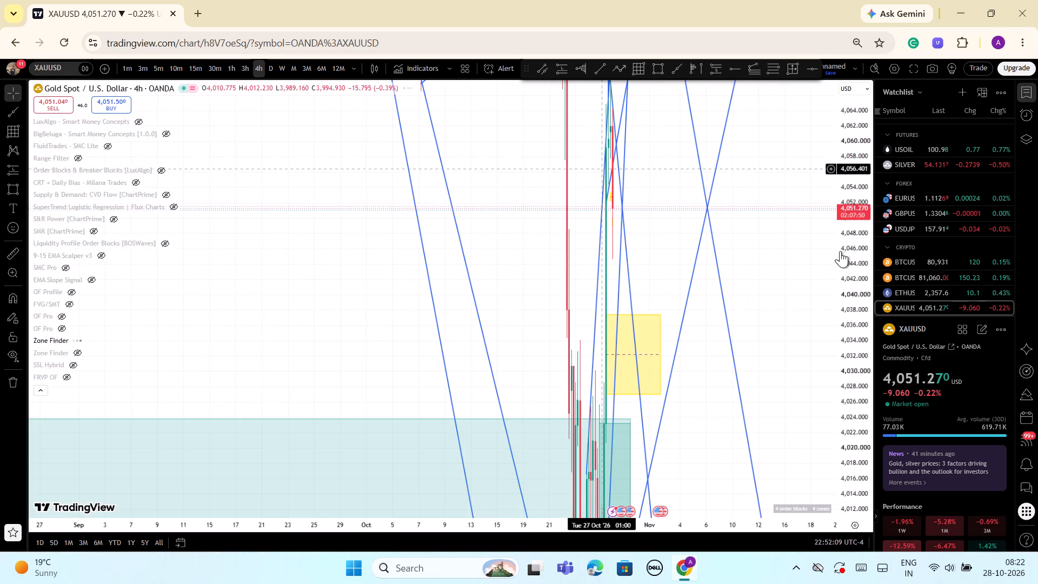
drag(862, 127, 904, 468)
scroll(668, 322, up, 4)
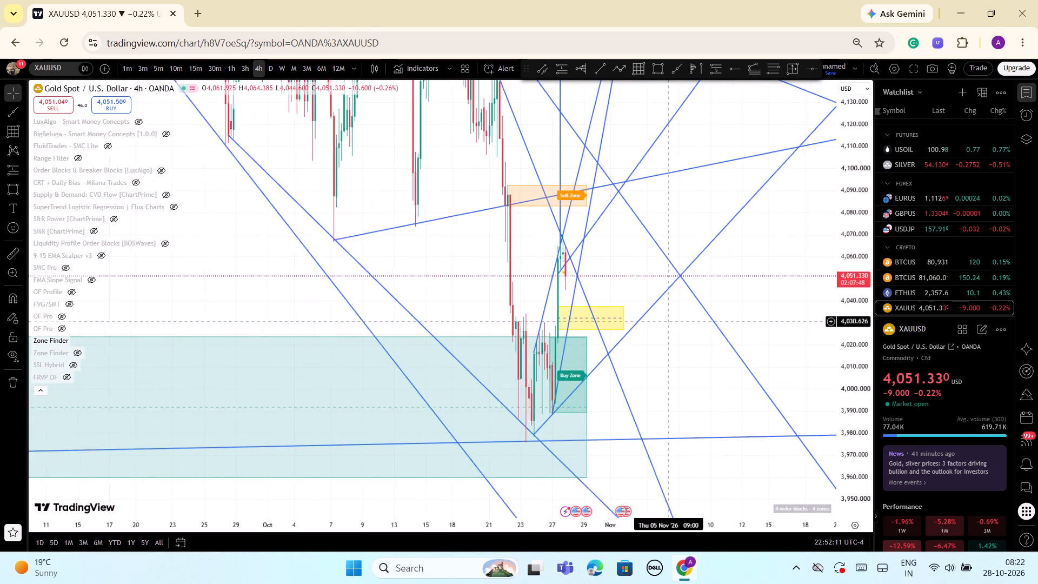
scroll(666, 325, up, 3)
drag(616, 389, 748, 389)
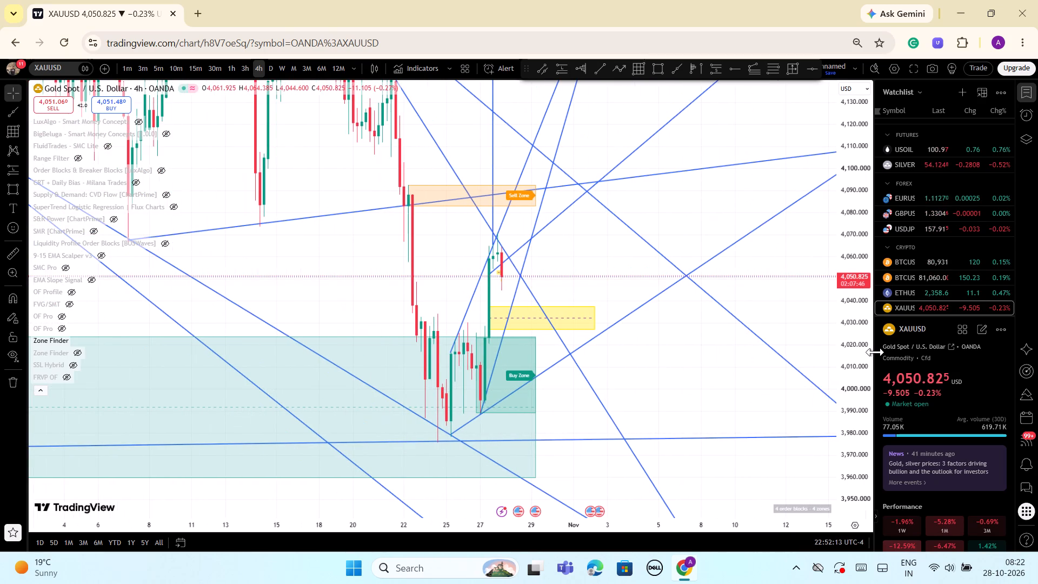
drag(863, 367, 857, 467)
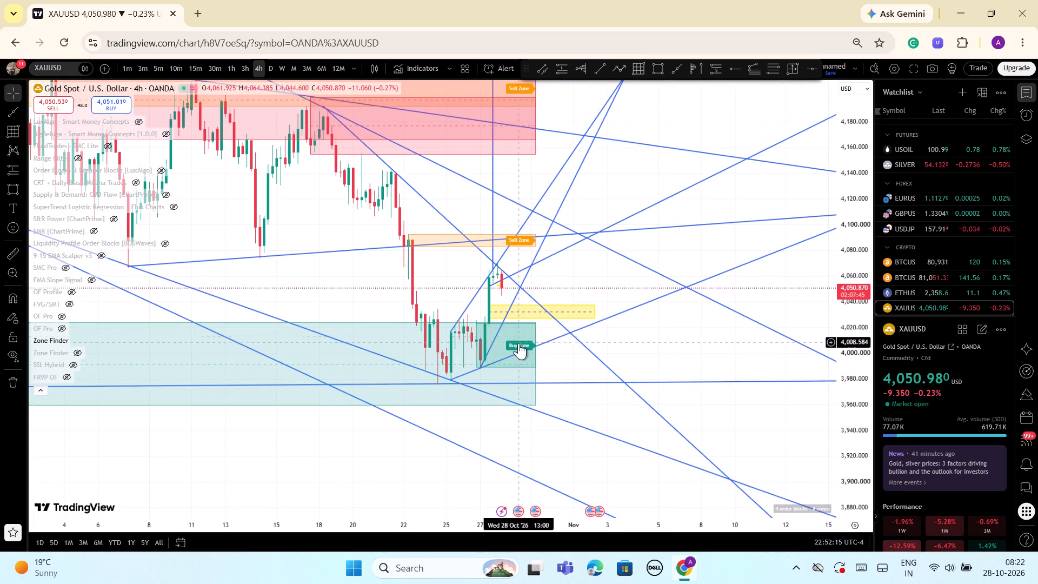
scroll(513, 328, up, 2)
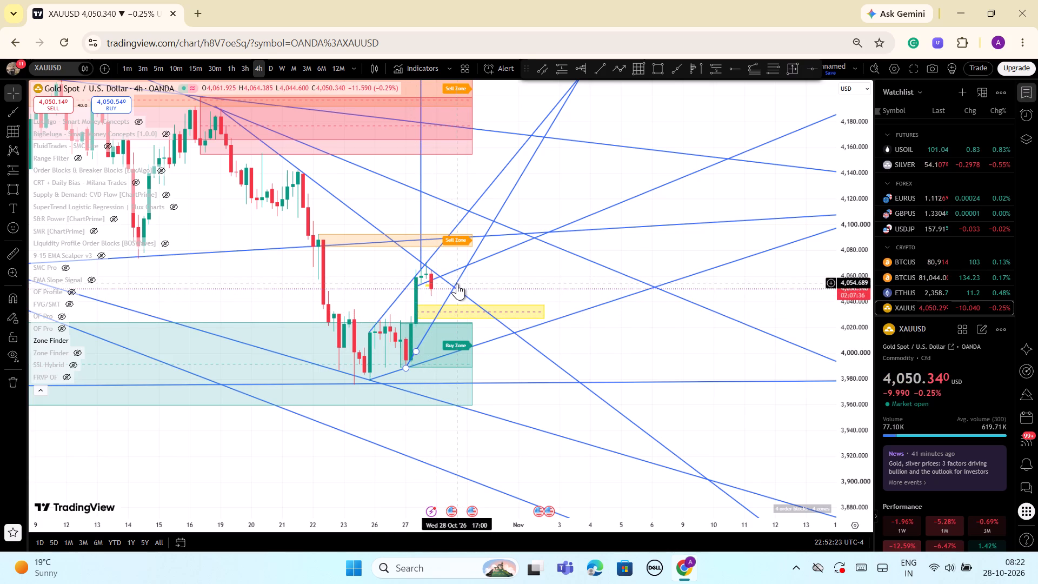
scroll(708, 355, down, 2)
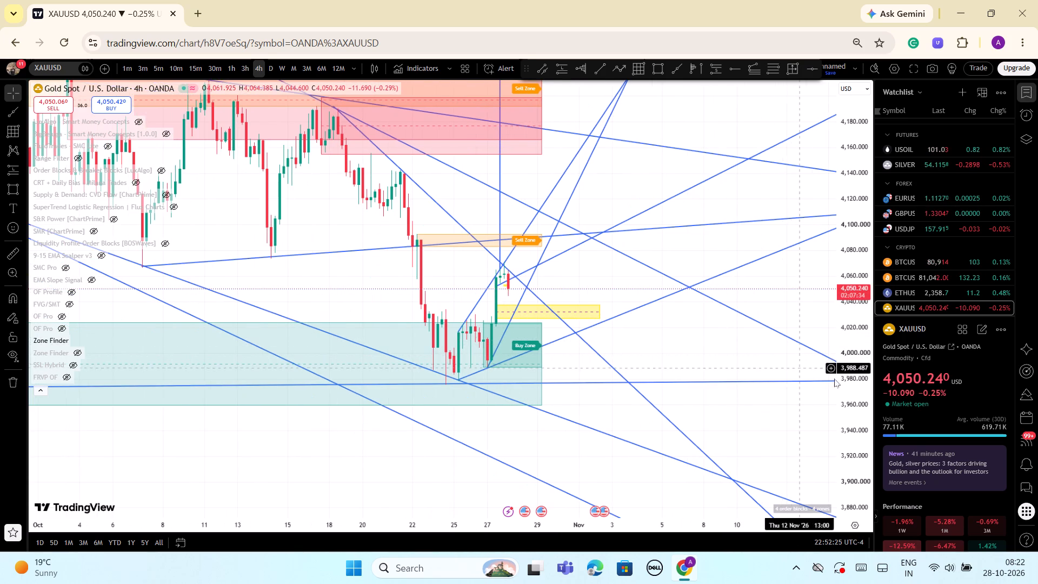
drag(864, 413, 880, 462)
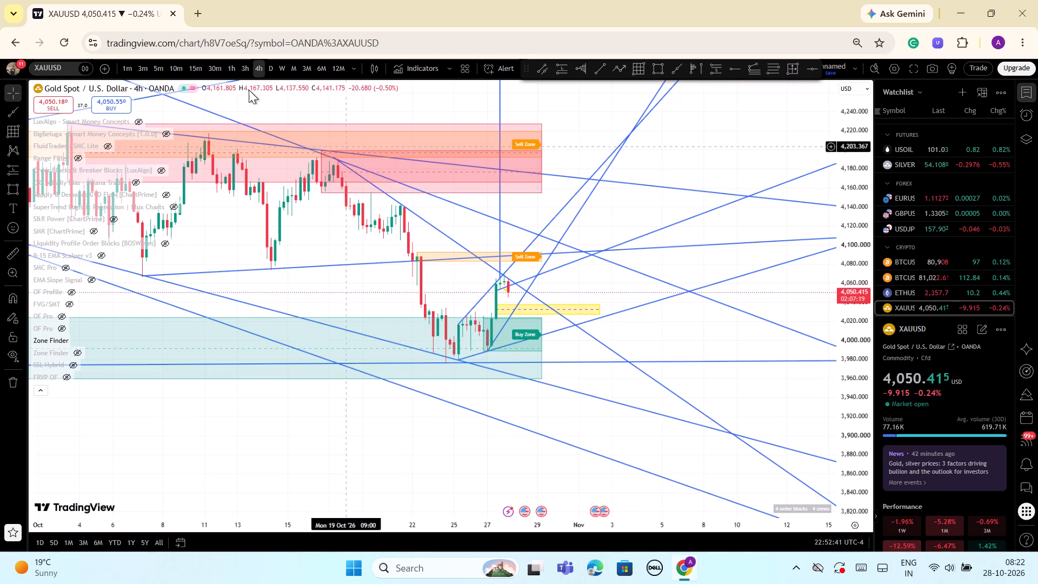
Switch to the 1-hour timeframe and examine the latest drop against the nearby zones and trend rays.
click(225, 65)
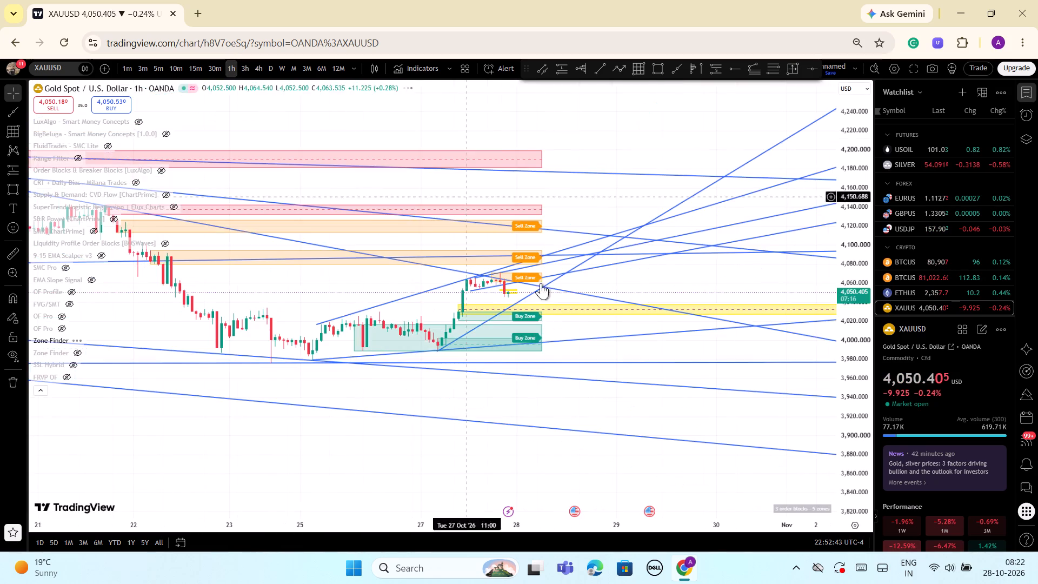
scroll(554, 311, down, 2)
drag(856, 469, 869, 333)
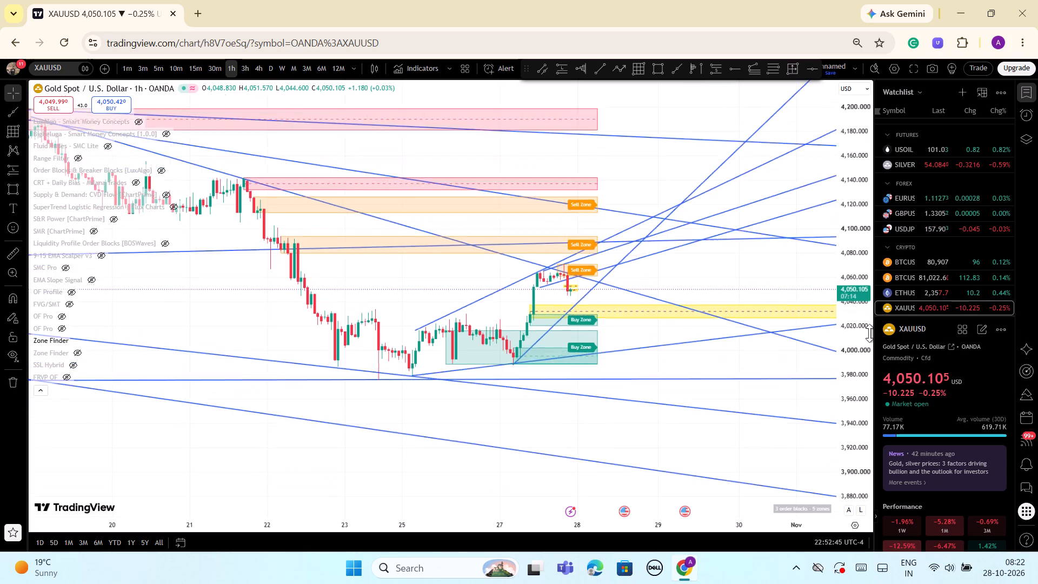
drag(869, 333, 867, 202)
scroll(749, 298, up, 3)
drag(668, 292, 768, 291)
scroll(687, 274, up, 2)
drag(663, 265, 774, 264)
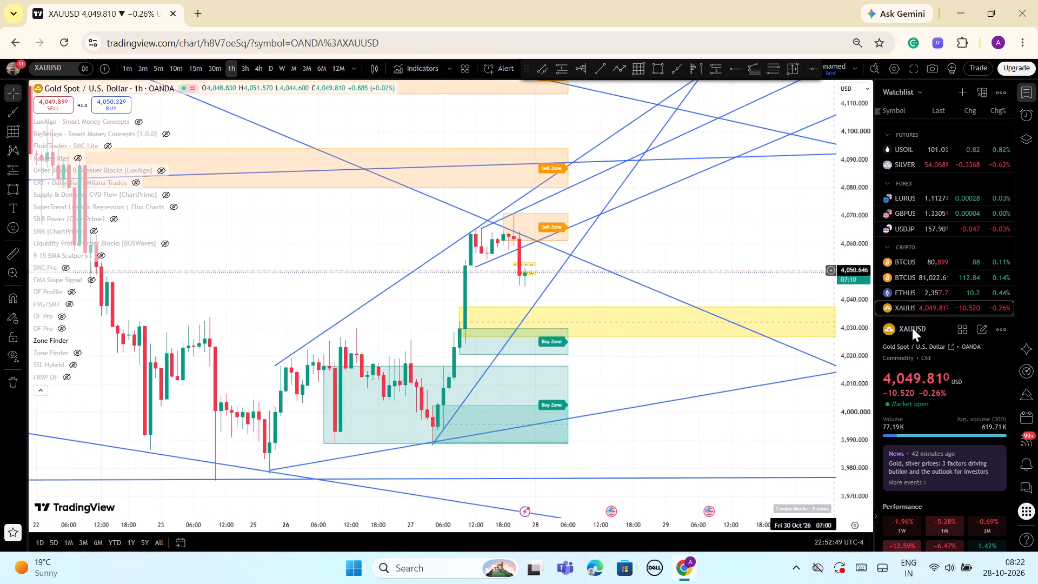
drag(869, 432, 864, 433)
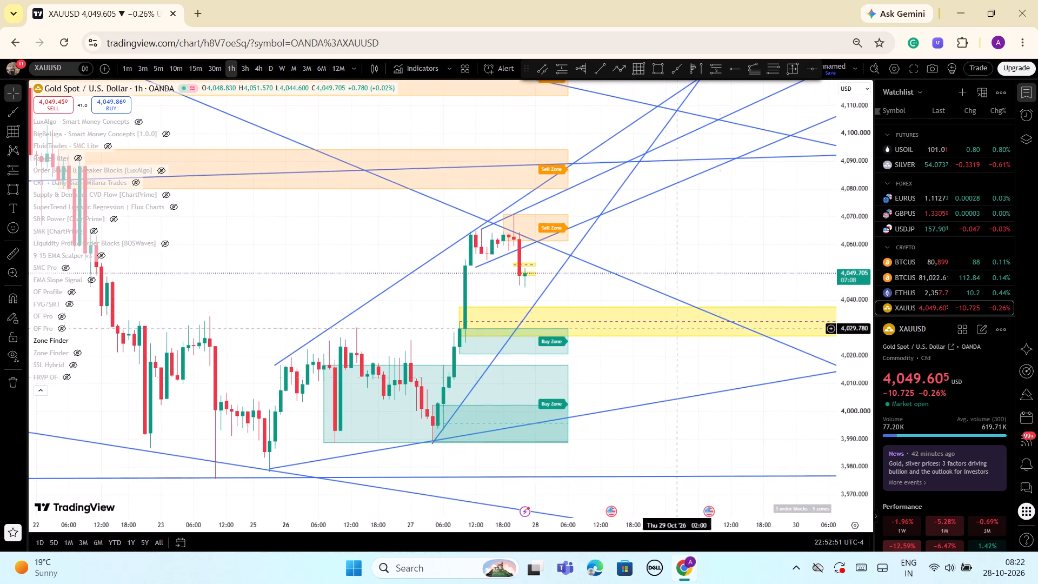
scroll(628, 239, up, 3)
drag(637, 243, 744, 248)
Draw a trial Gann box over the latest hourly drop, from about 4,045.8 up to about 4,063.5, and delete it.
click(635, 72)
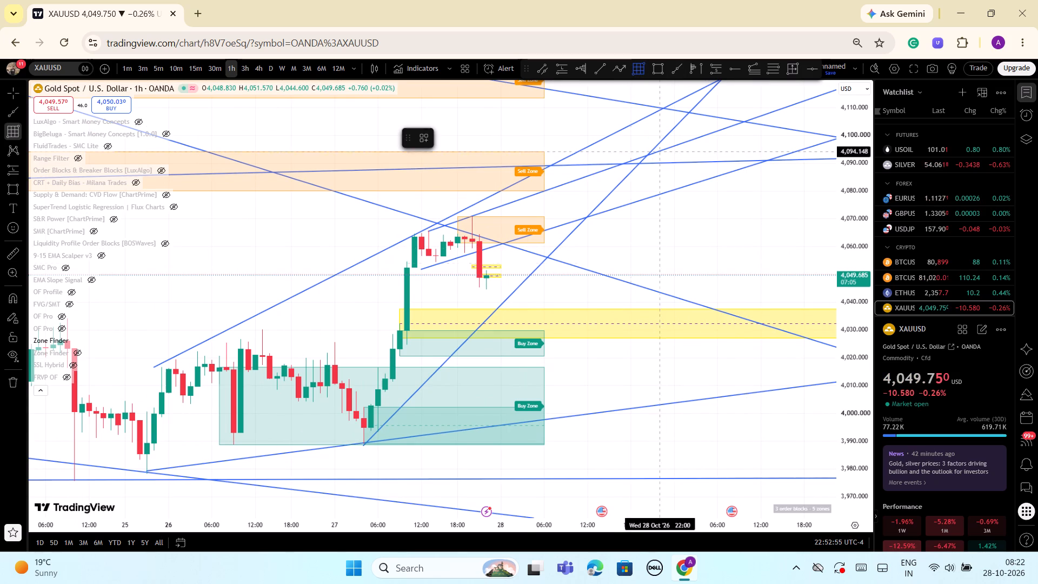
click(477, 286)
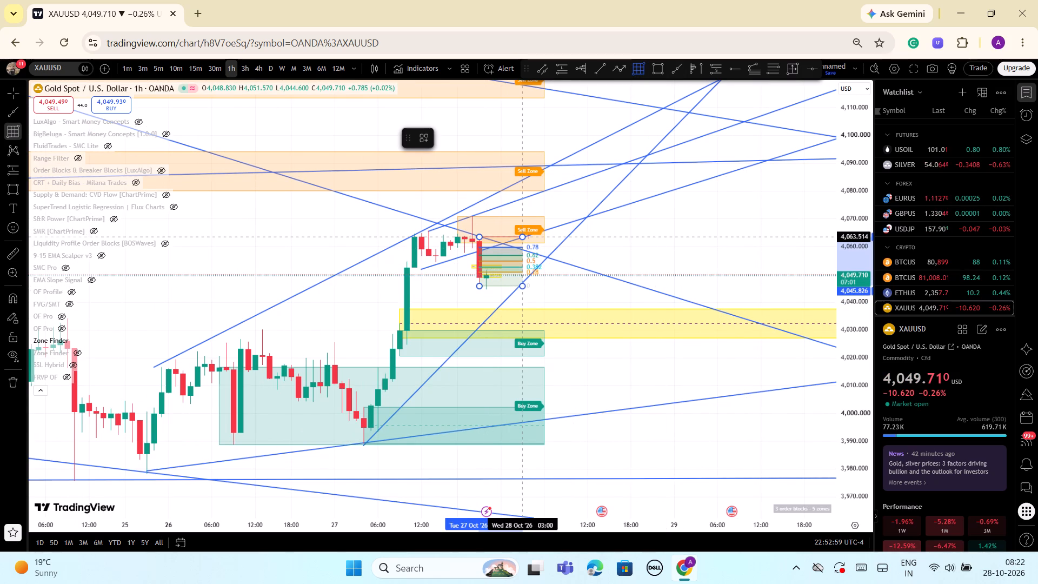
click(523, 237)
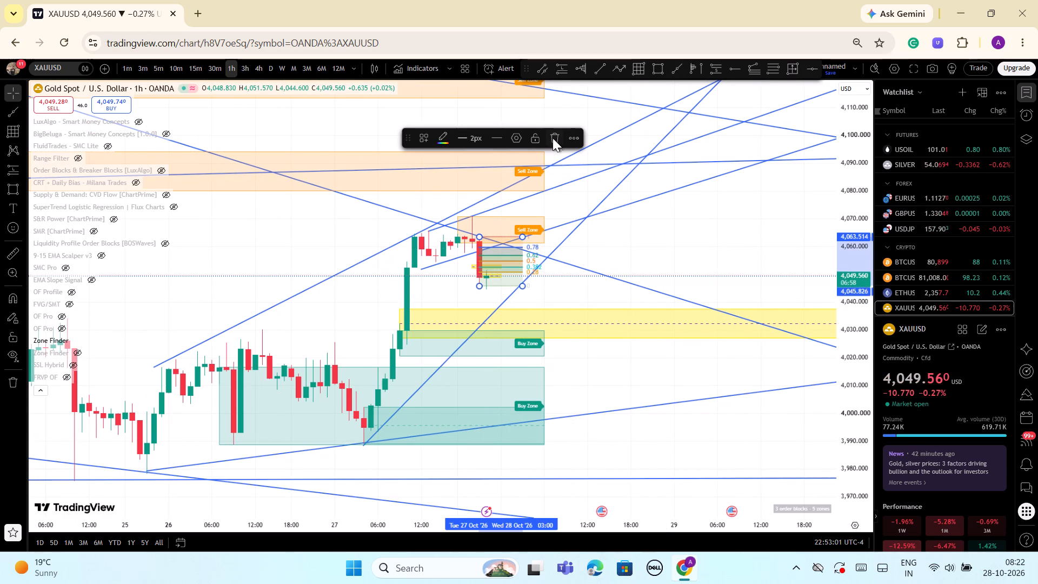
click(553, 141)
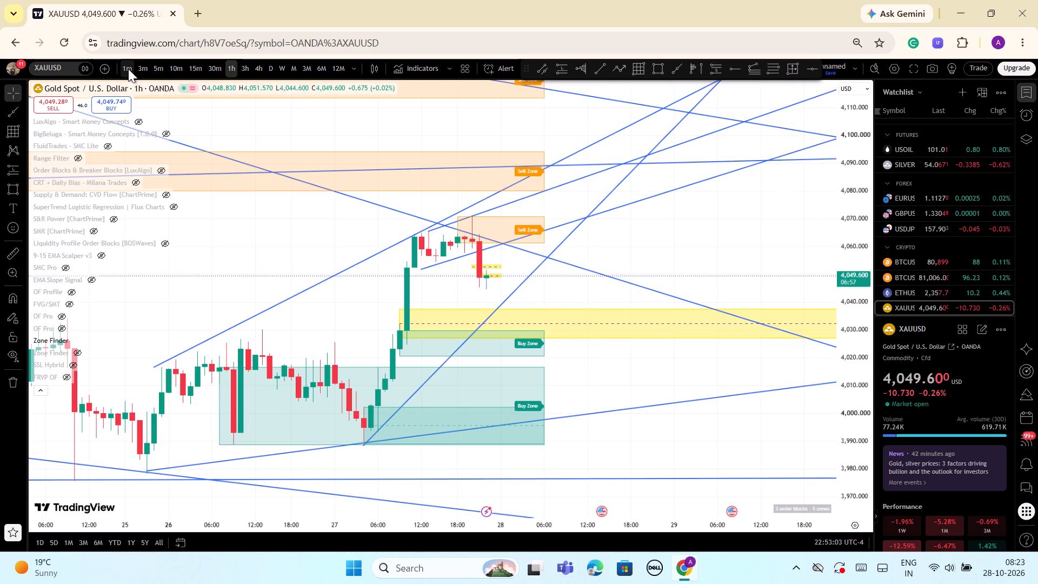
Switch to the 1-minute timeframe and examine the latest candles around the lower thin yellow zone and nearby buy zone.
click(128, 69)
scroll(714, 307, down, 3)
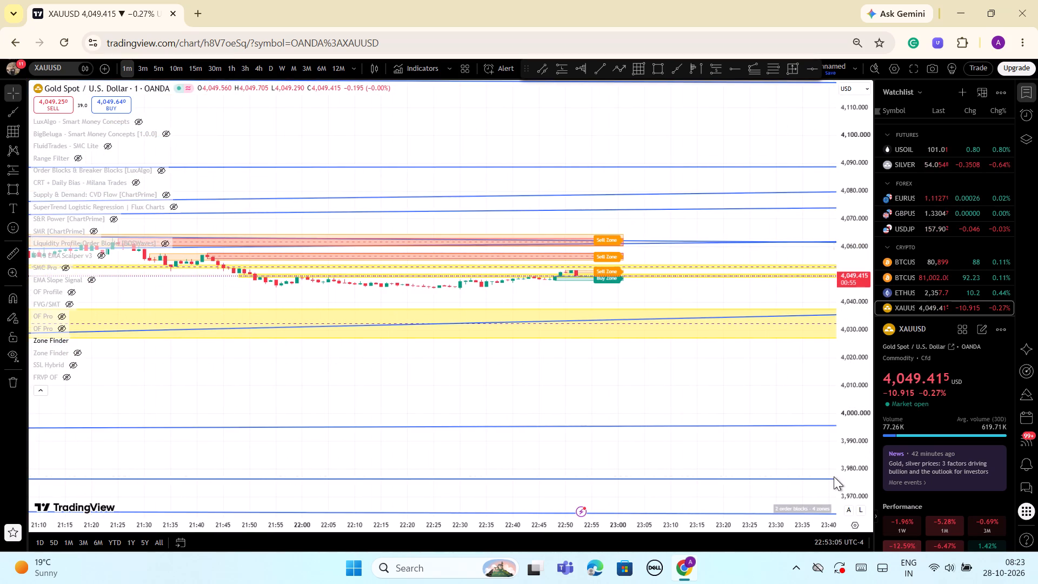
drag(857, 471, 854, 165)
scroll(759, 243, down, 2)
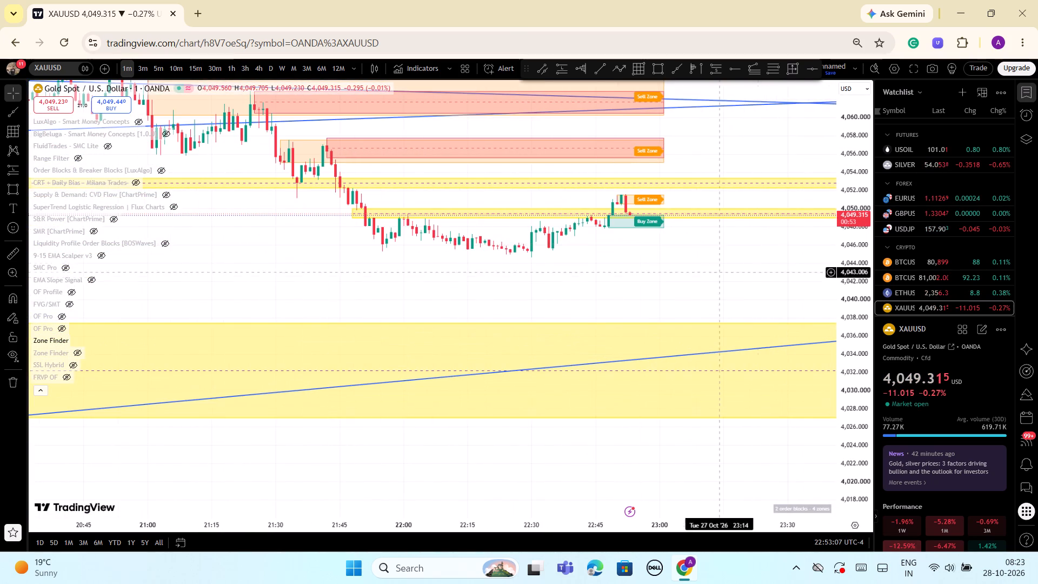
drag(694, 263, 658, 273)
drag(860, 435, 834, 241)
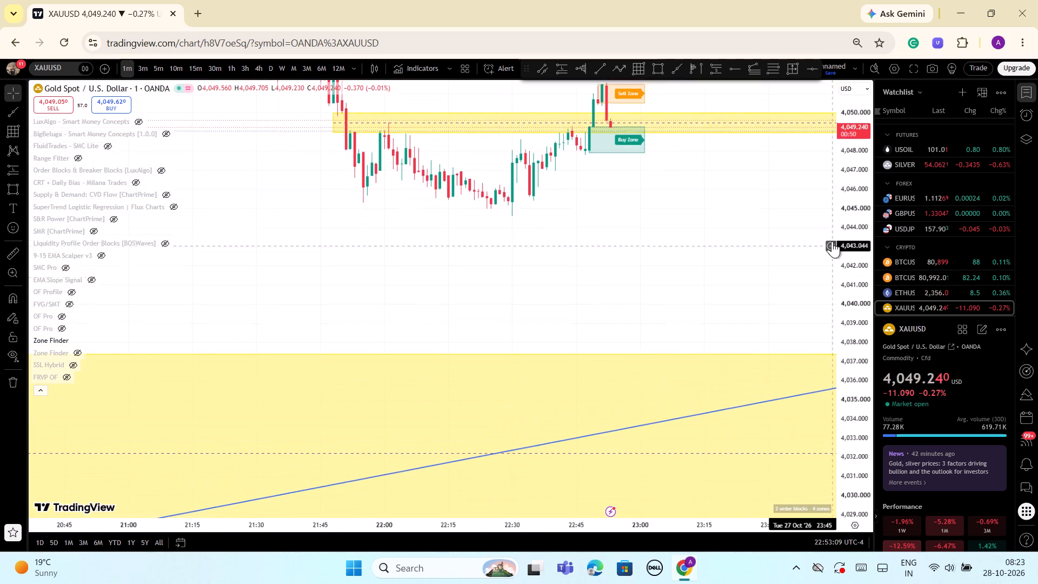
drag(865, 174, 883, 260)
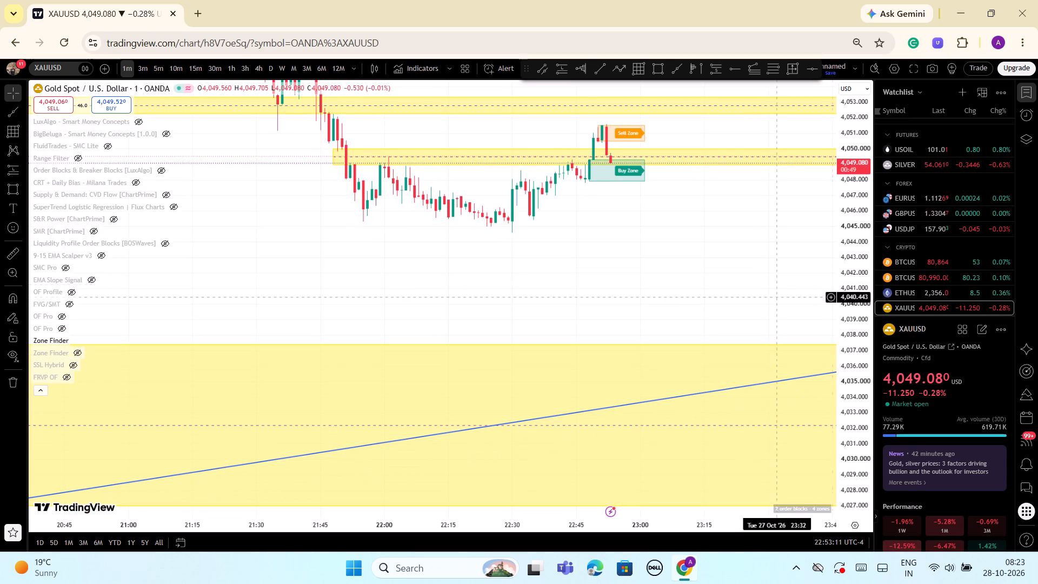
Check the latest candles and nearby buy zone on the 3-minute timeframe, and return to the 1-minute timeframe.
click(138, 70)
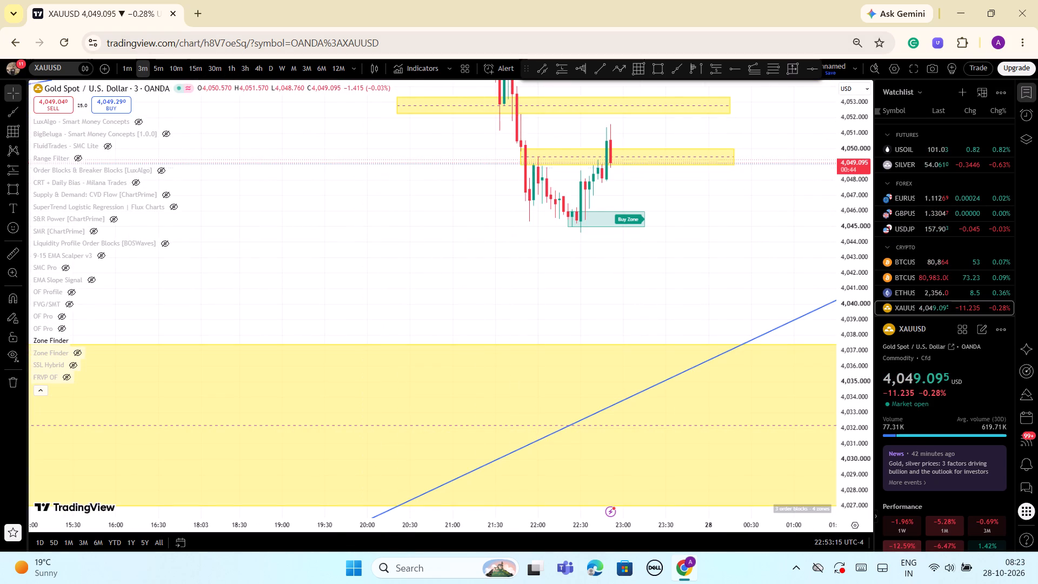
click(125, 73)
drag(864, 220, 864, 308)
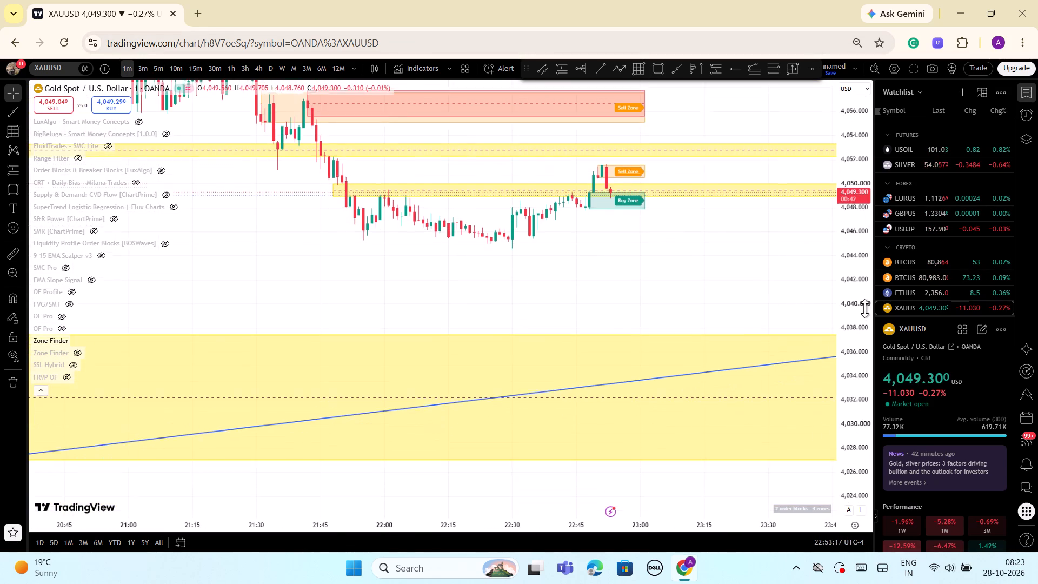
drag(864, 308, 862, 313)
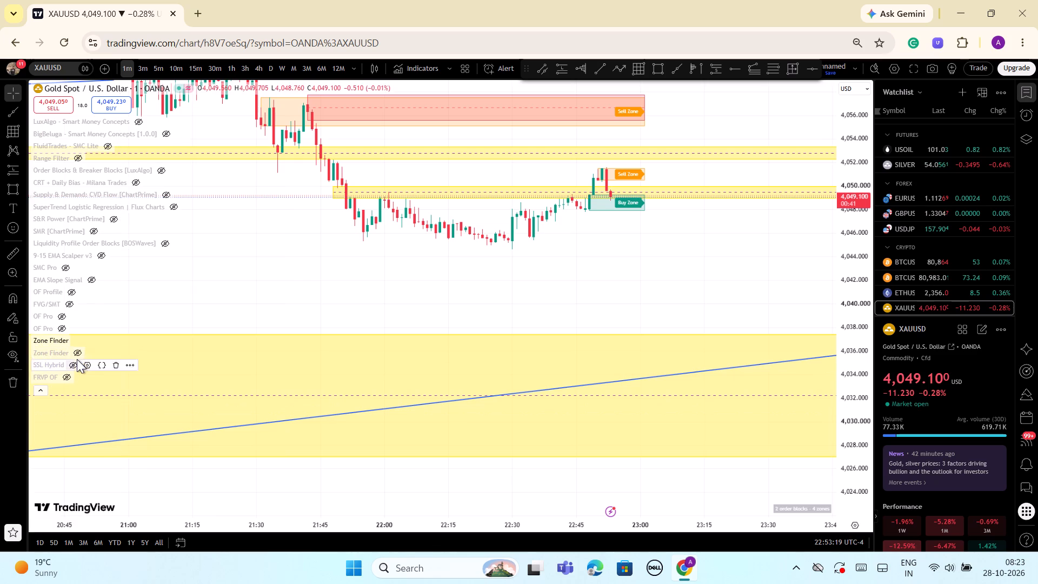
Show the second Zone Finder indicator and examine its buy and sell zones against the thin yellow zones and trend rays.
click(77, 354)
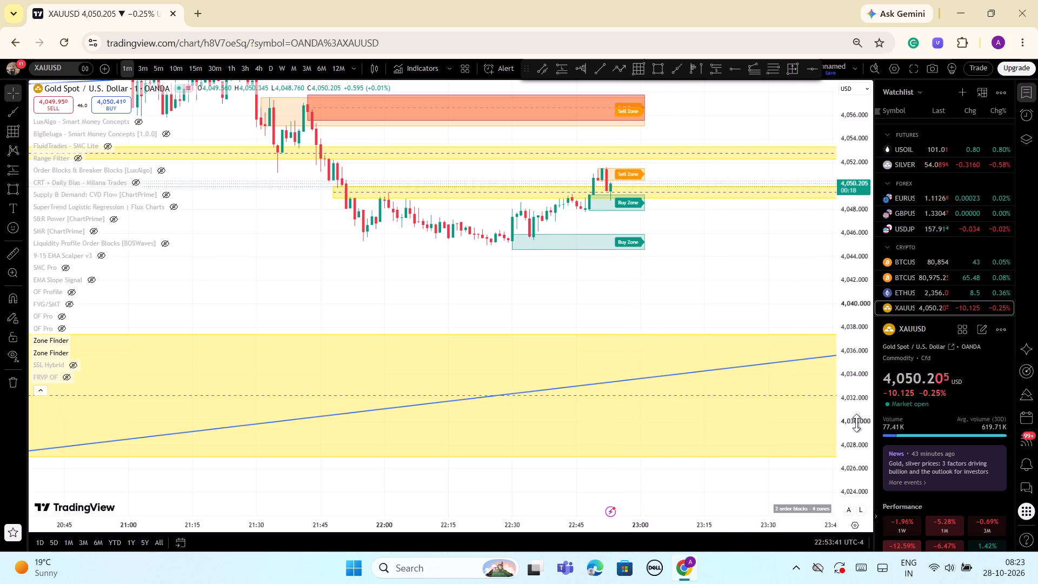
drag(854, 424, 872, 442)
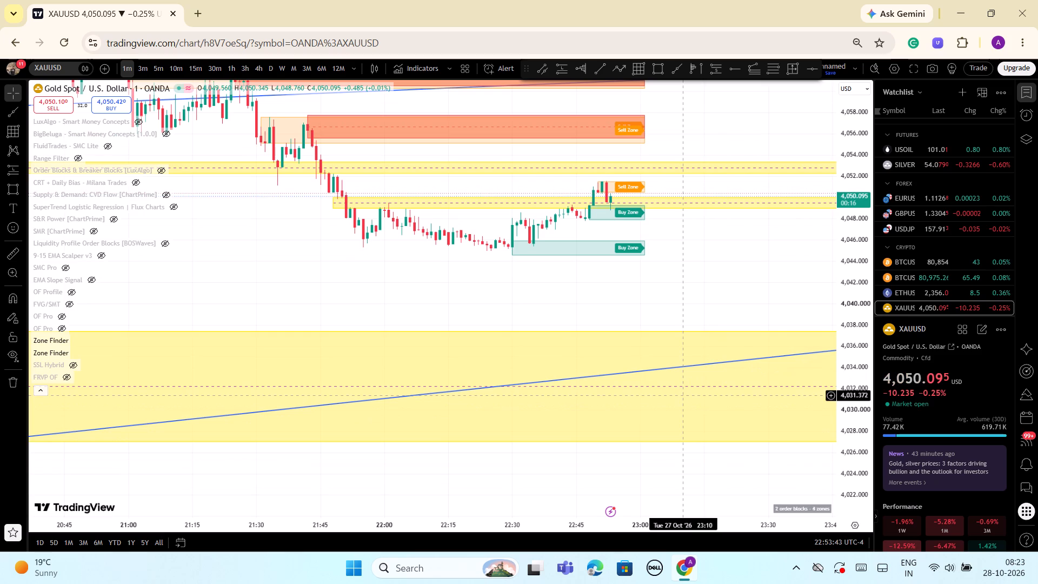
scroll(695, 389, up, 2)
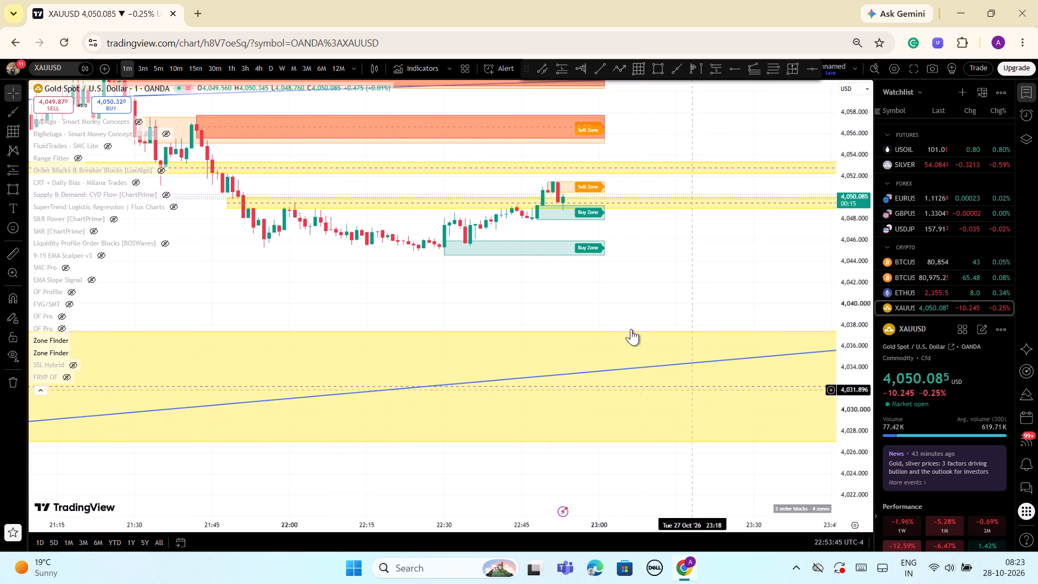
drag(853, 443, 884, 449)
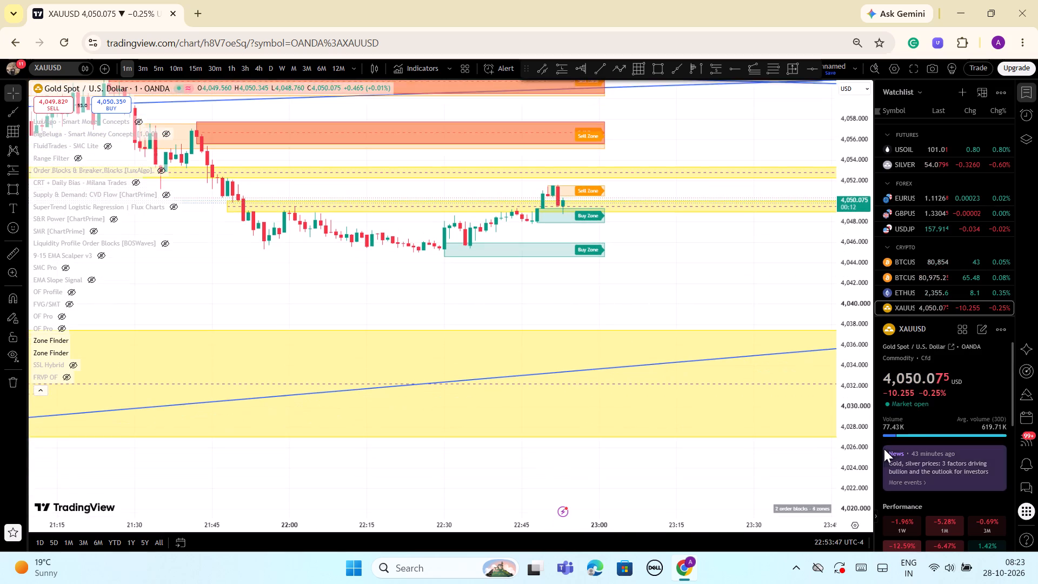
drag(884, 449, 882, 450)
scroll(608, 287, down, 2)
scroll(658, 294, down, 2)
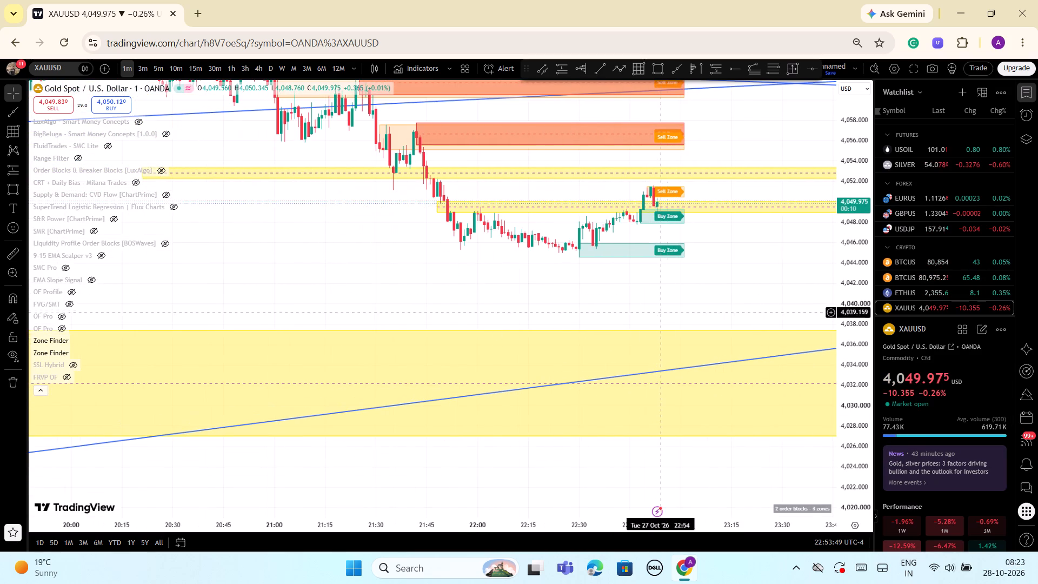
drag(857, 251, 875, 346)
scroll(771, 346, down, 2)
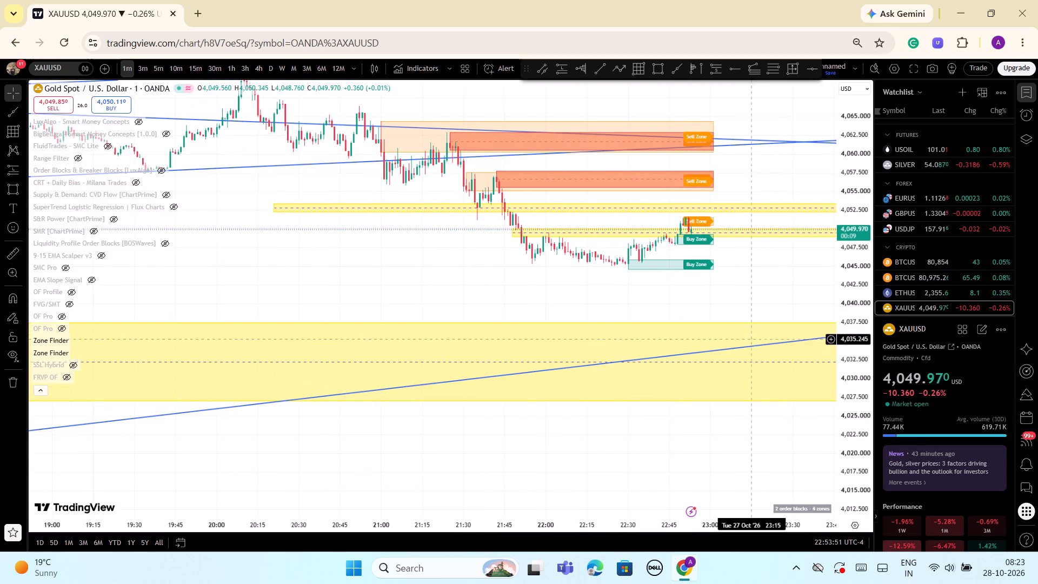
scroll(749, 320, down, 2)
drag(855, 462, 928, 294)
scroll(840, 316, up, 3)
scroll(840, 316, down, 2)
drag(864, 224, 867, 256)
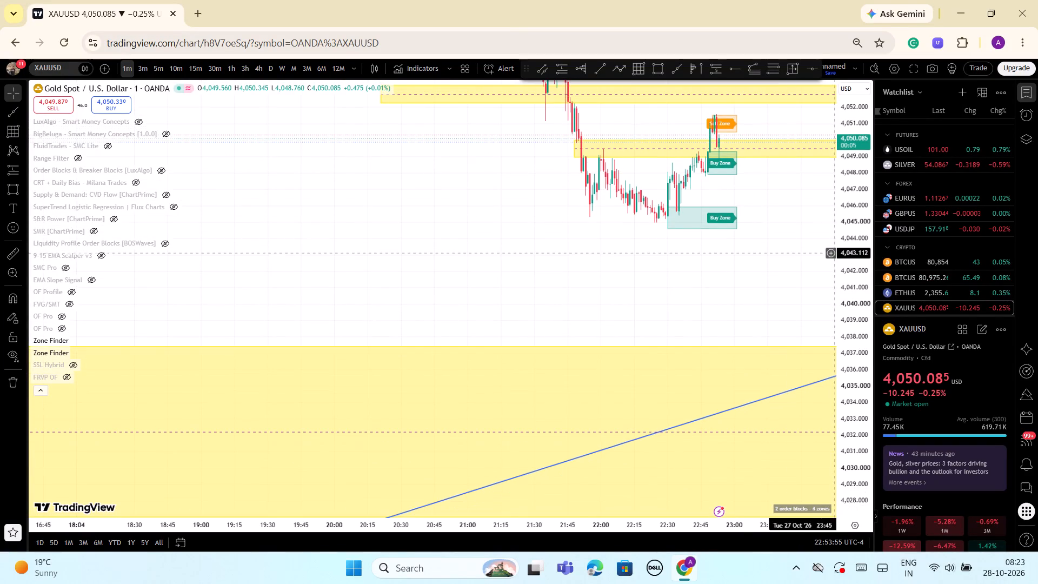
Examine the latest 1-minute candles closely between the nearest sell zone and the two buy zones below price.
scroll(786, 253, up, 5)
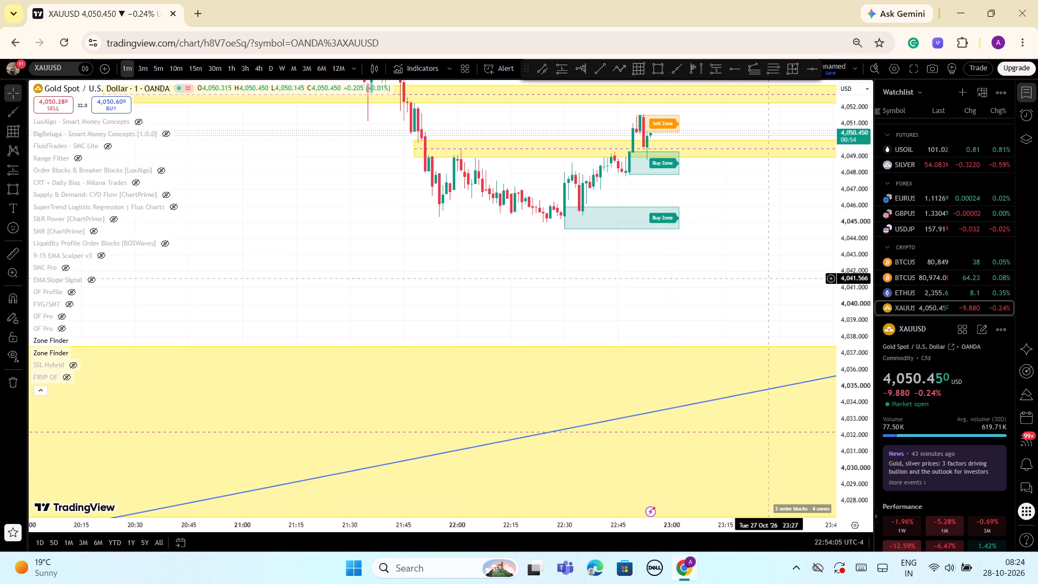
scroll(768, 278, up, 1)
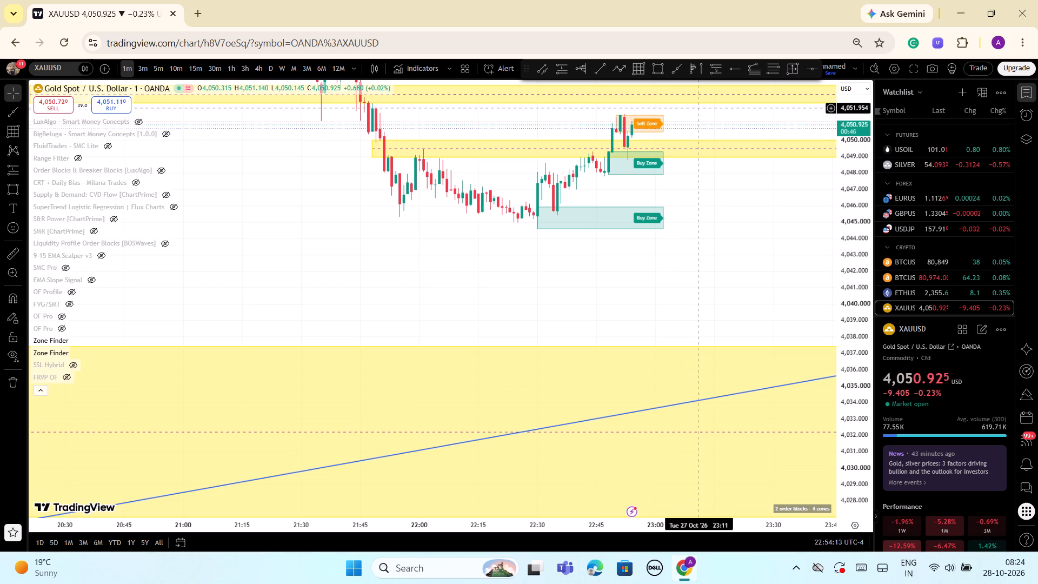
drag(857, 329, 864, 380)
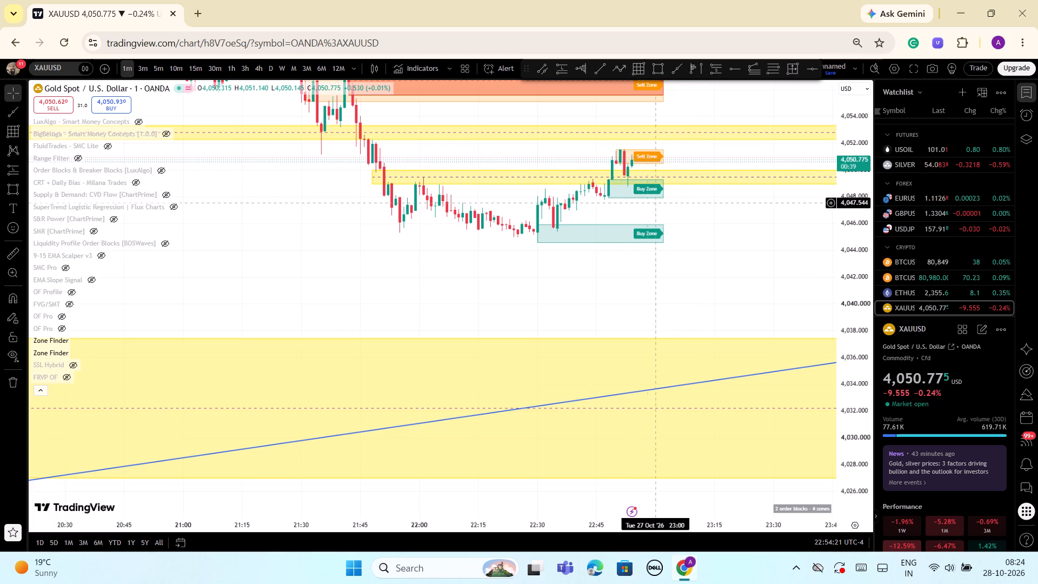
scroll(889, 355, up, 2)
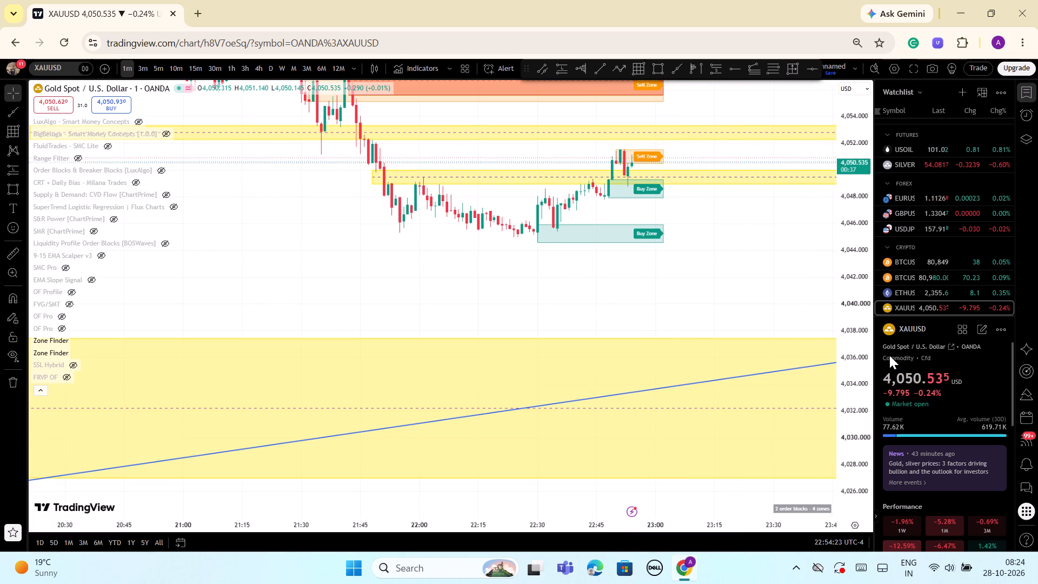
scroll(889, 355, up, 3)
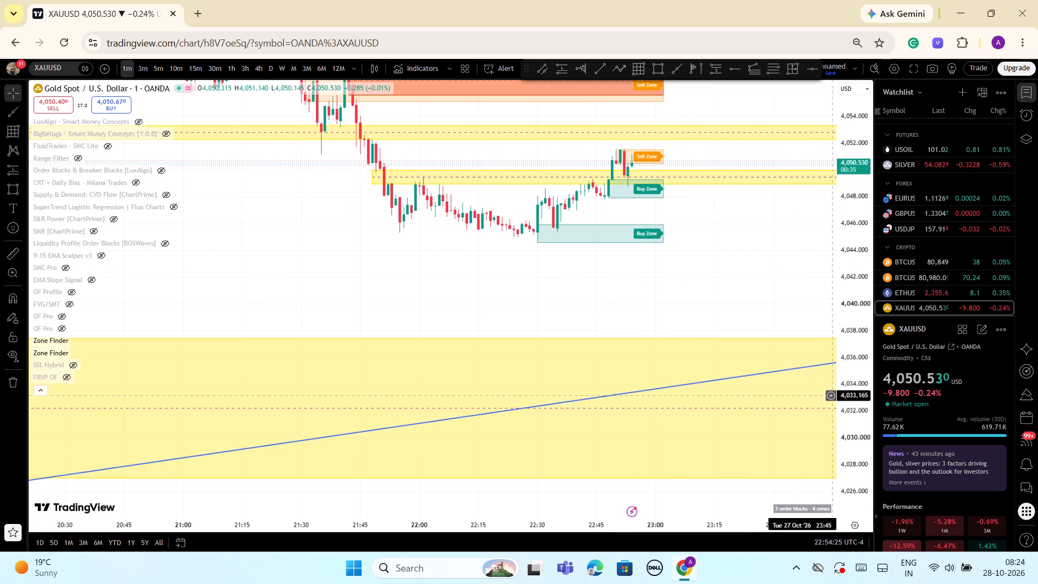
scroll(764, 394, up, 2)
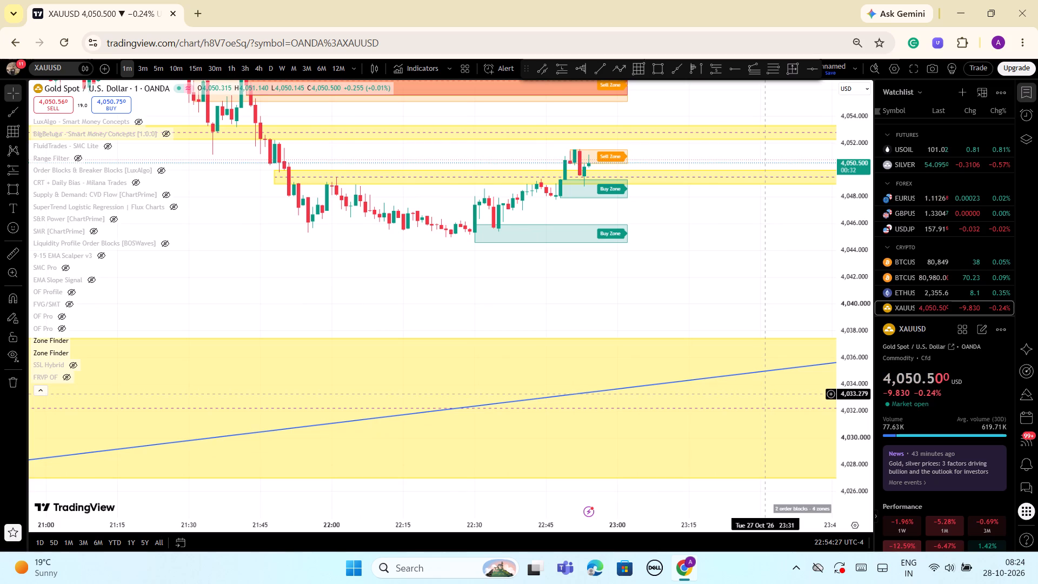
drag(855, 225, 855, 293)
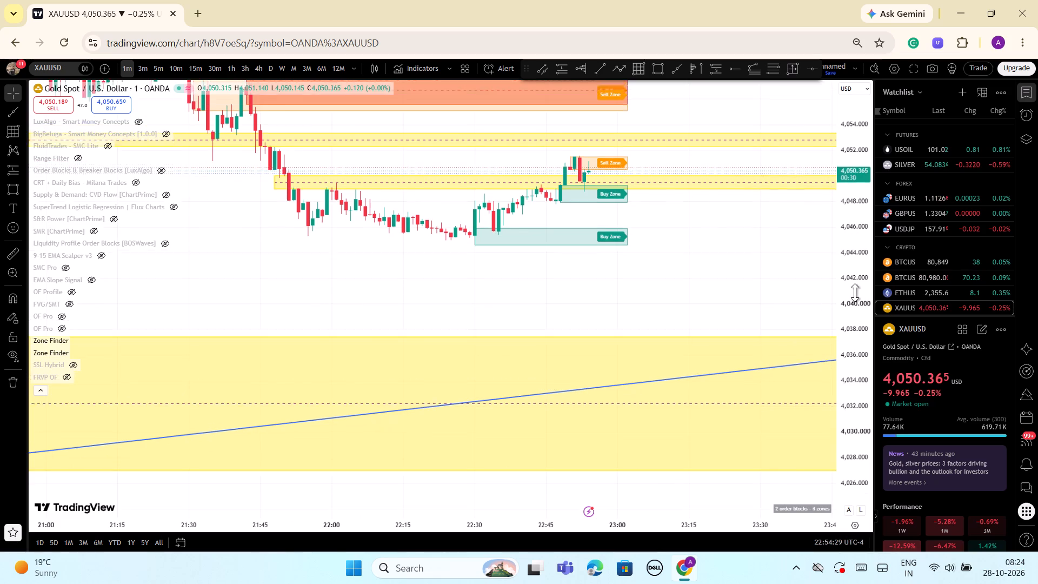
drag(855, 293, 855, 306)
scroll(731, 283, up, 3)
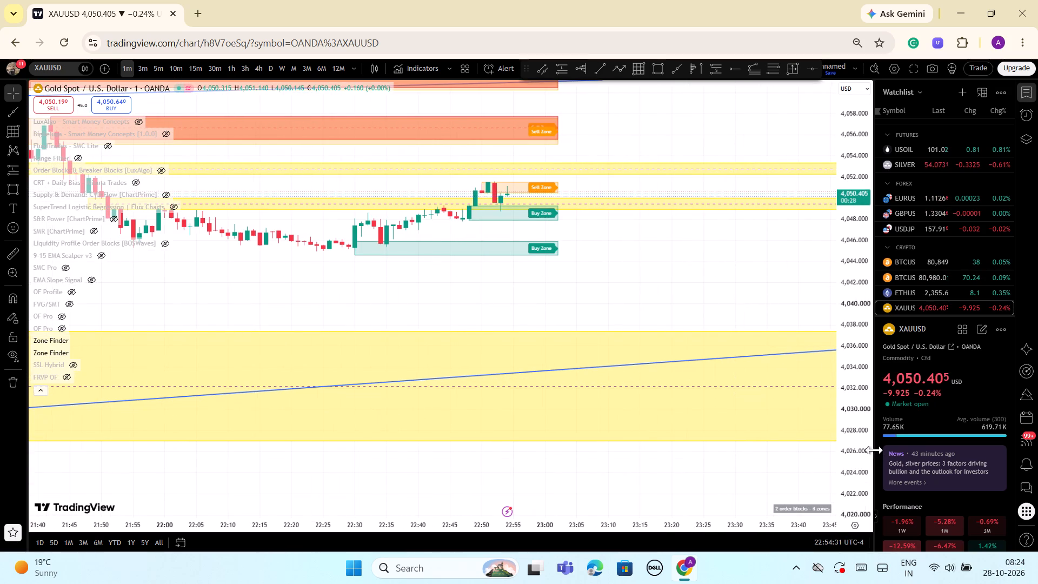
drag(858, 466, 859, 347)
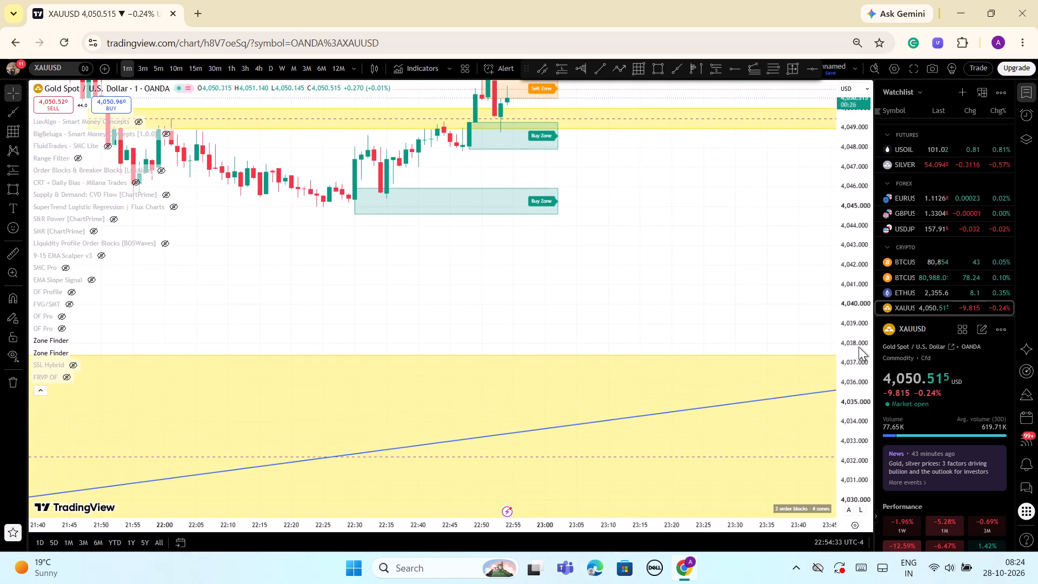
drag(674, 277, 697, 316)
drag(864, 229, 861, 349)
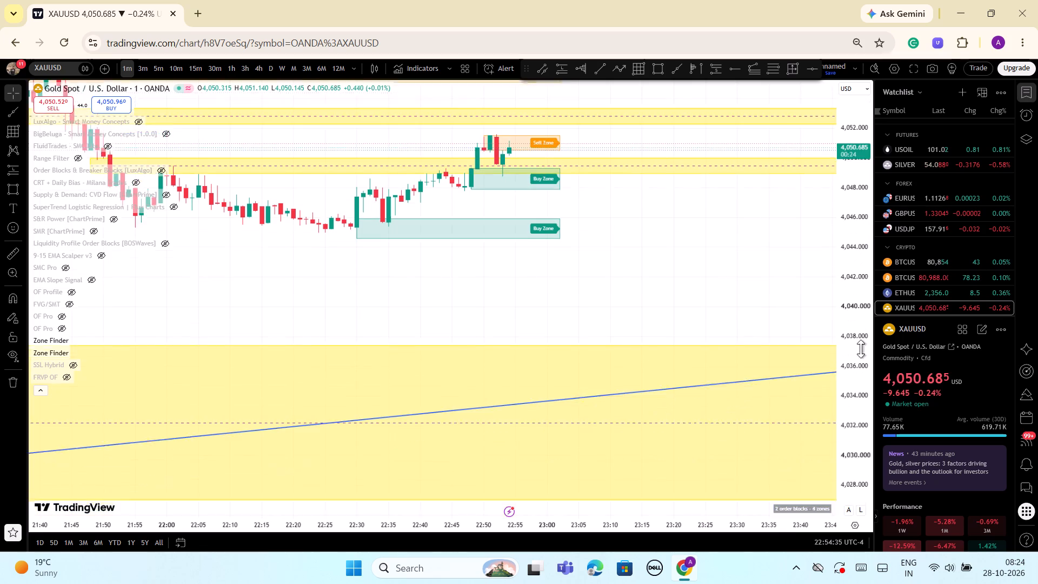
drag(861, 349, 858, 352)
scroll(537, 286, up, 3)
scroll(537, 286, down, 6)
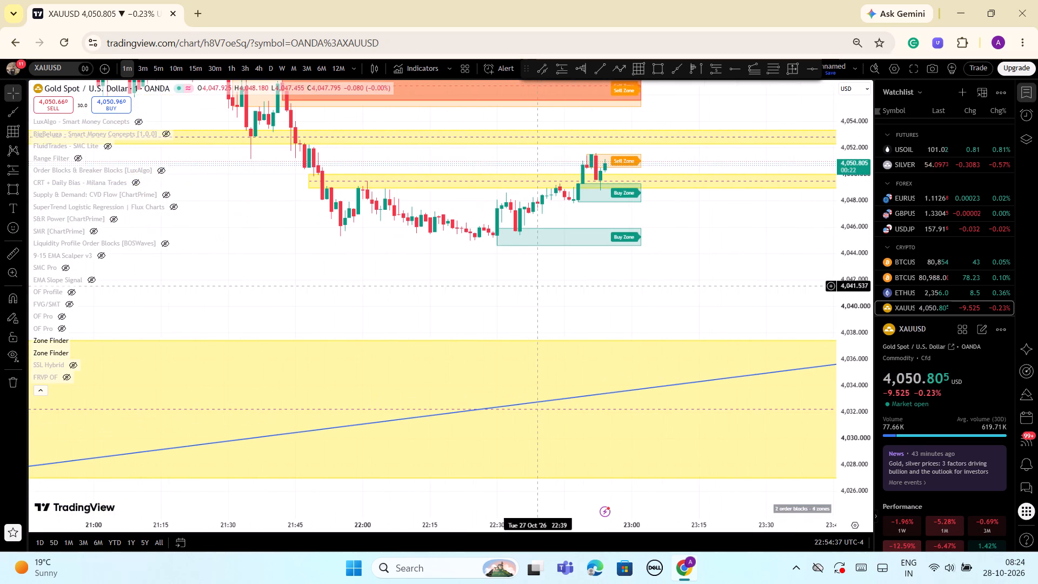
drag(852, 130, 875, 250)
scroll(724, 289, down, 3)
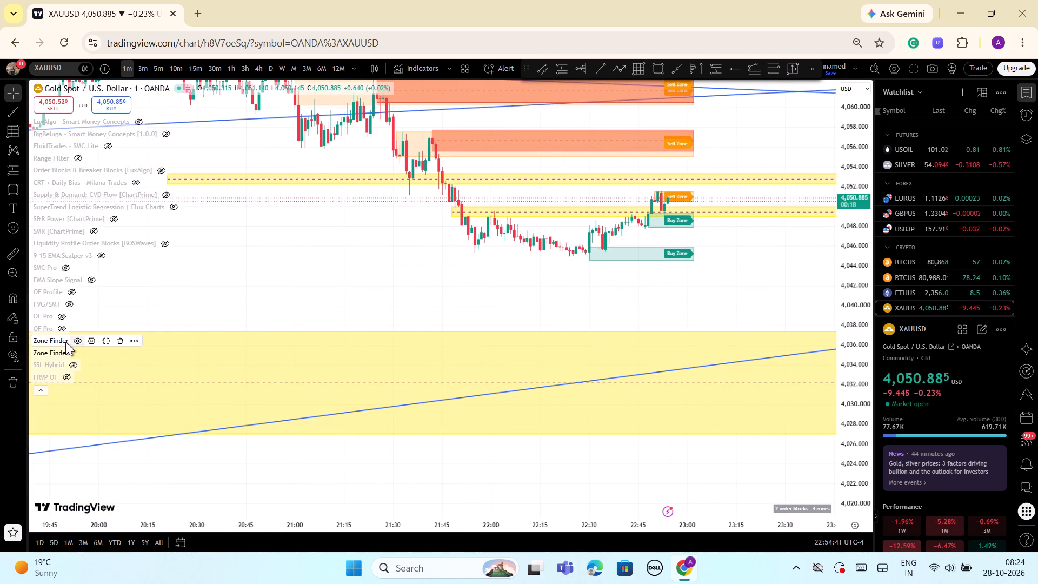
Toggle both Zone Finder indicators to compare their zones, leaving the first one shown and the second one hidden.
click(75, 340)
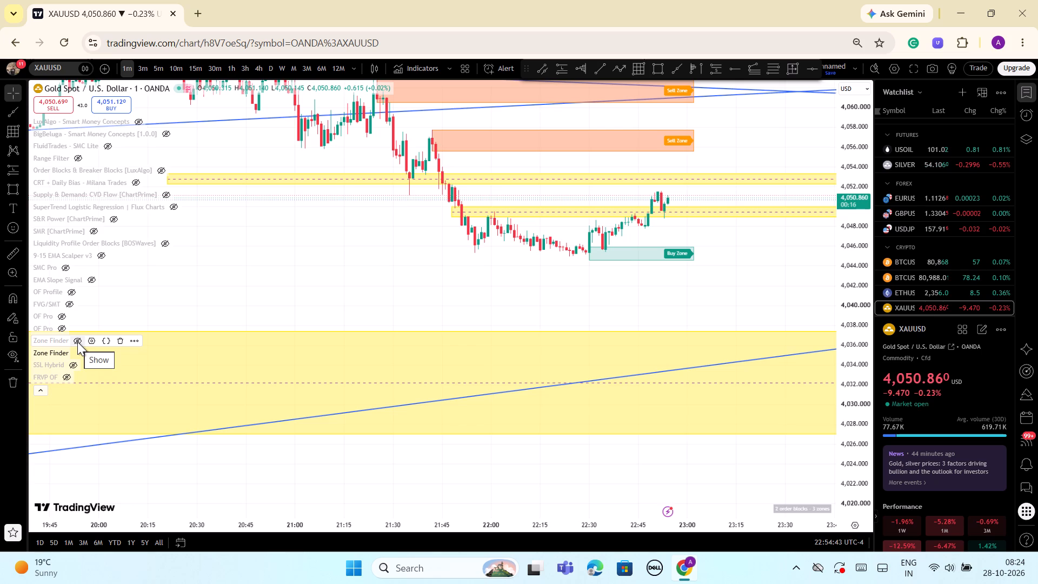
click(73, 351)
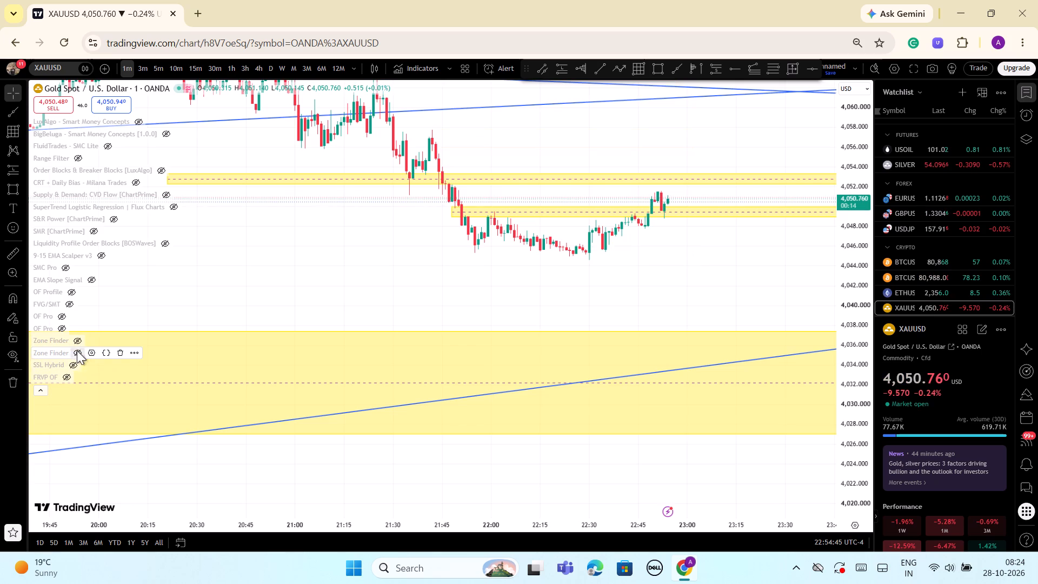
click(77, 341)
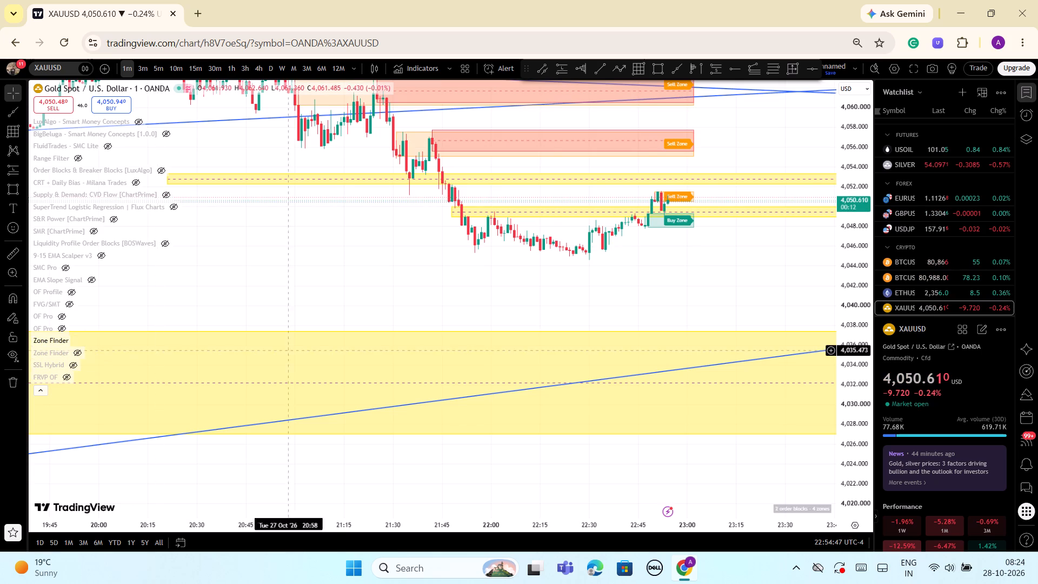
Examine the 1-minute pullback against the first Zone Finder's zones, the yellow zones and the rising trend ray.
drag(856, 339, 861, 355)
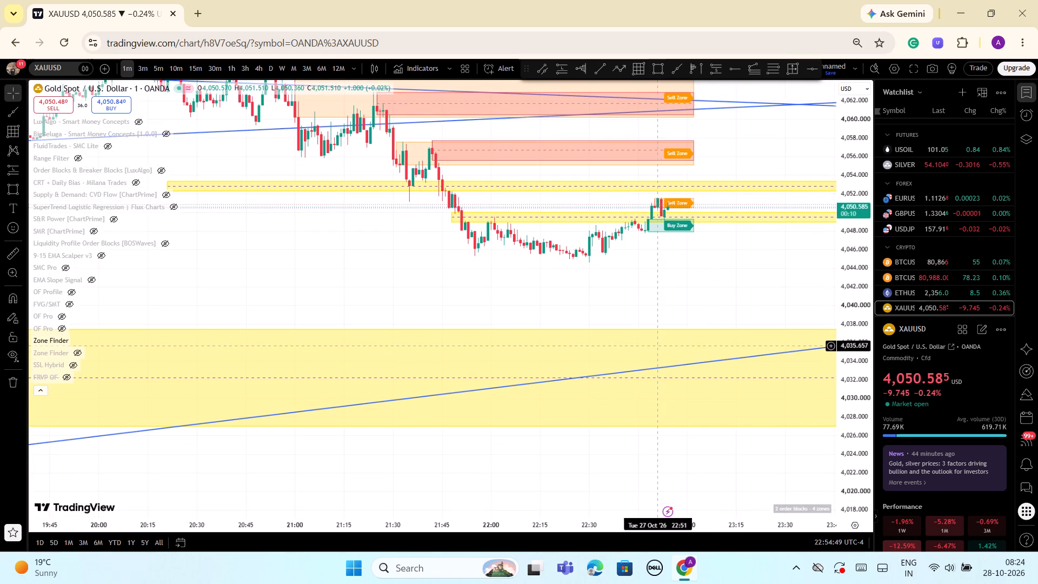
scroll(658, 346, down, 1)
drag(415, 257, 413, 290)
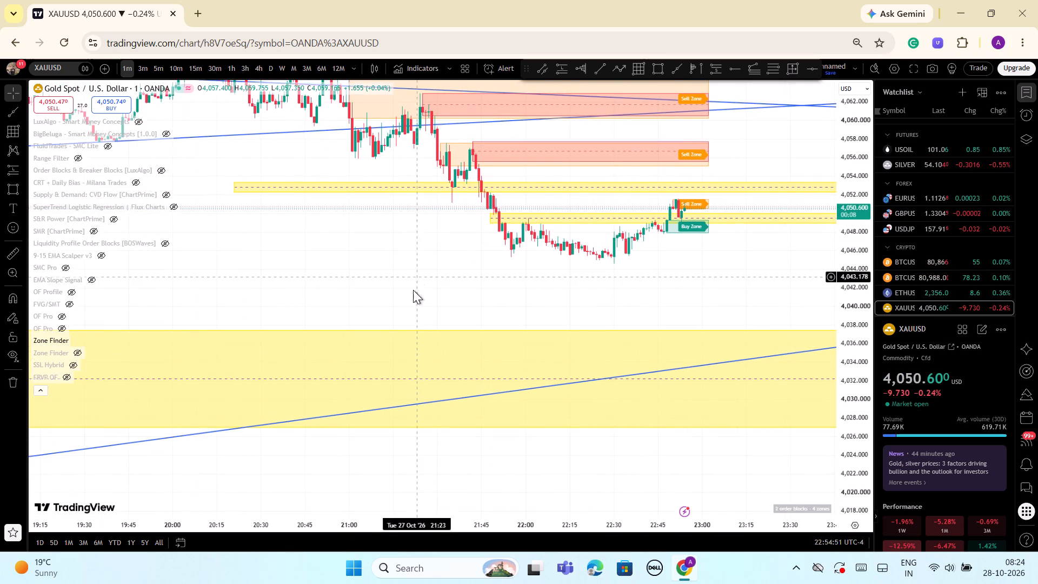
drag(413, 290, 408, 293)
scroll(504, 290, up, 4)
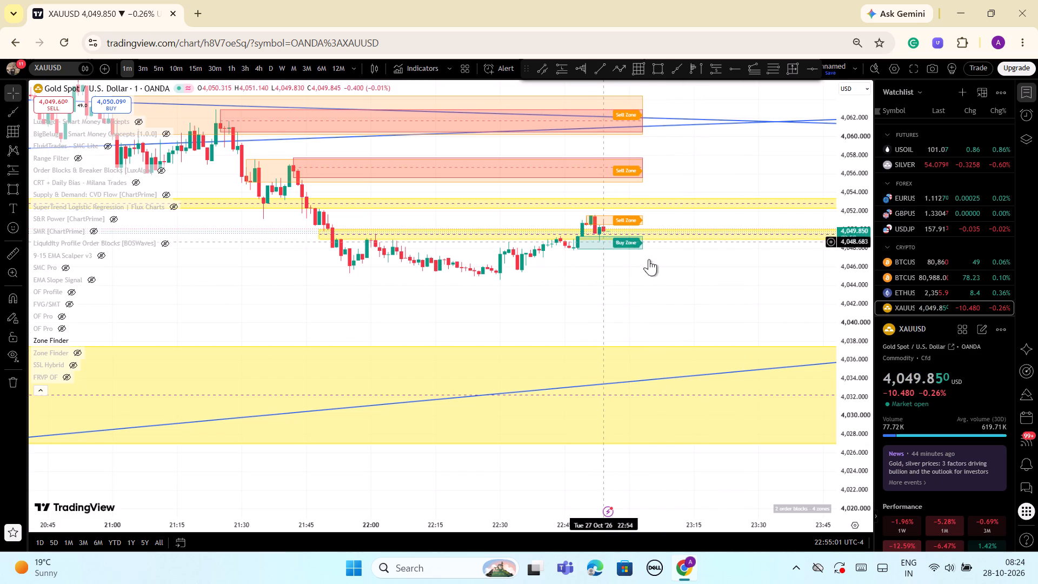
drag(863, 443, 862, 386)
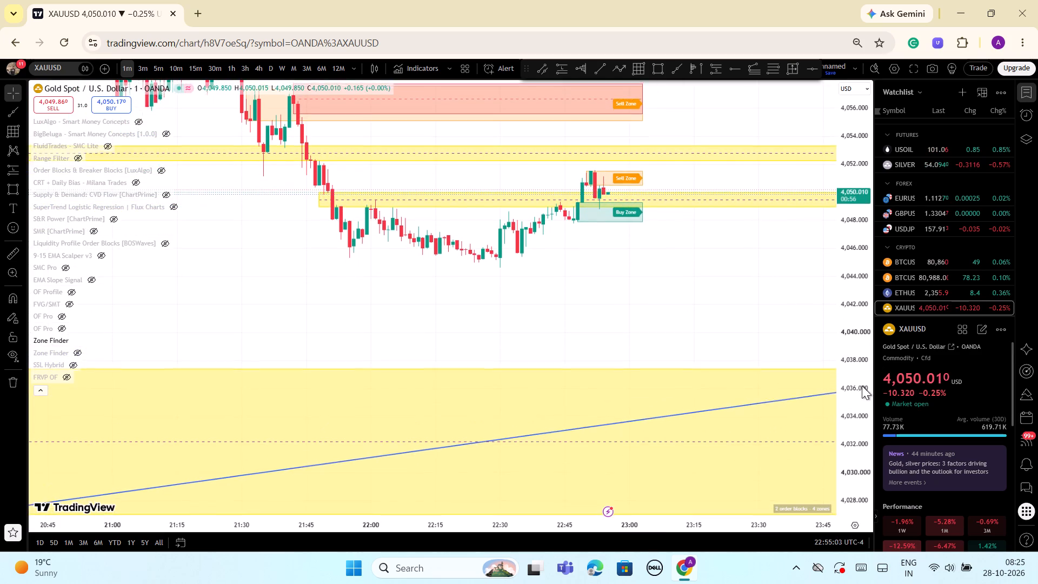
drag(862, 386, 860, 388)
scroll(675, 310, down, 10)
drag(754, 313, 750, 320)
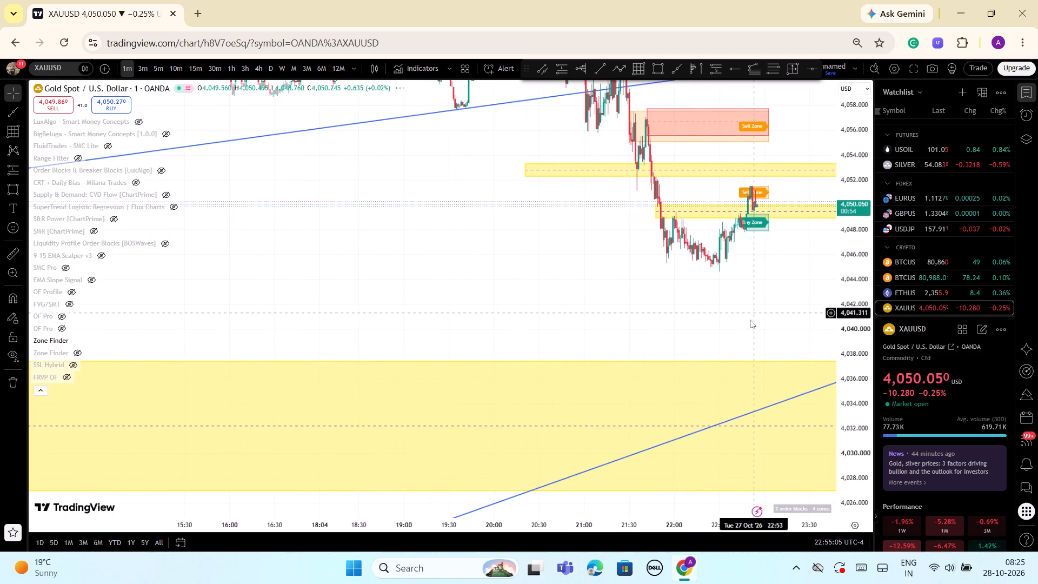
drag(750, 320, 621, 287)
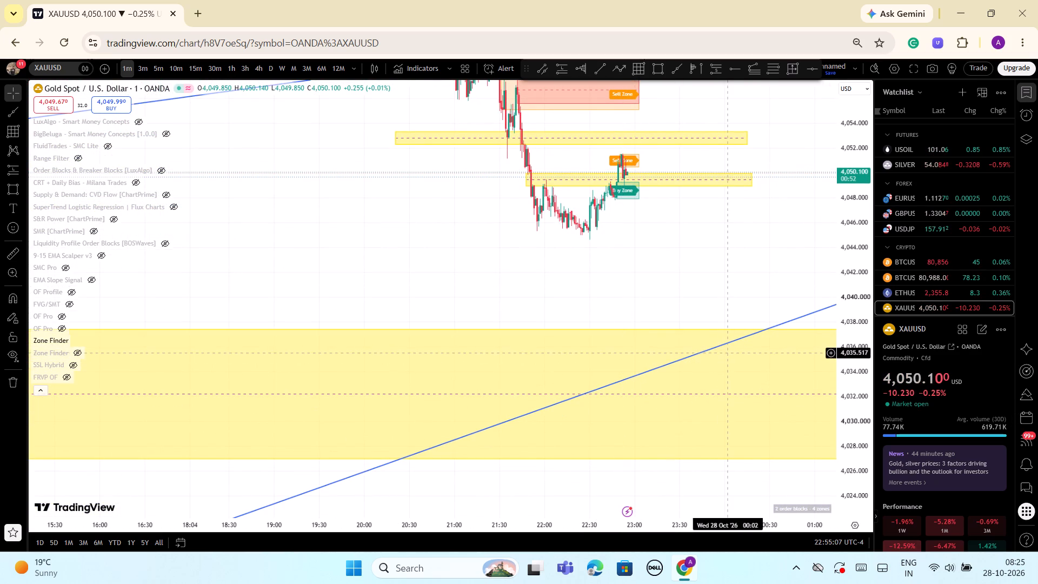
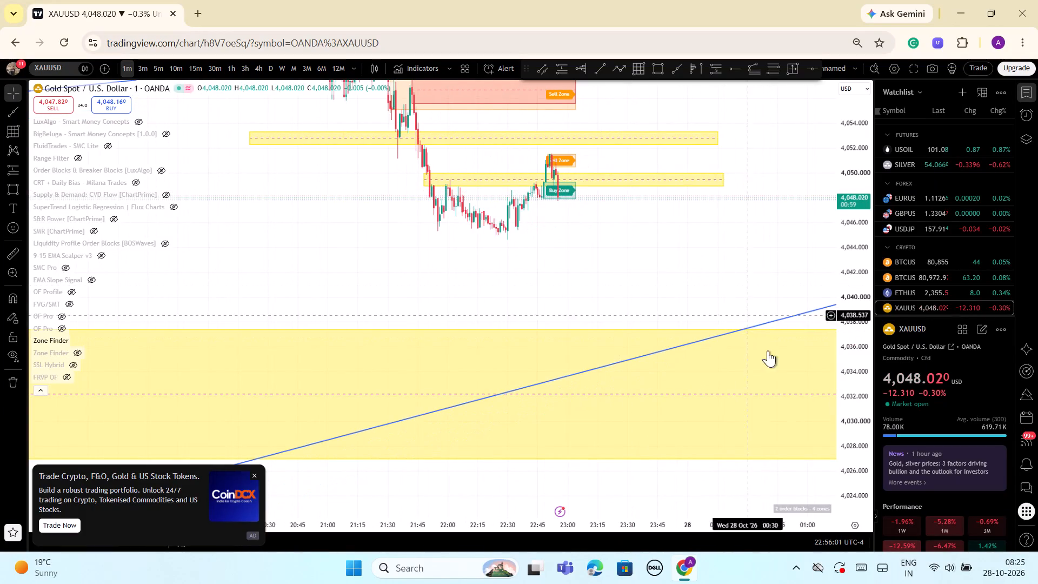
Examine the 1-minute decline and rebound against the sell zones above, the yellow zones and the trend rays.
drag(850, 440, 879, 391)
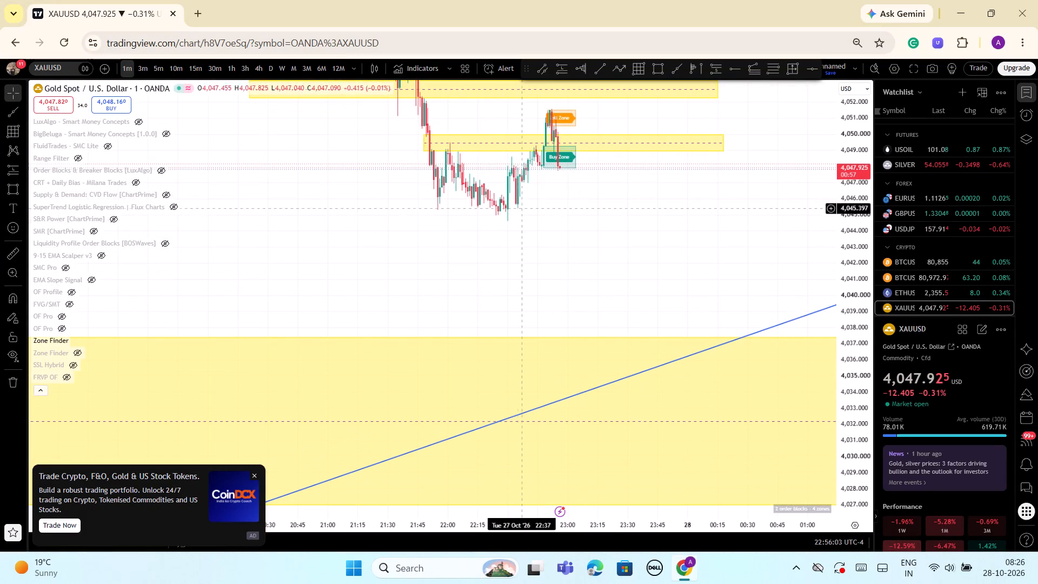
drag(859, 202, 862, 284)
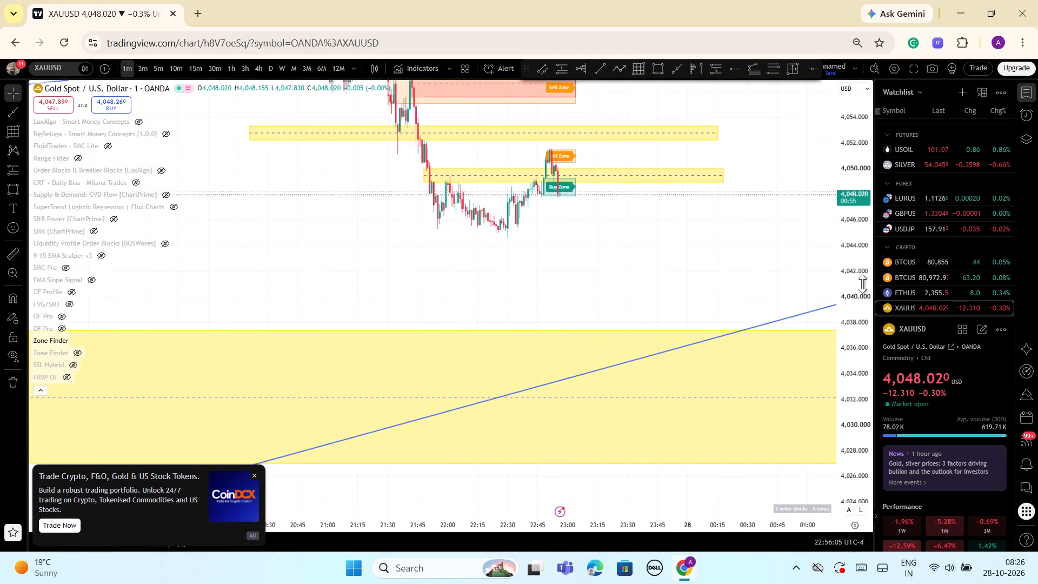
drag(862, 284, 862, 286)
scroll(624, 288, down, 5)
drag(855, 207, 849, 309)
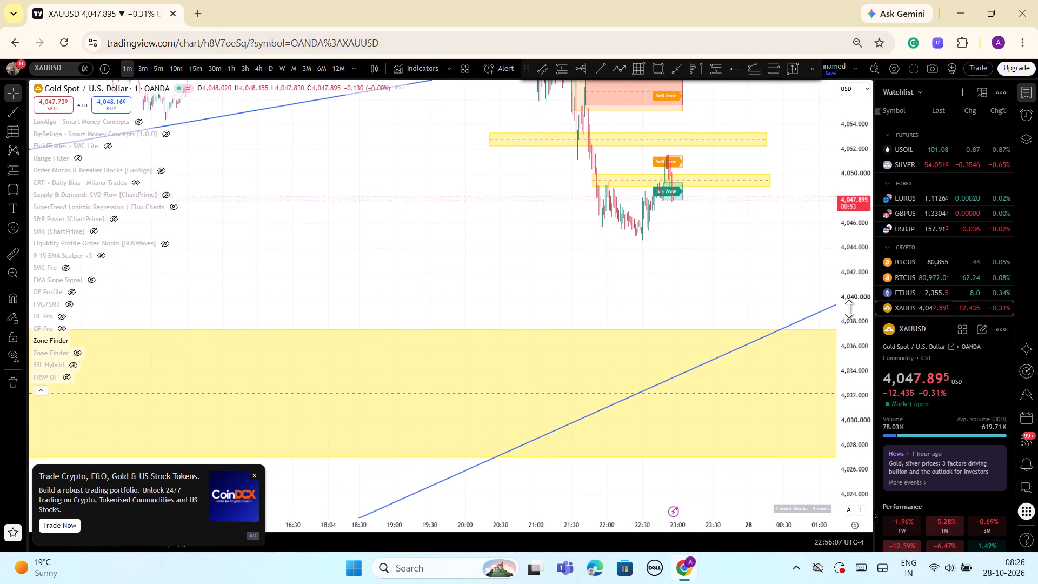
drag(849, 309, 828, 419)
scroll(709, 303, up, 4)
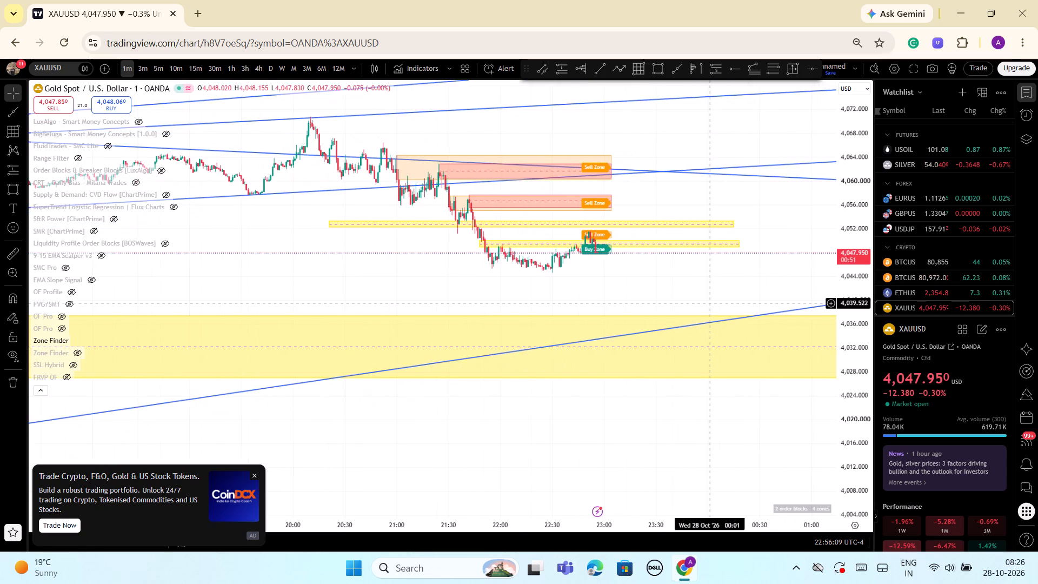
scroll(708, 302, up, 1)
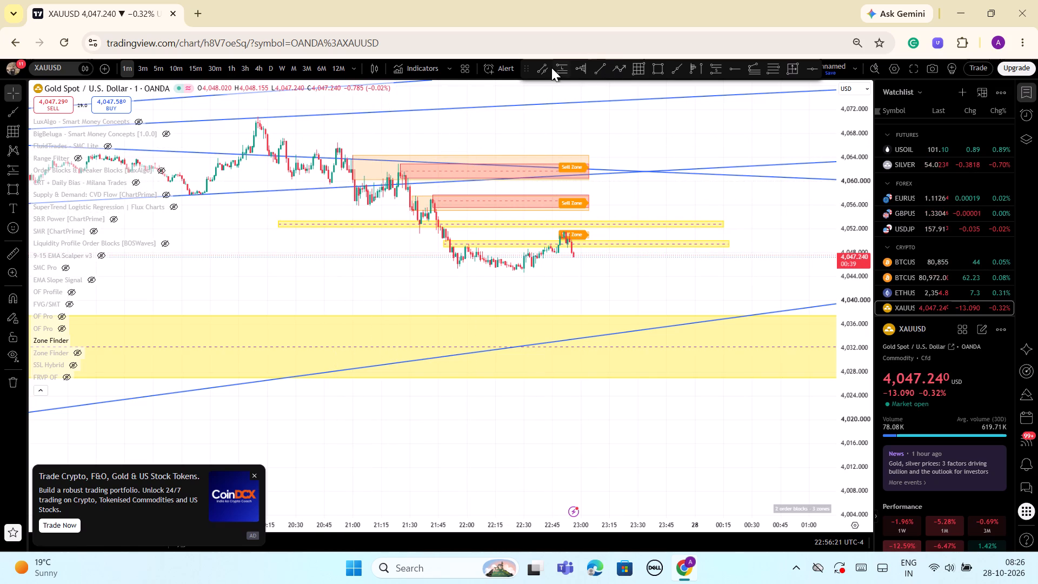
Draw a falling trend ray from the swing high at about 4,066.6 through about 4,065.1 at 21:04, passing along the latest rebound high.
click(675, 70)
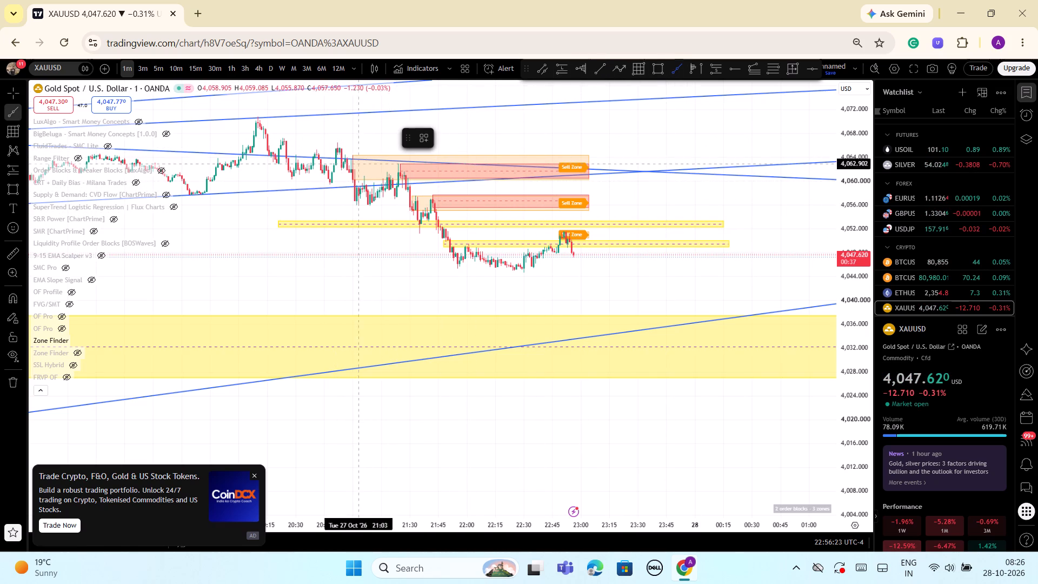
click(337, 142)
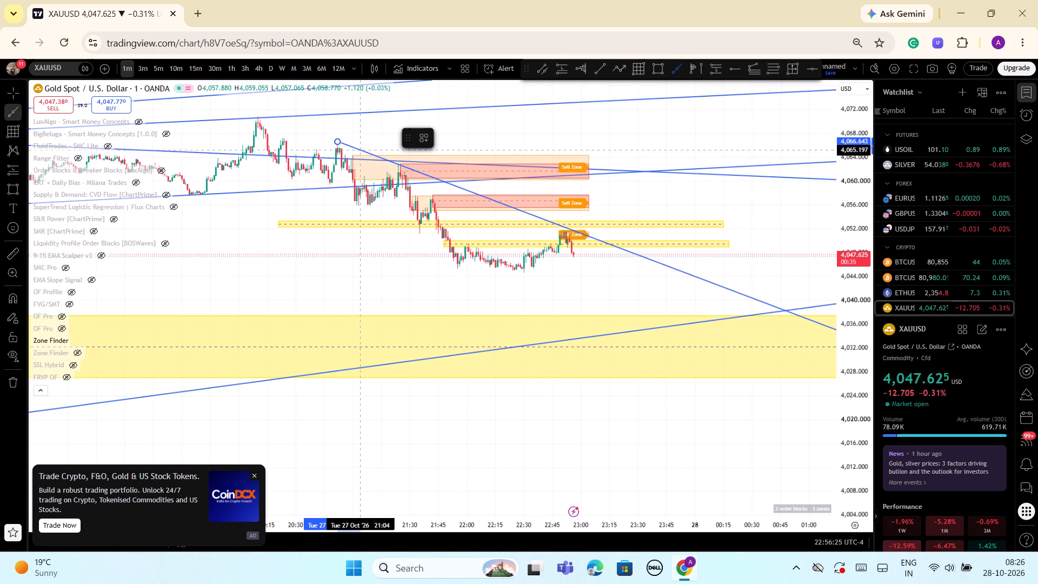
click(360, 151)
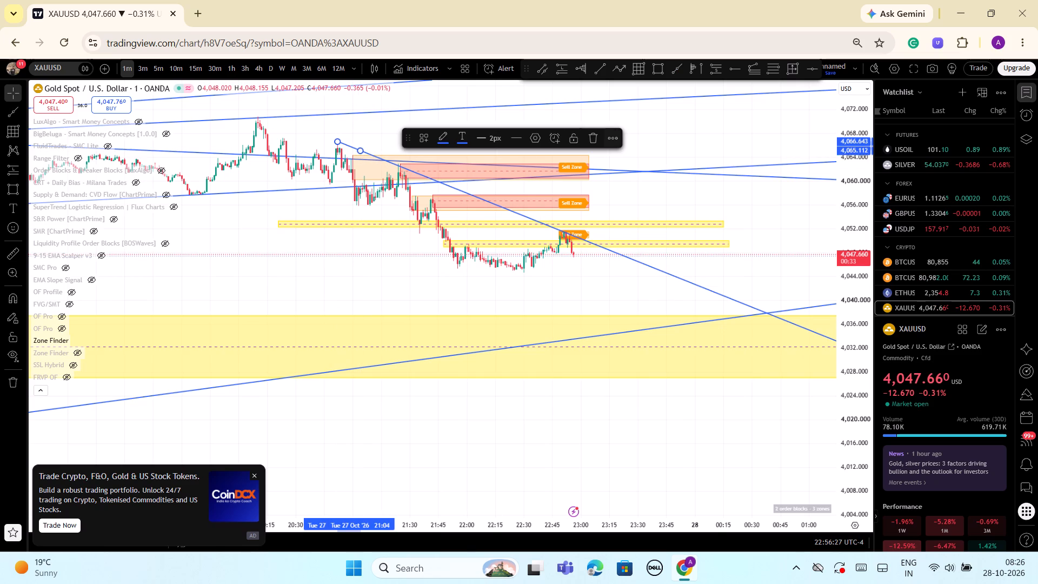
click(684, 110)
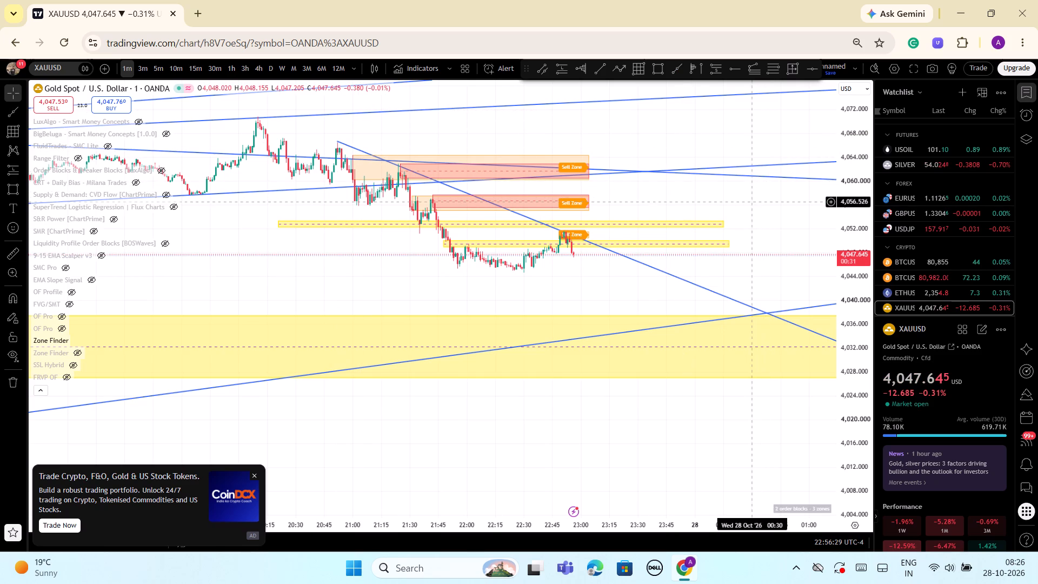
Draw a rising trend ray from the recent swing low at about 4,044.8 through about 4,048.2 at 22:50, under the rebound's lows.
scroll(716, 221, up, 4)
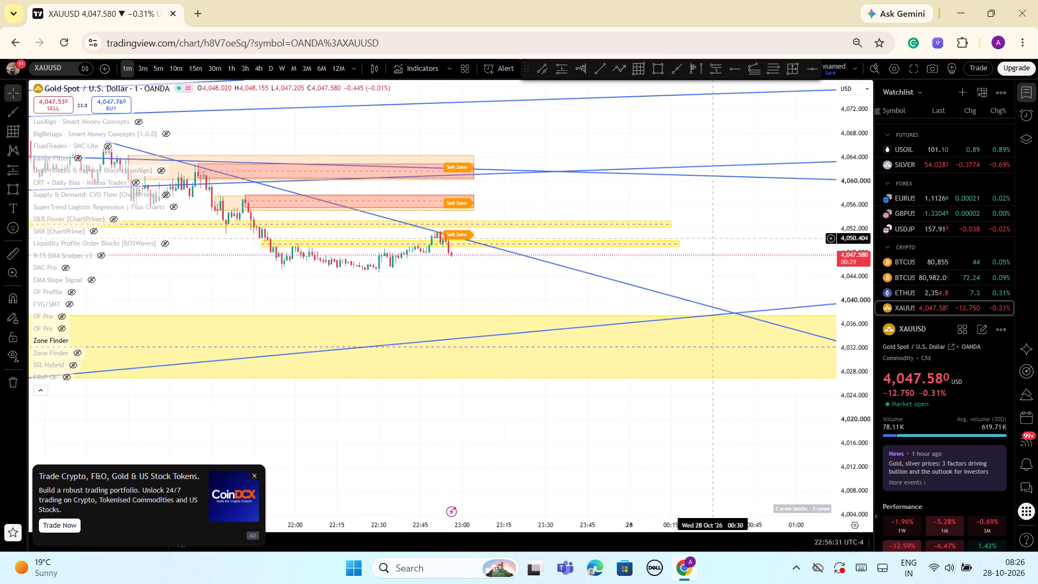
scroll(713, 238, down, 4)
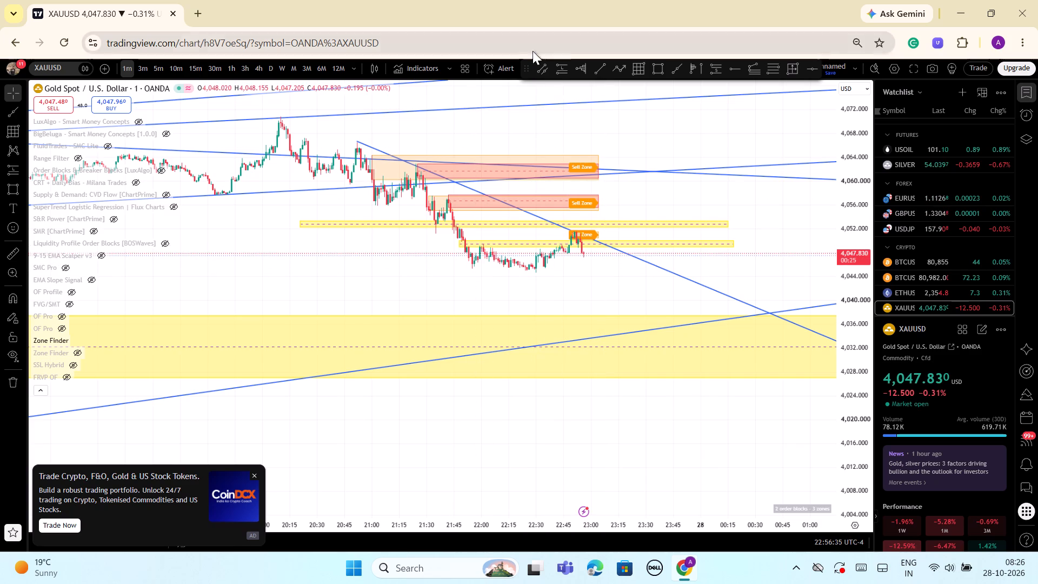
click(678, 72)
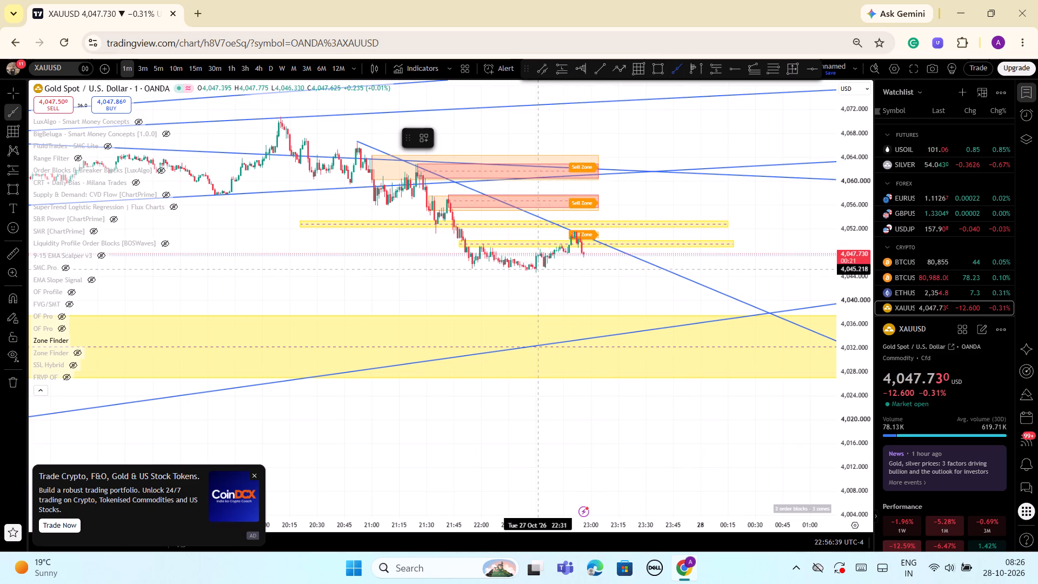
click(537, 272)
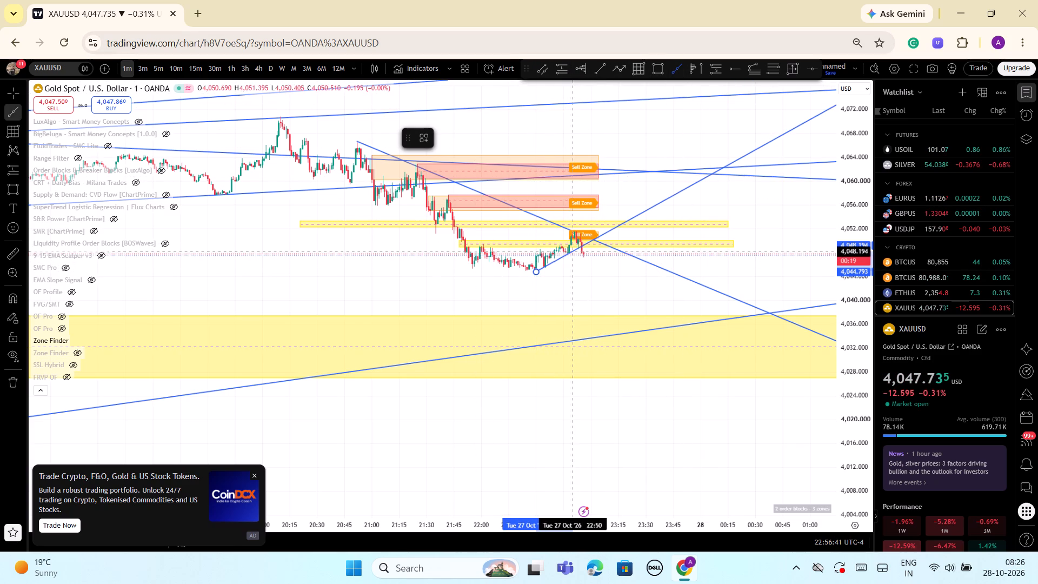
click(572, 251)
click(762, 261)
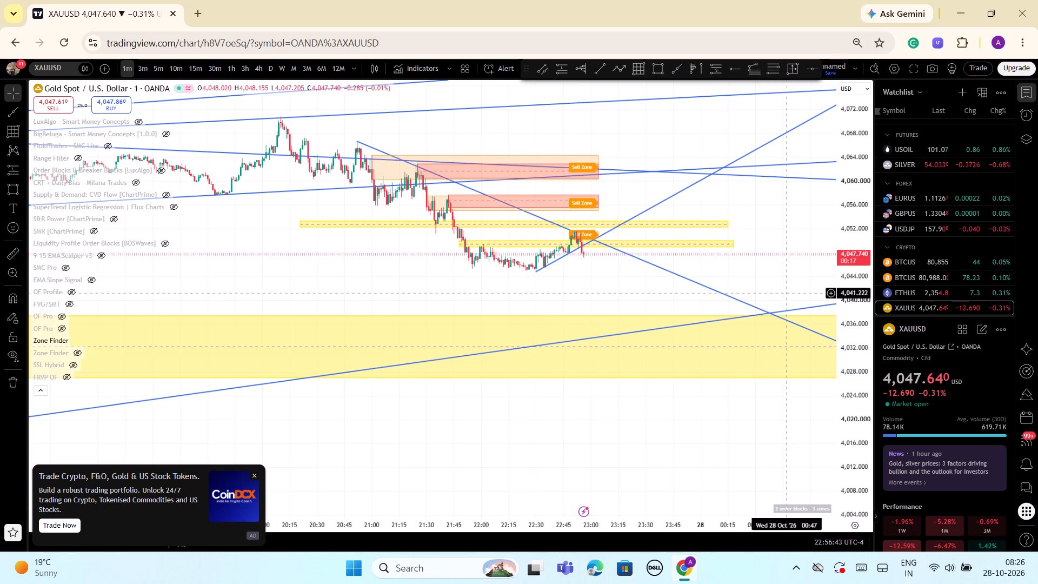
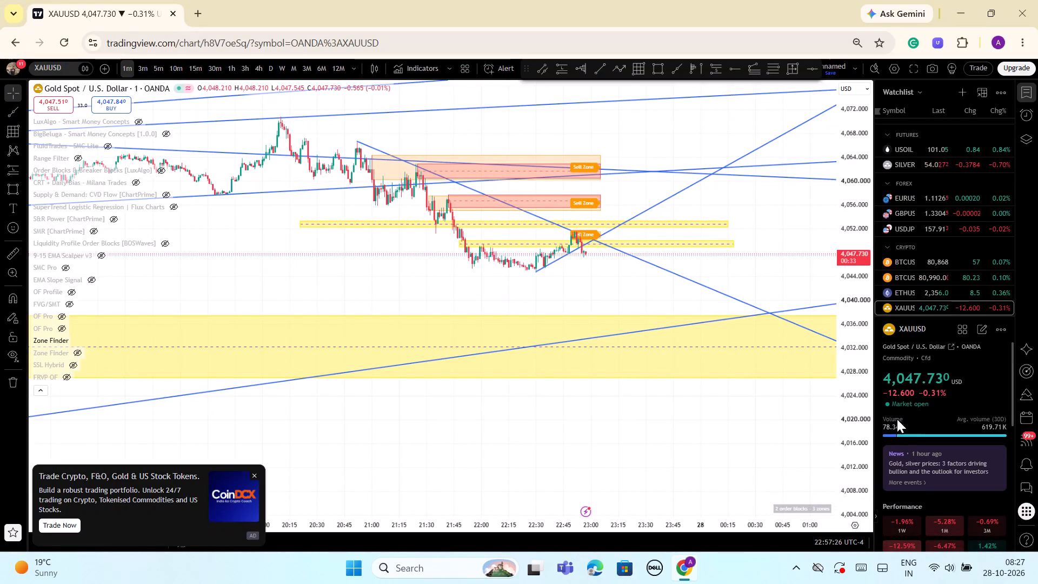
Examine the pullback from the latest rebound high against the nearest yellow zone, the Zone Finder zones and the rising trend ray.
drag(849, 448, 866, 321)
scroll(616, 335, up, 3)
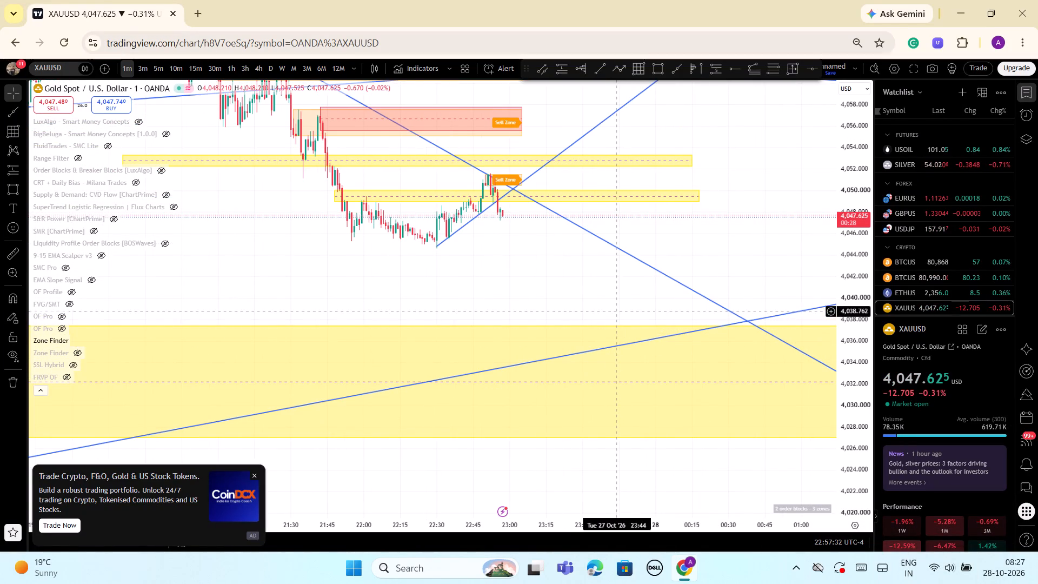
scroll(627, 352, up, 1)
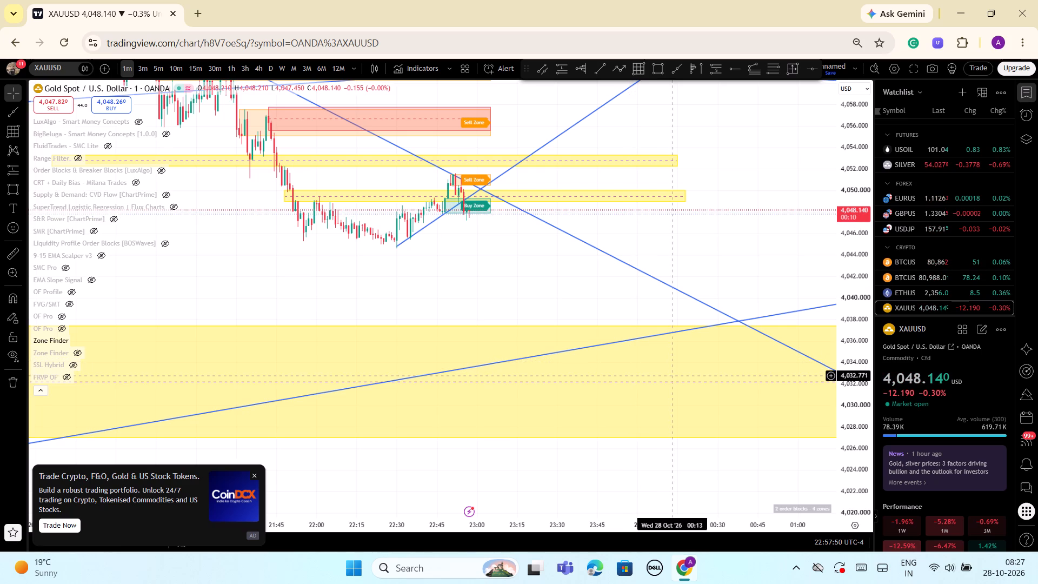
drag(868, 464, 867, 321)
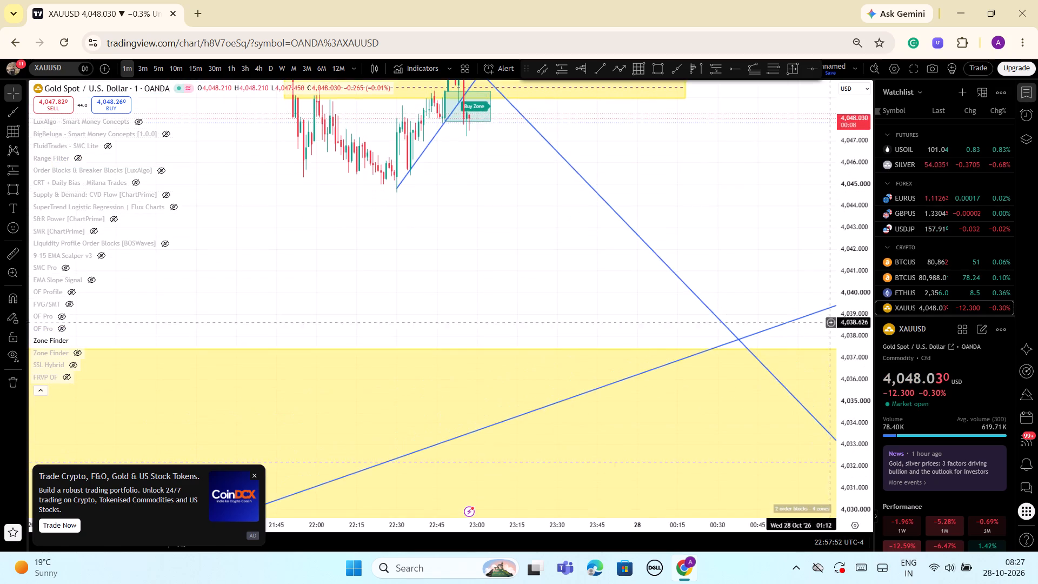
scroll(624, 385, up, 3)
drag(425, 310, 588, 350)
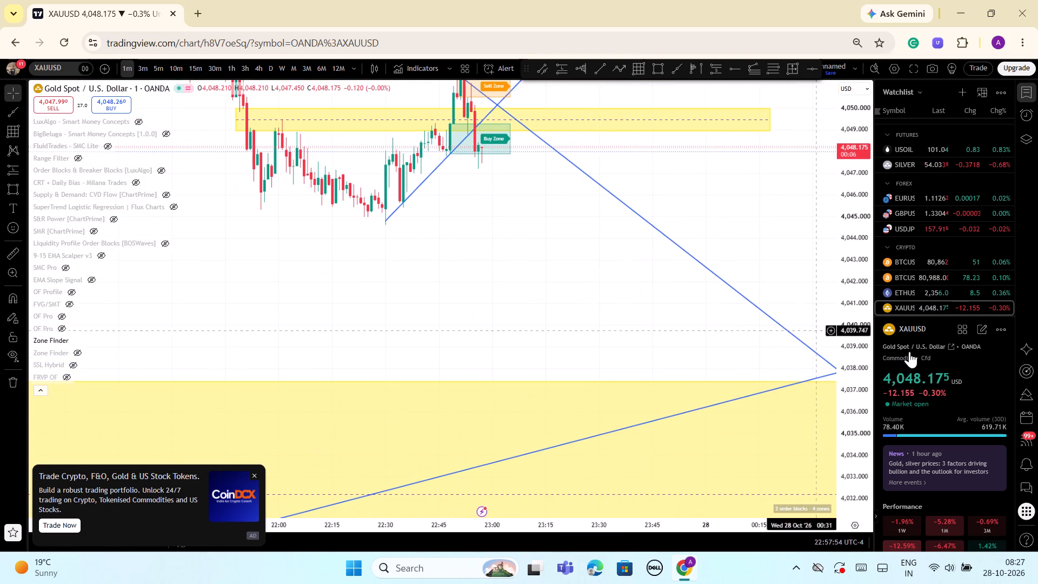
drag(851, 459, 858, 434)
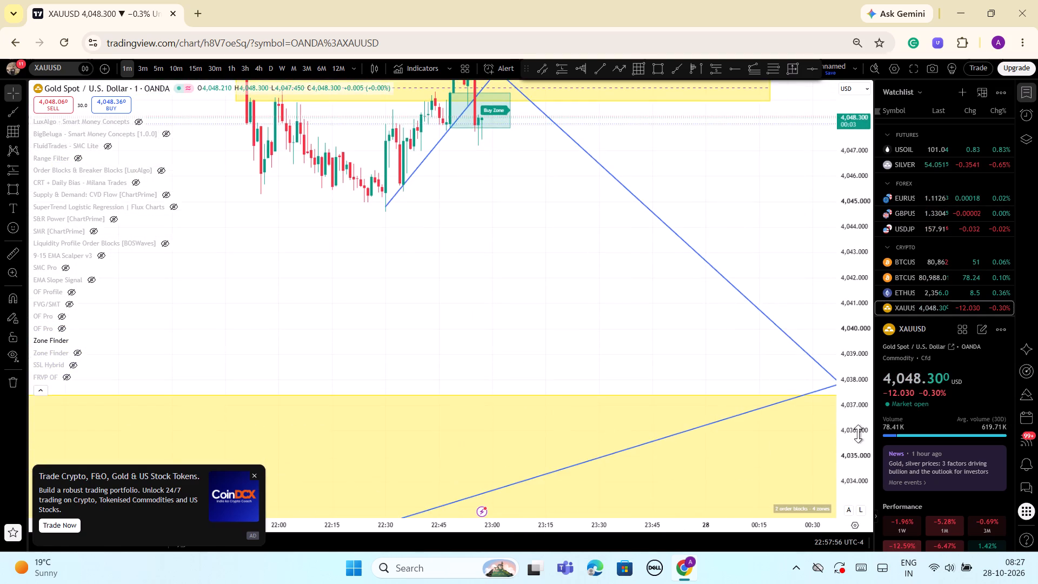
drag(858, 434, 867, 485)
scroll(488, 261, up, 1)
scroll(489, 266, down, 1)
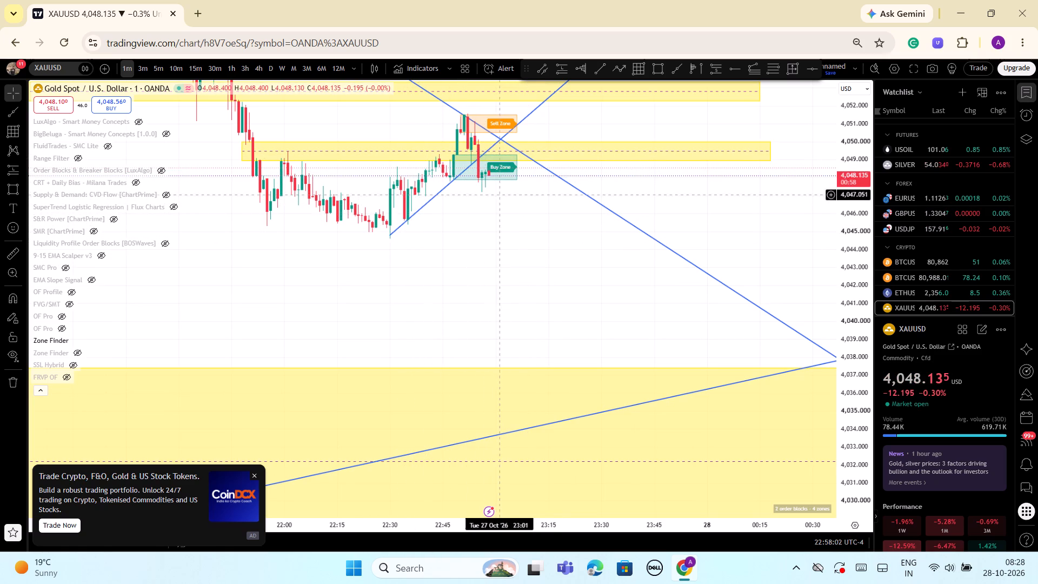
scroll(525, 241, up, 3)
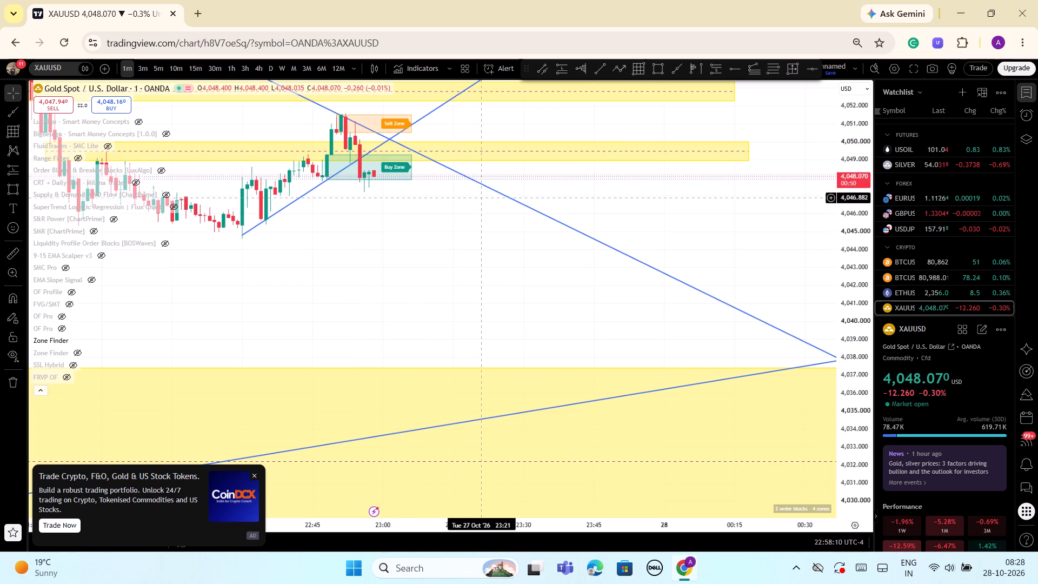
scroll(540, 287, down, 3)
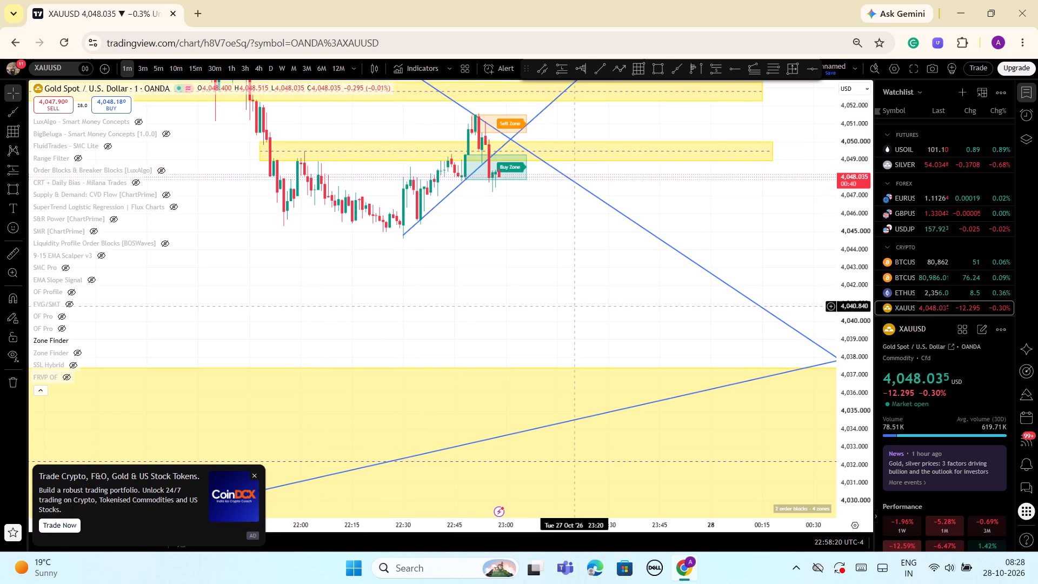
scroll(575, 307, up, 1)
scroll(575, 307, down, 2)
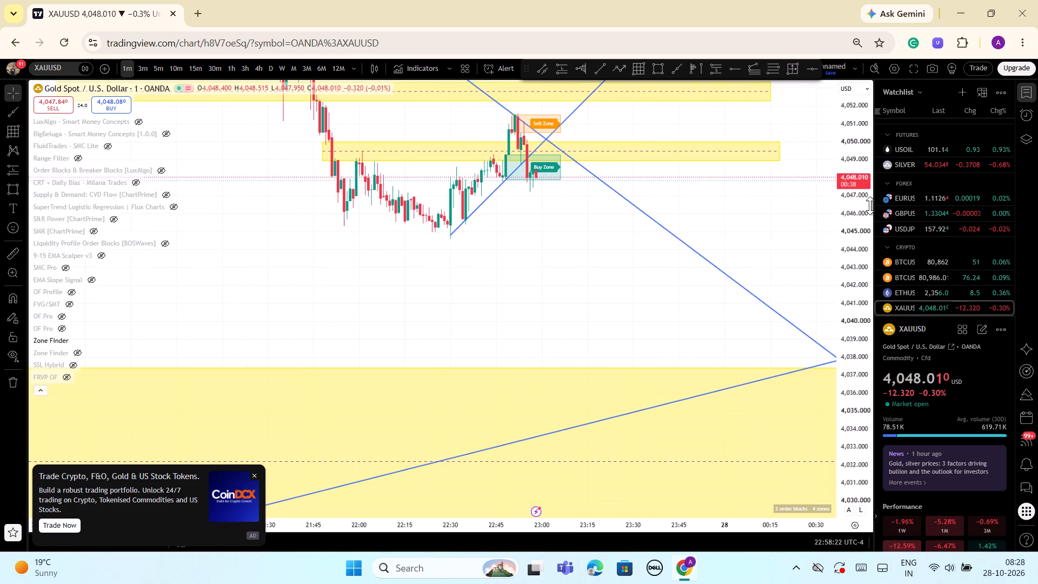
Examine the whole day's 1-minute move, from the morning rally to the evening decline, against the sell zones, yellow zones and trend rays.
drag(853, 223, 871, 414)
scroll(571, 353, down, 6)
scroll(571, 353, up, 1)
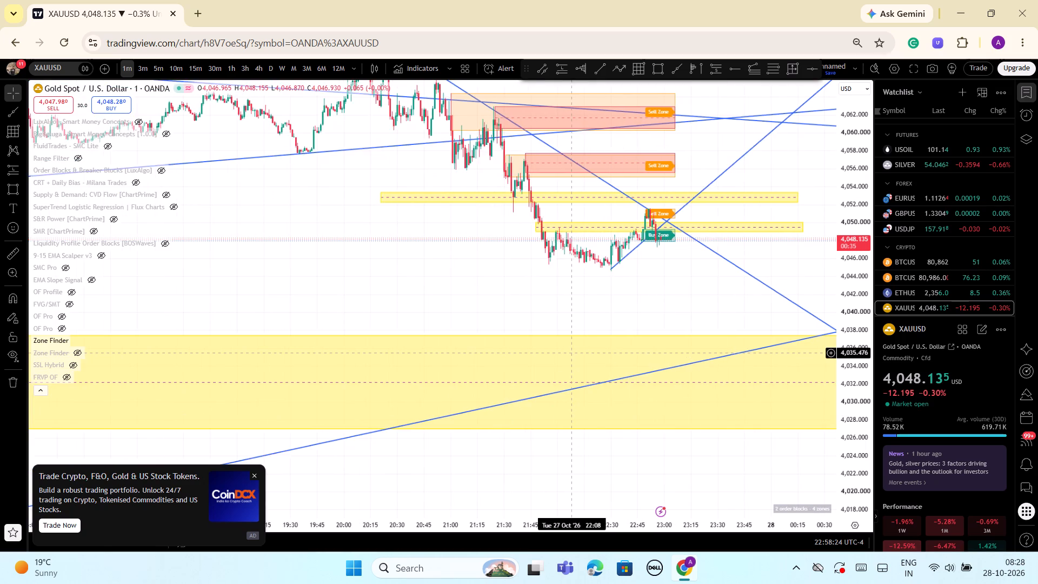
scroll(571, 353, down, 7)
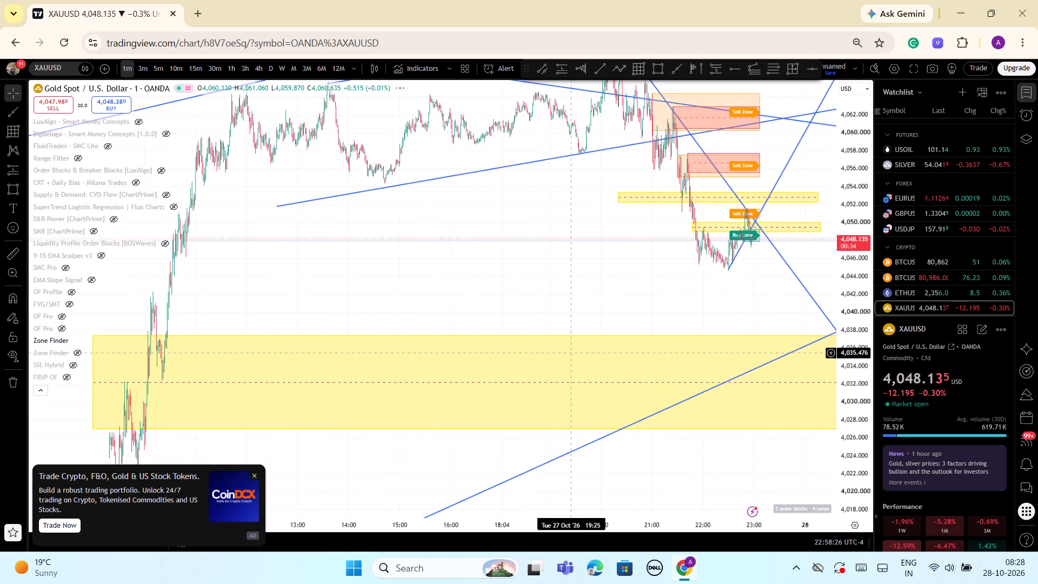
scroll(571, 353, down, 1)
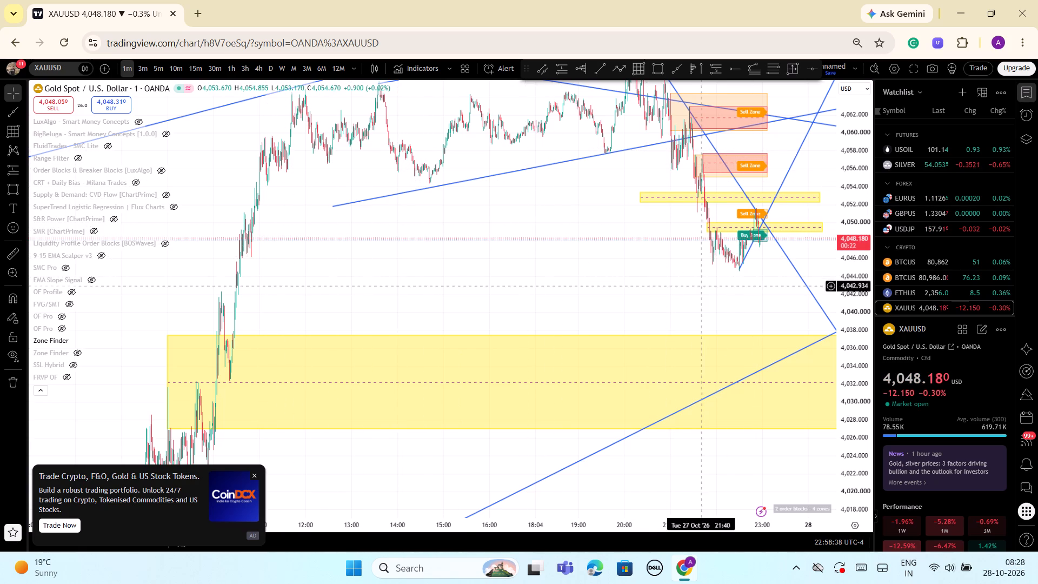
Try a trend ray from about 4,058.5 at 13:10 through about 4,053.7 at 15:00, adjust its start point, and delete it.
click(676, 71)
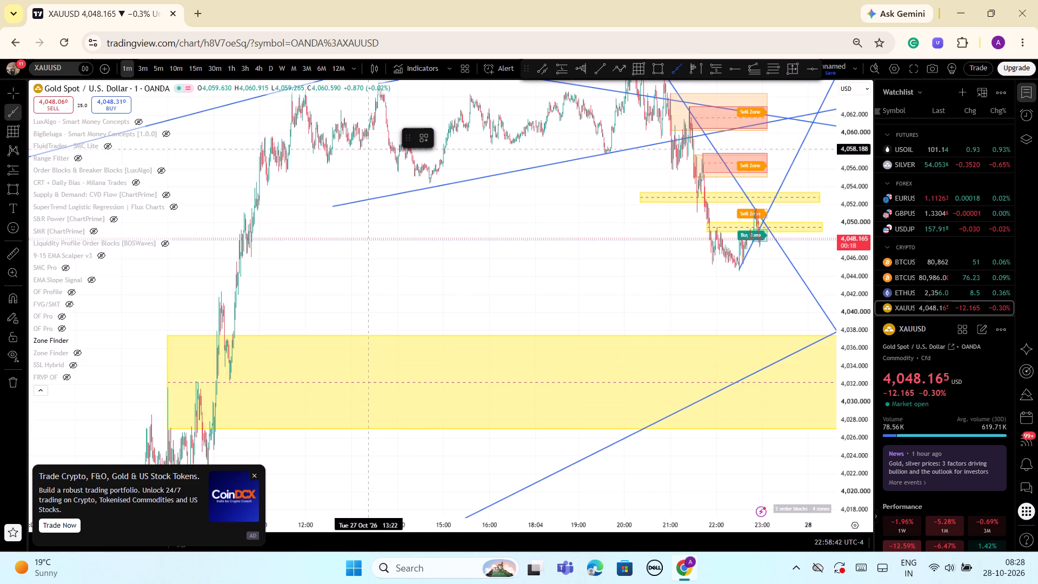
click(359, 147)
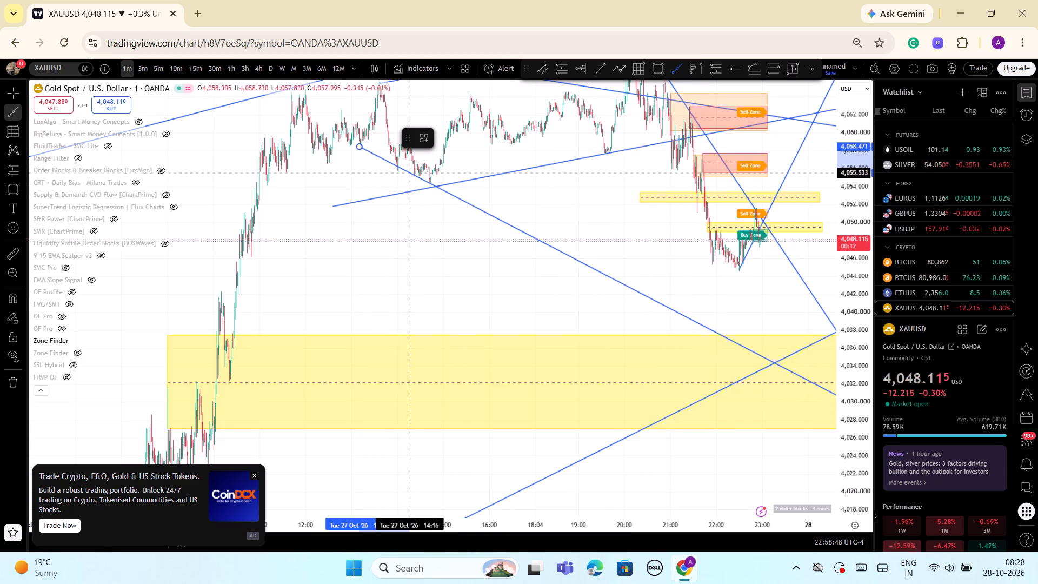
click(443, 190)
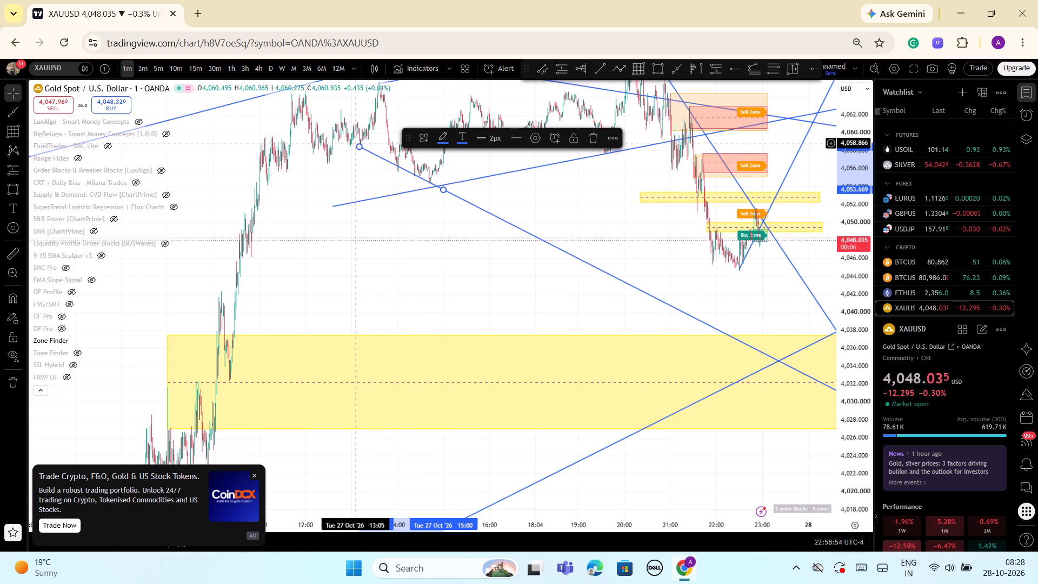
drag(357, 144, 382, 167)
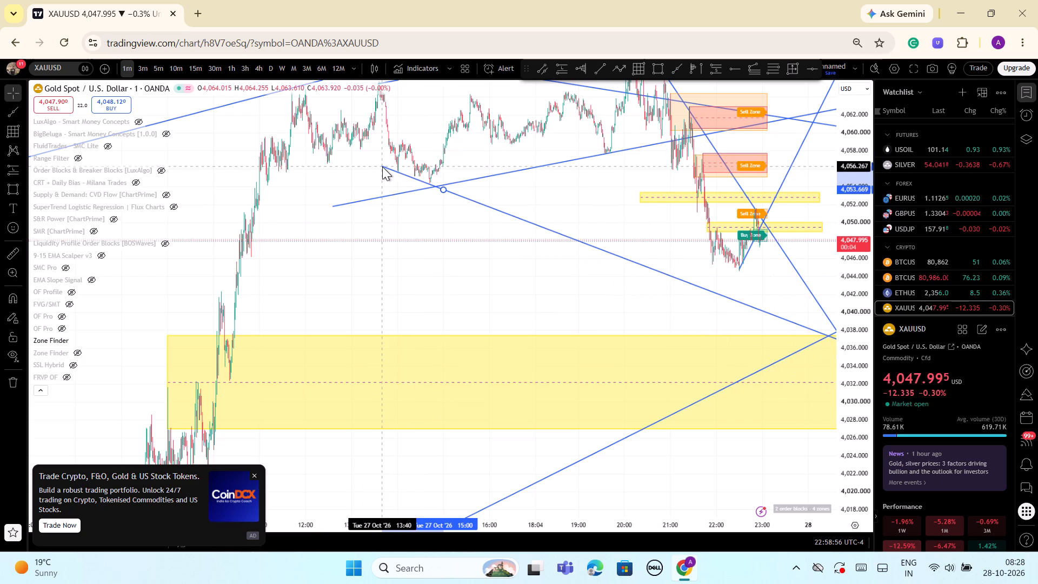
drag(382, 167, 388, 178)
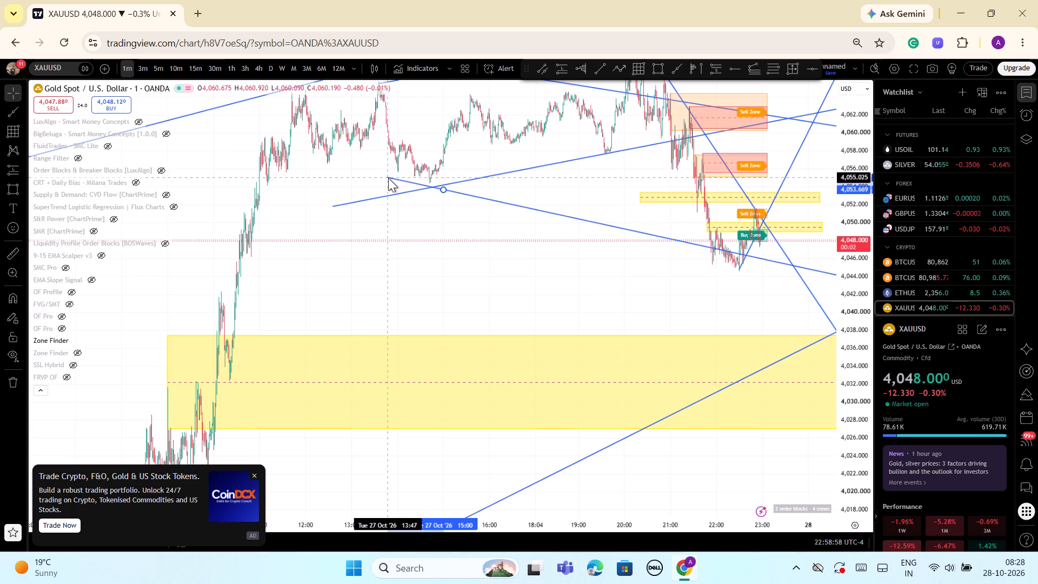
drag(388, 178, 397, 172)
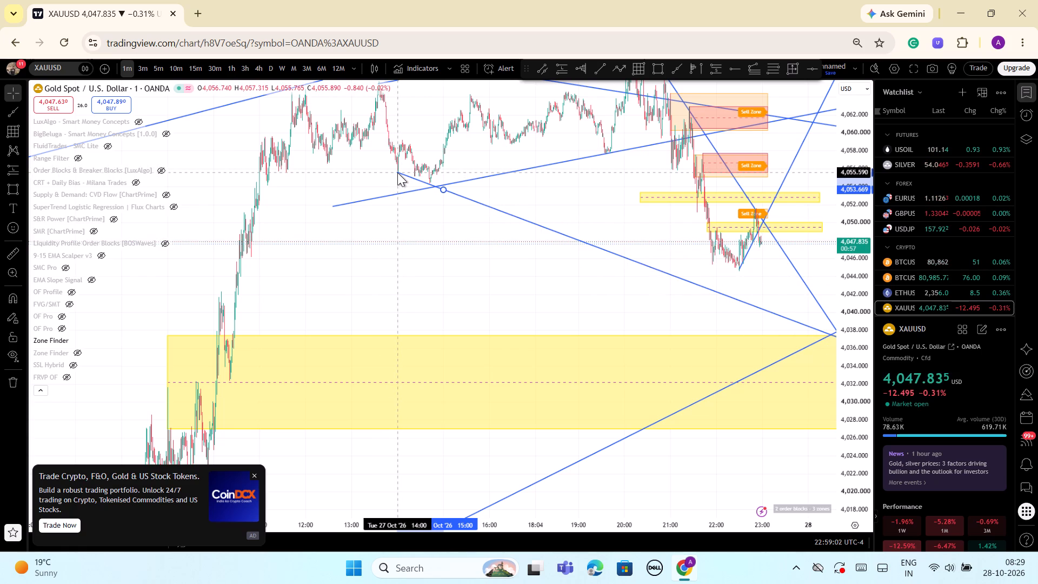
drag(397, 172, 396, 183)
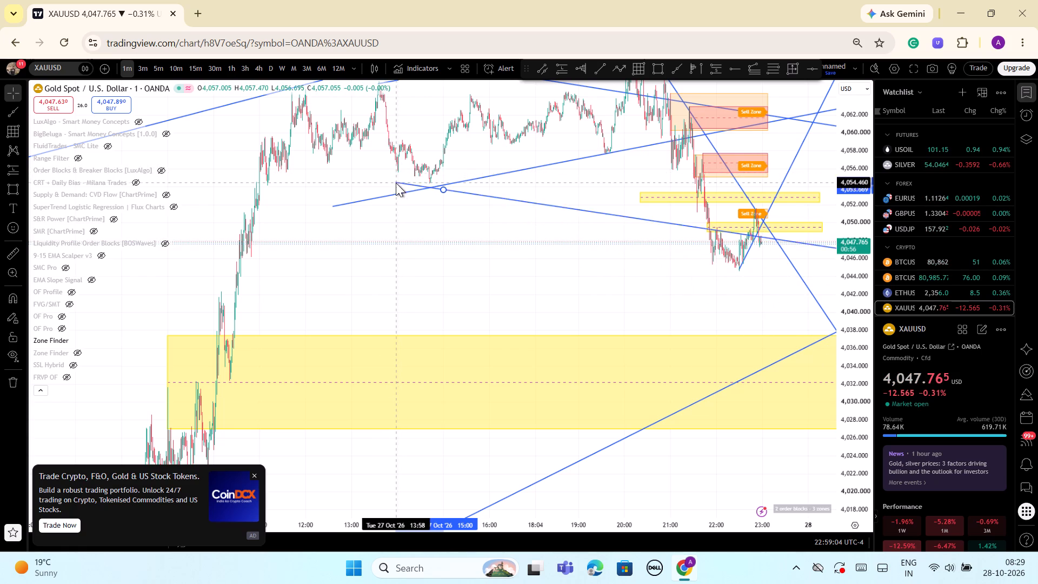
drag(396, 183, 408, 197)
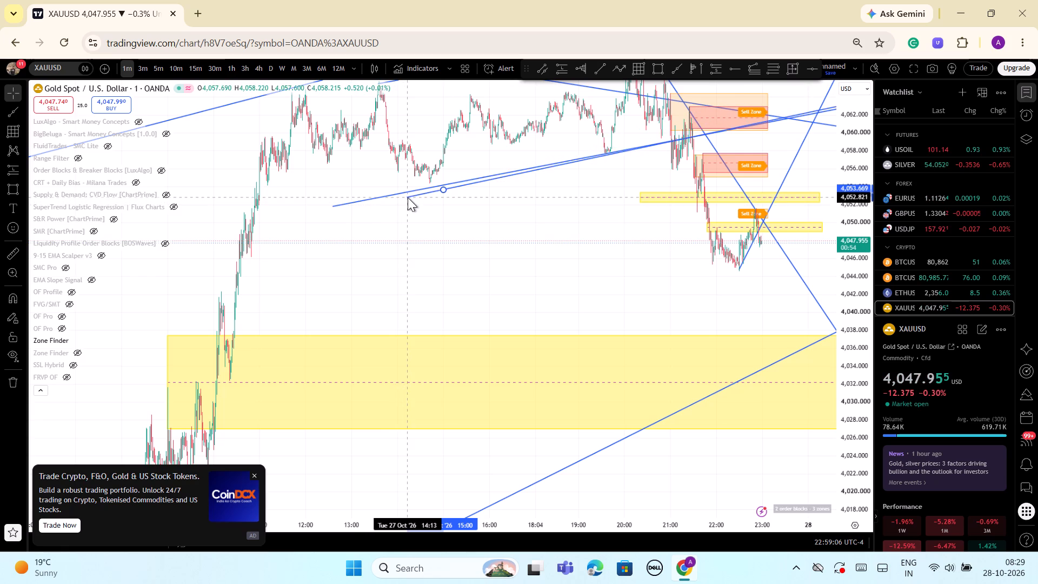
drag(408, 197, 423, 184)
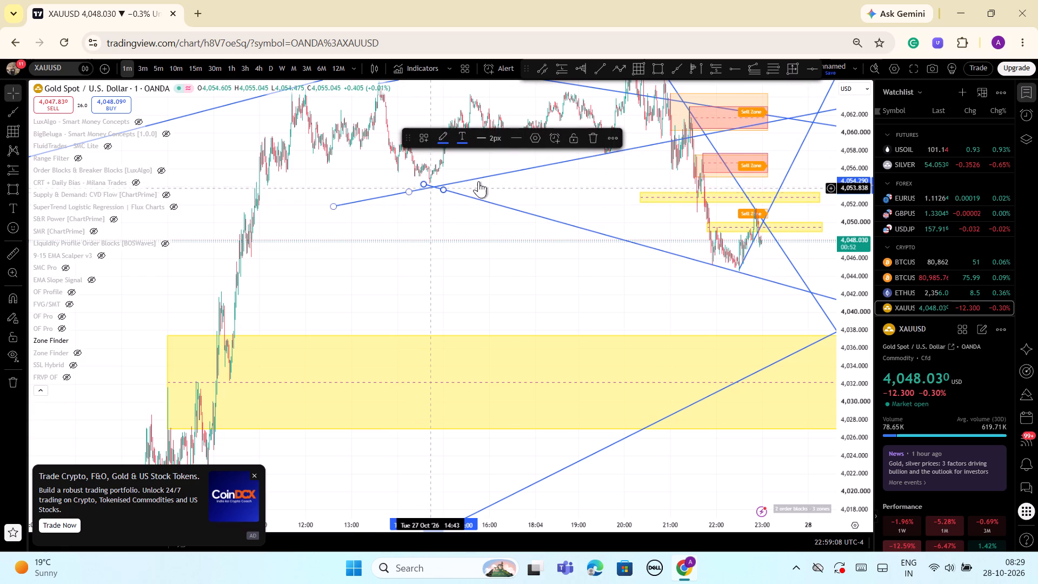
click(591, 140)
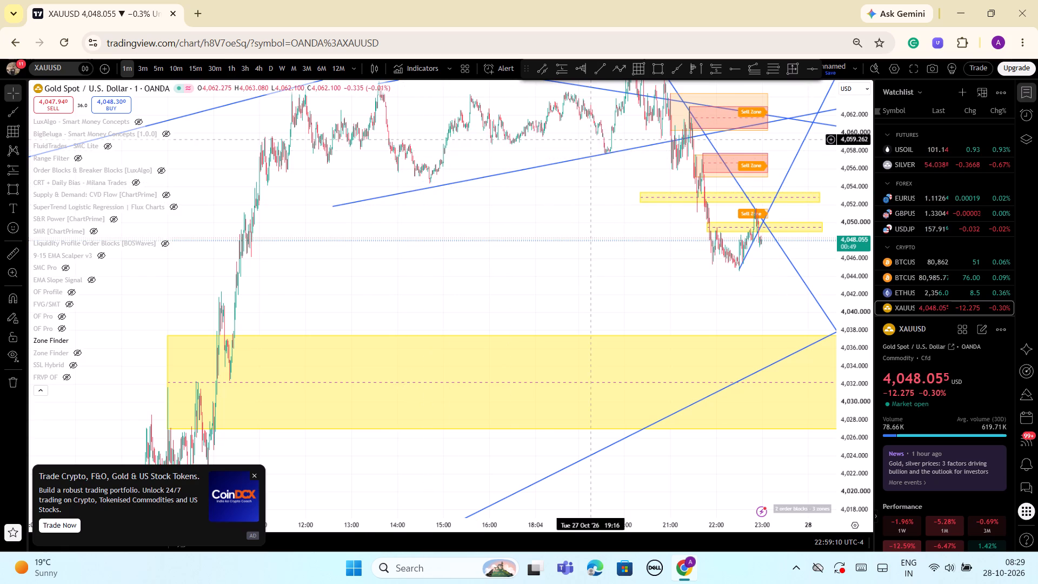
Examine the latest decline and pullback against the sell zones, the yellow zones and the crossing trend rays.
scroll(533, 273, down, 1)
scroll(533, 273, up, 7)
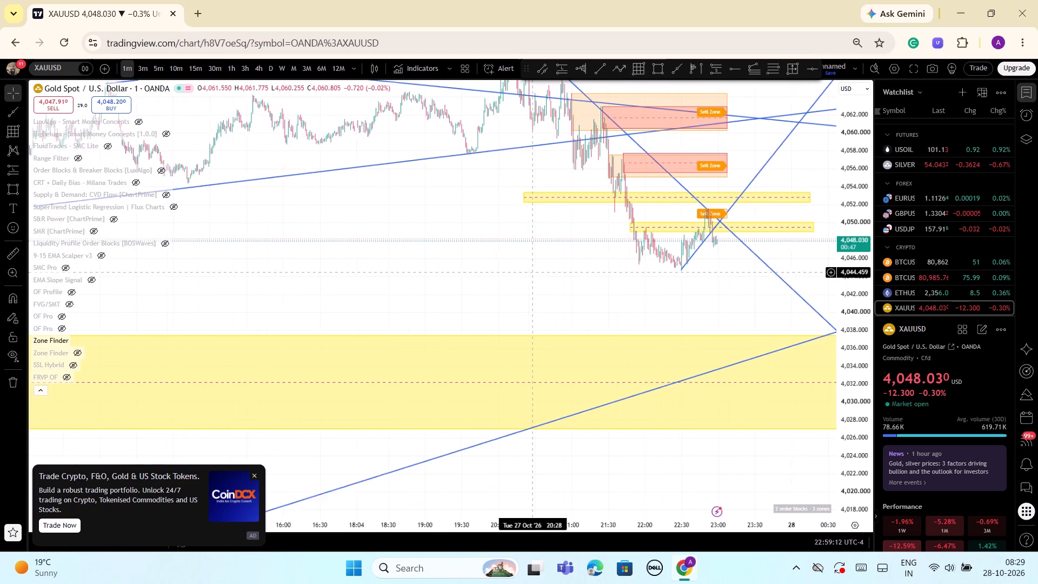
scroll(534, 275, up, 4)
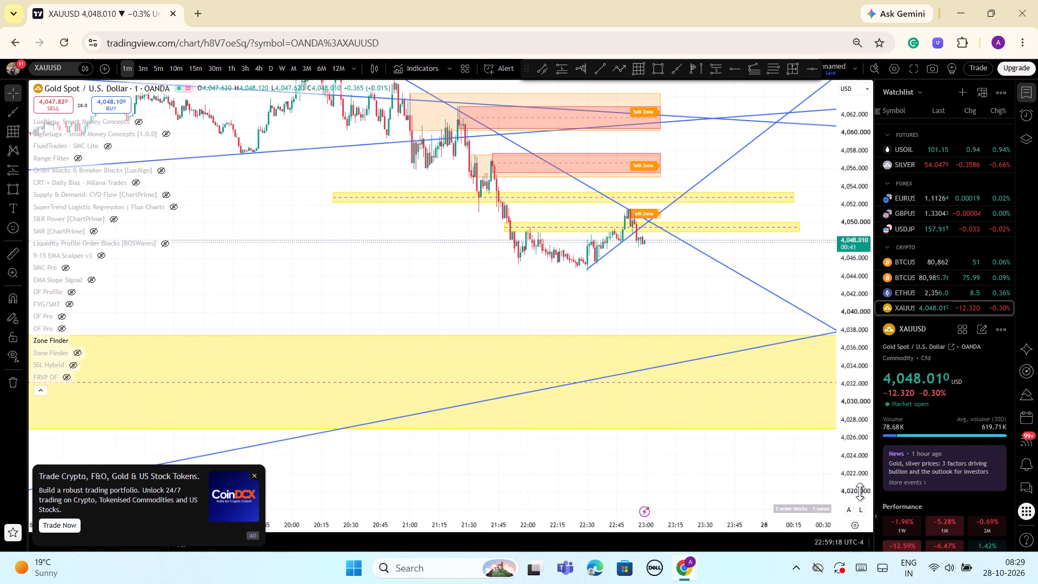
drag(860, 492, 847, 376)
scroll(700, 340, up, 3)
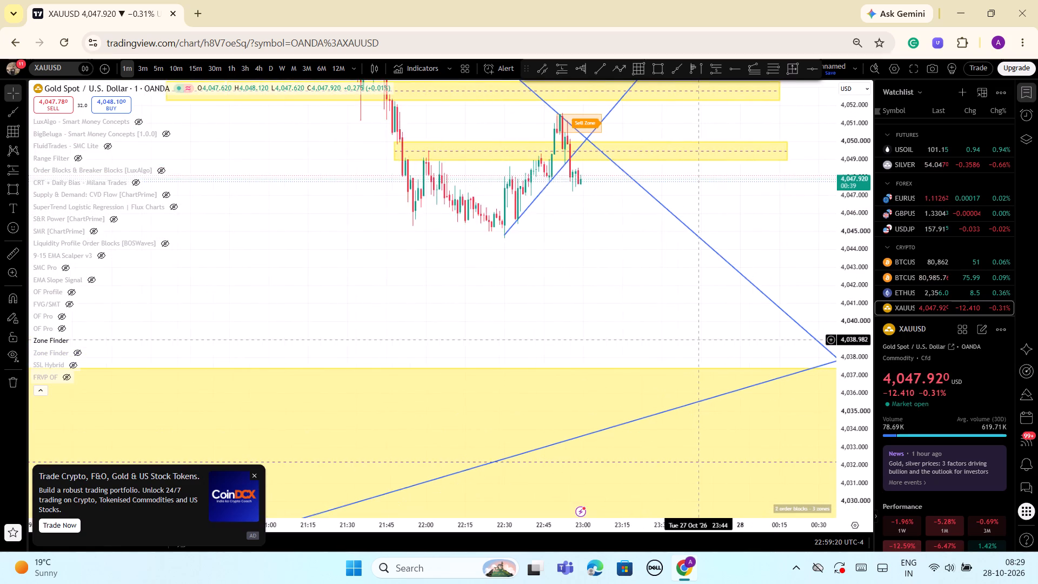
scroll(698, 340, up, 1)
drag(566, 378, 574, 387)
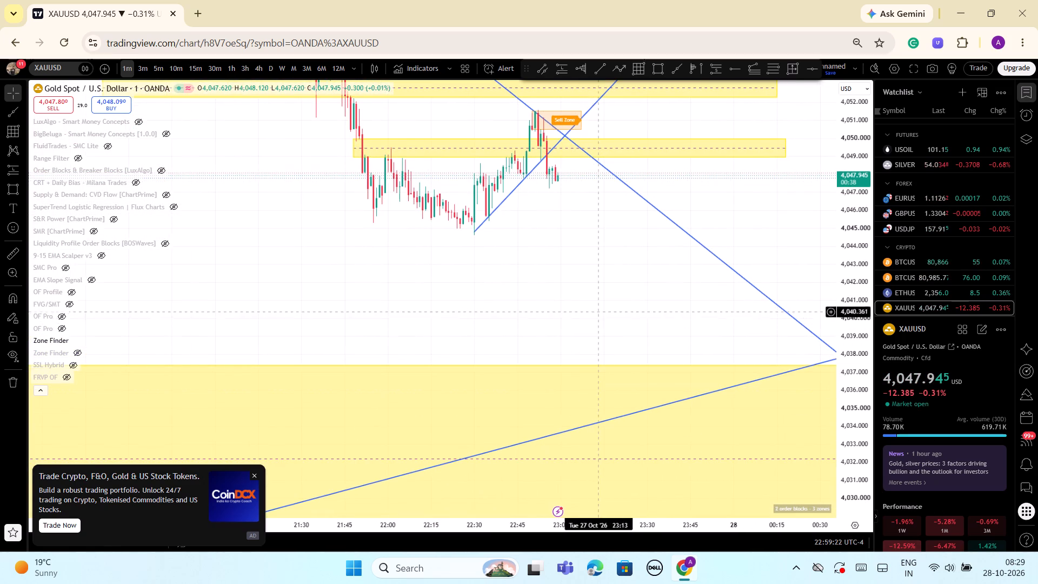
drag(599, 311, 654, 422)
scroll(773, 354, down, 1)
drag(854, 244, 852, 355)
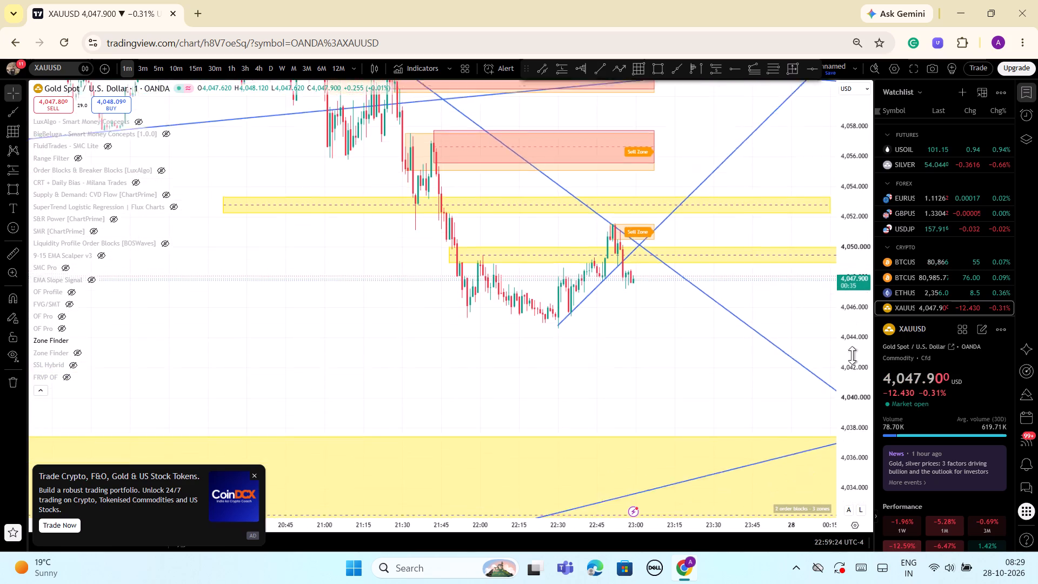
drag(852, 355, 850, 379)
scroll(474, 311, down, 1)
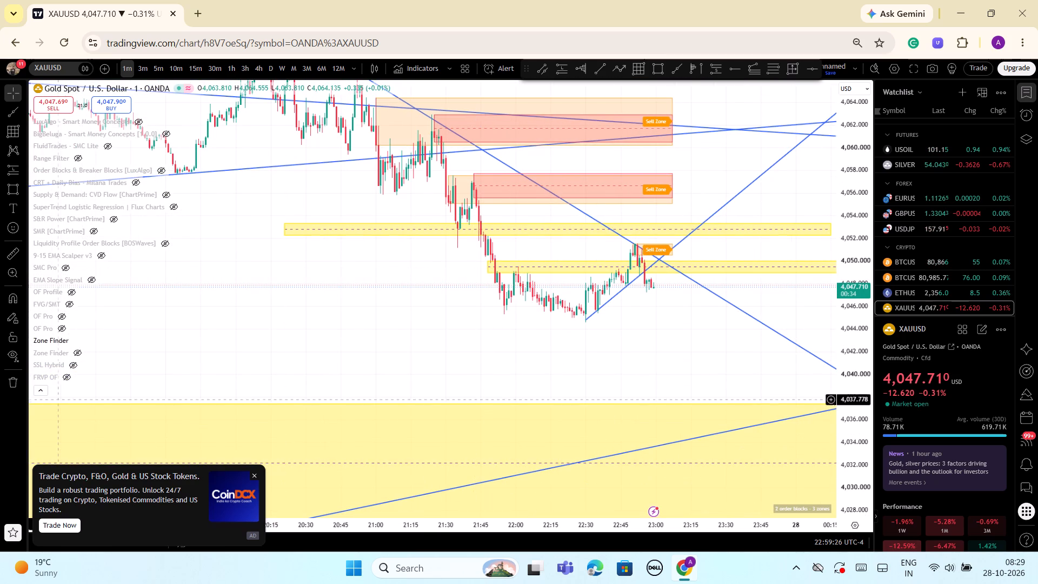
Show the FRVP OF volume profile and move its range start to 21:43 on 27 Oct, within the evening decline.
click(69, 374)
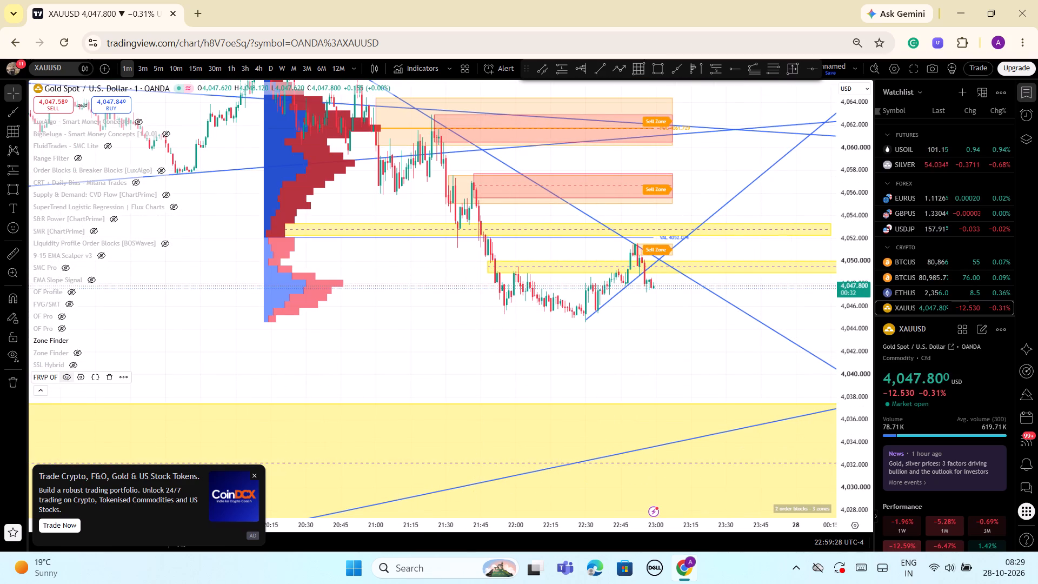
drag(265, 300, 276, 301)
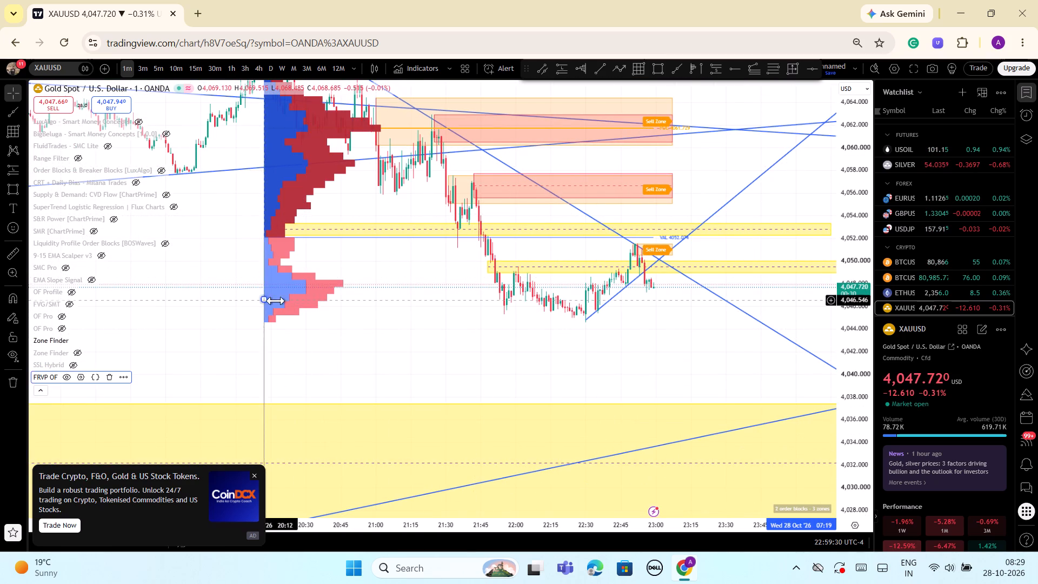
drag(276, 301, 476, 318)
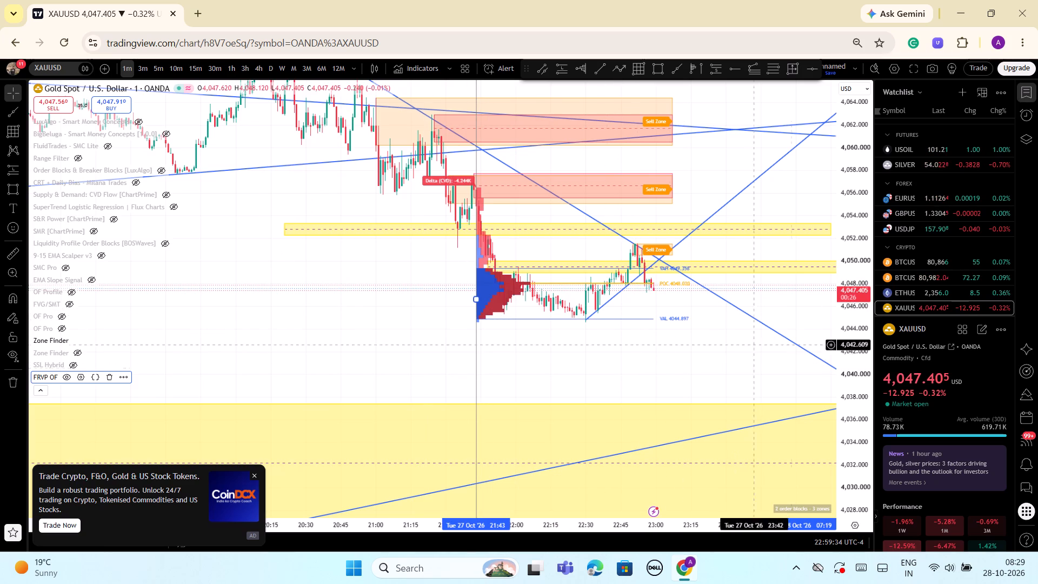
Examine the current pullback against the volume profile's POC and value area levels and the zones above.
drag(849, 466, 849, 361)
scroll(619, 336, up, 1)
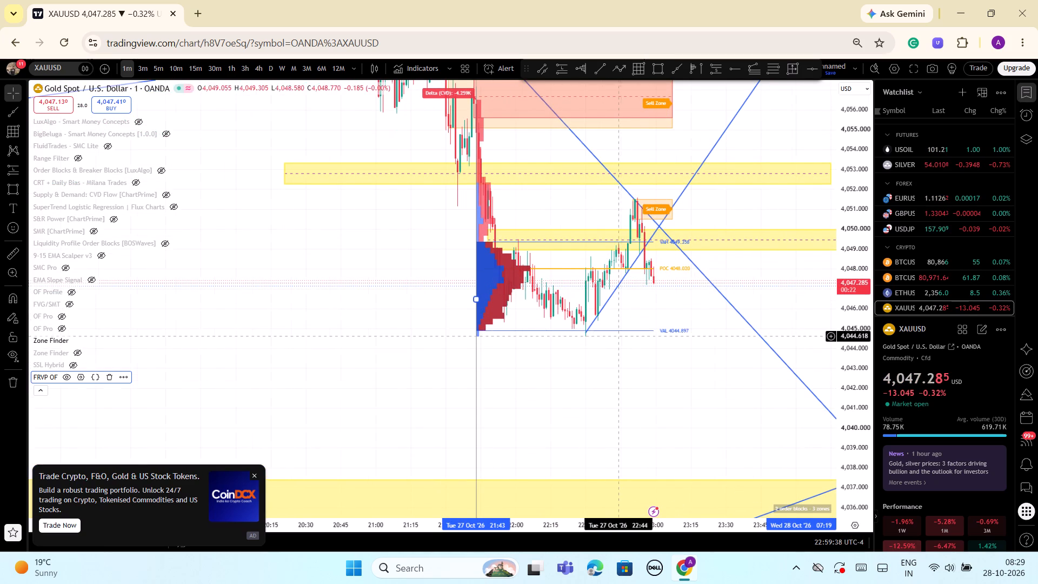
scroll(618, 338, up, 1)
scroll(618, 338, down, 1)
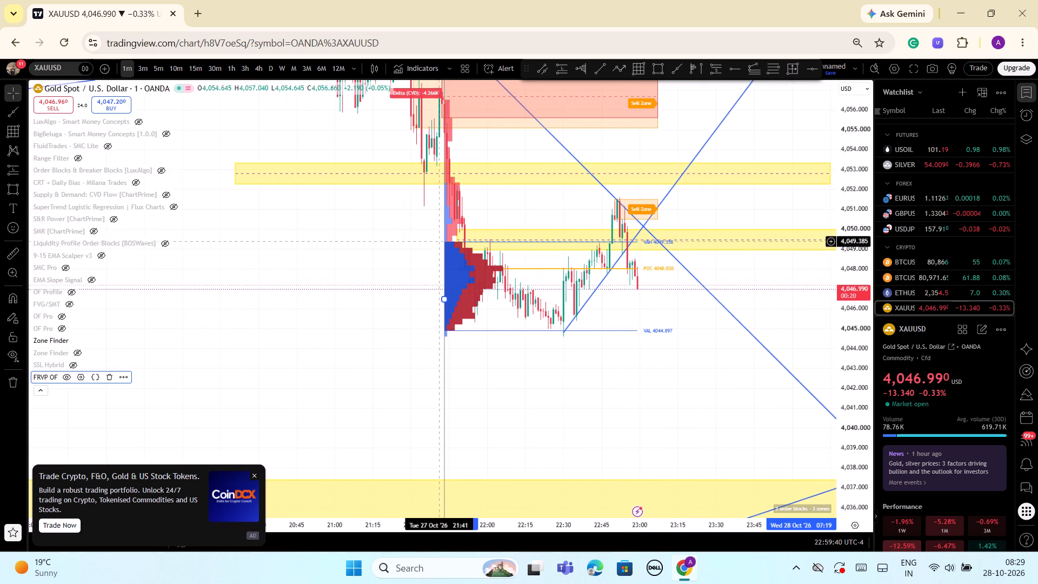
click(446, 298)
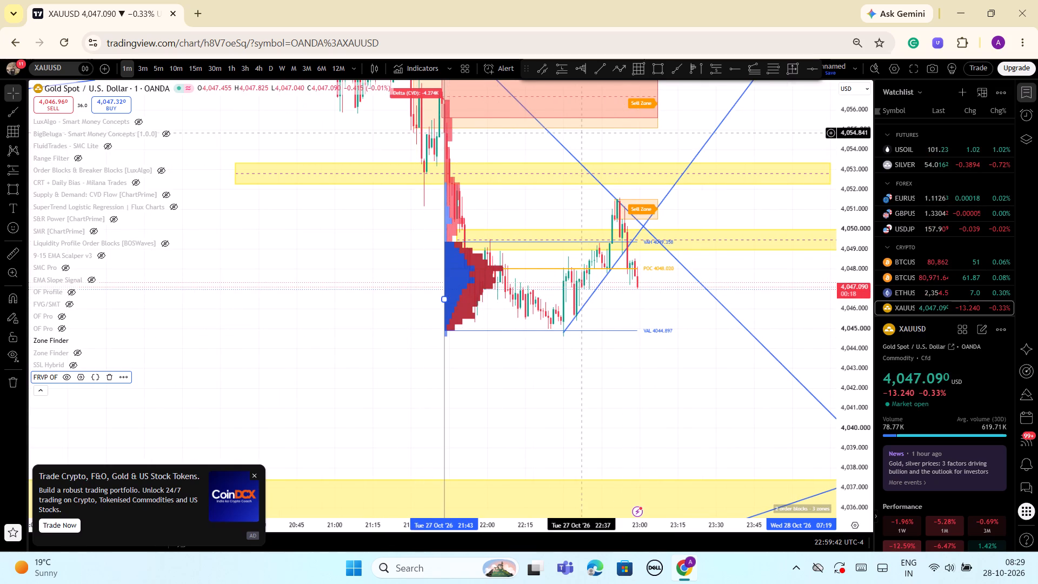
drag(867, 220, 873, 343)
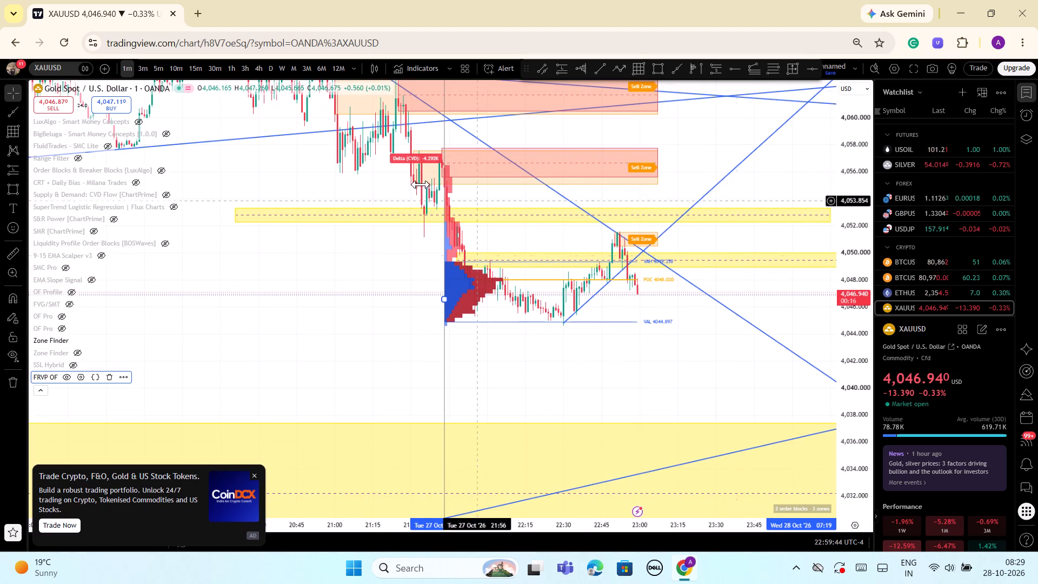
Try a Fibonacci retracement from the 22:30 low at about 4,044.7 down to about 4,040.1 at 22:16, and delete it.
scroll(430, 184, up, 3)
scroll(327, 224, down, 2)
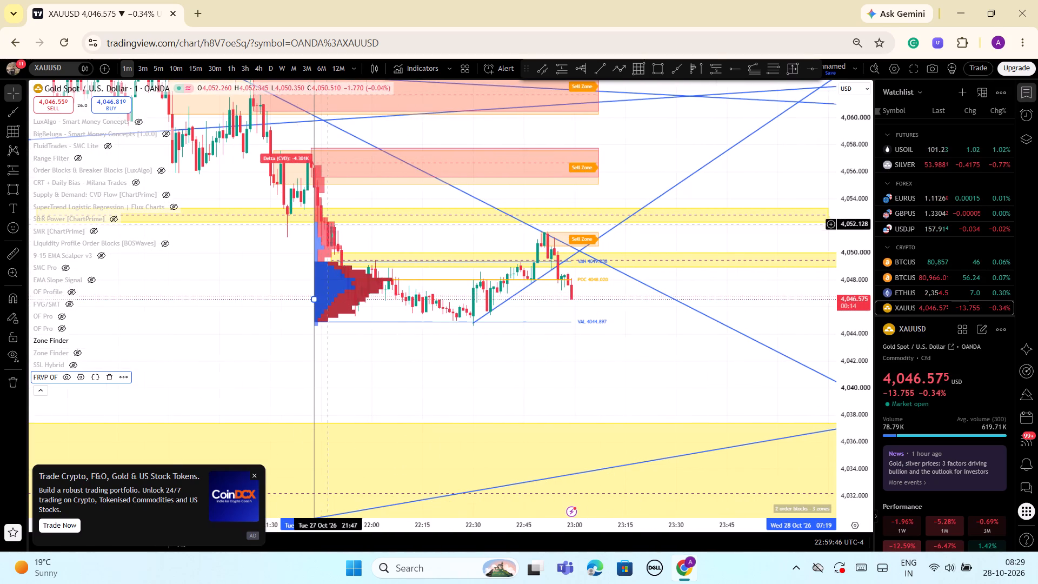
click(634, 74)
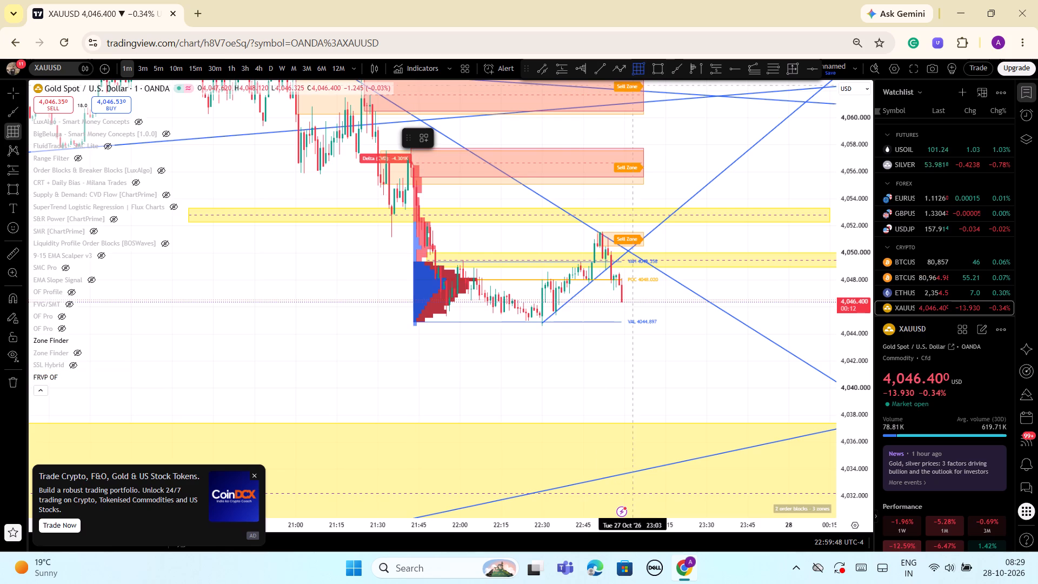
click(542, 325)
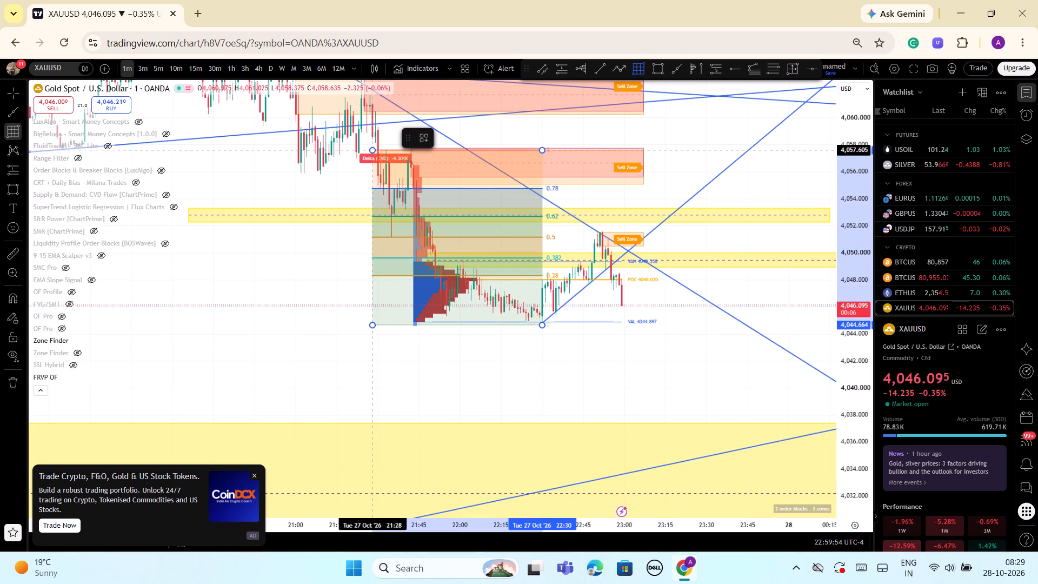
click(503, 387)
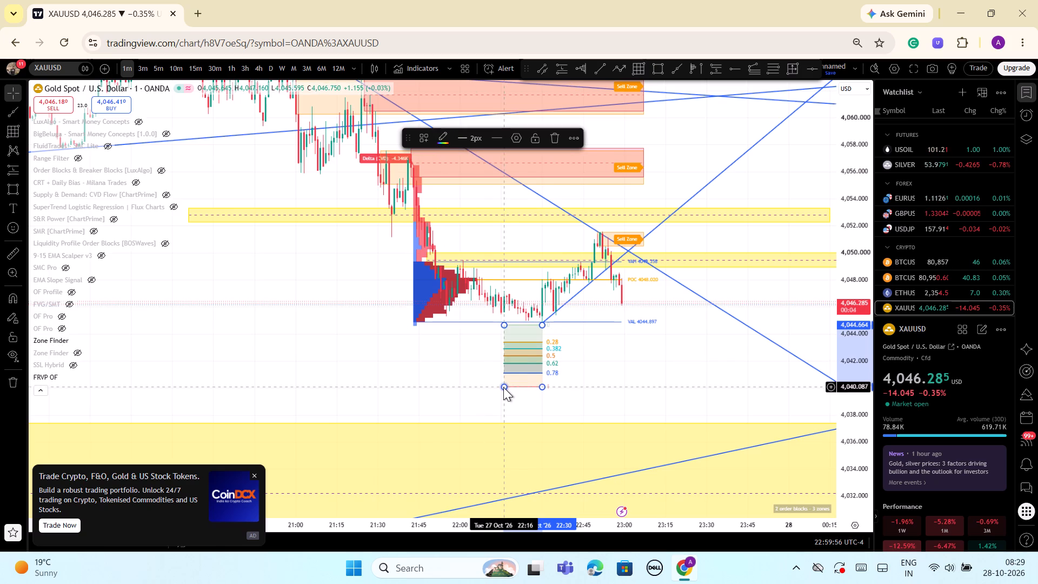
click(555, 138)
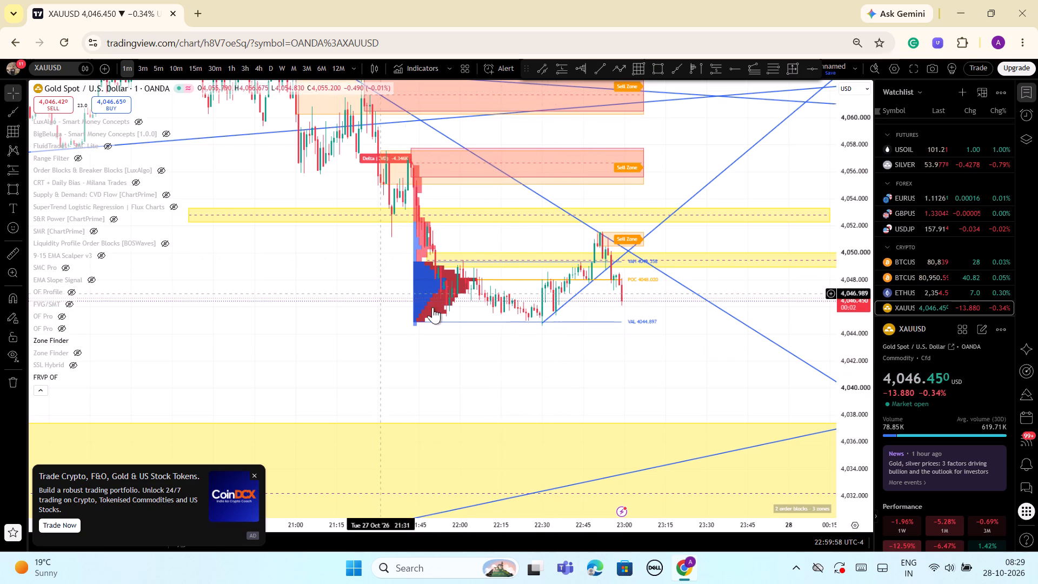
Hide the FRVP OF volume profile.
click(424, 315)
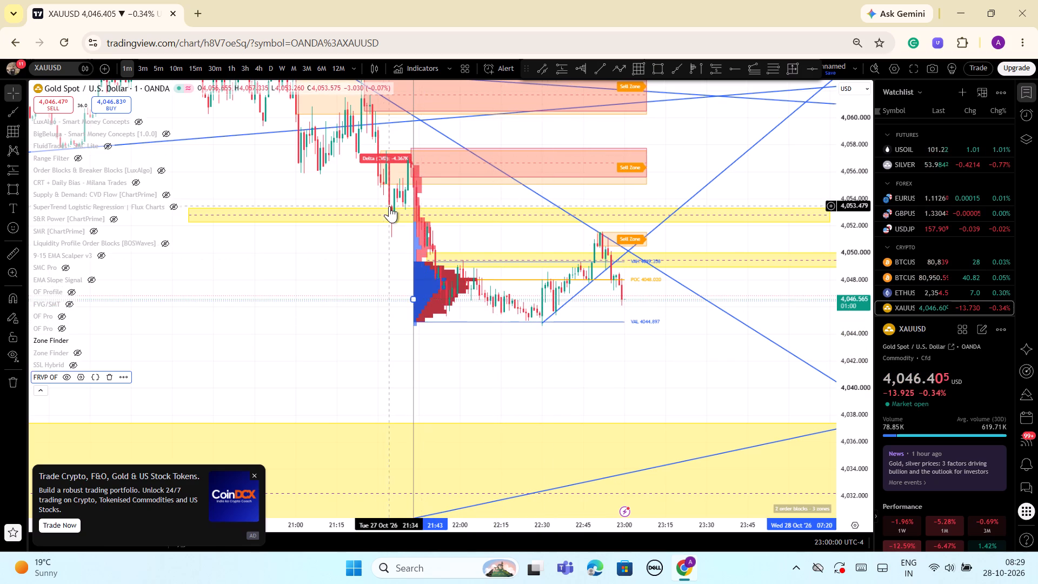
click(70, 376)
Draw a near-horizontal trend line at about 4,045.4 from the 22:34 low to 23:10.
scroll(564, 349, up, 2)
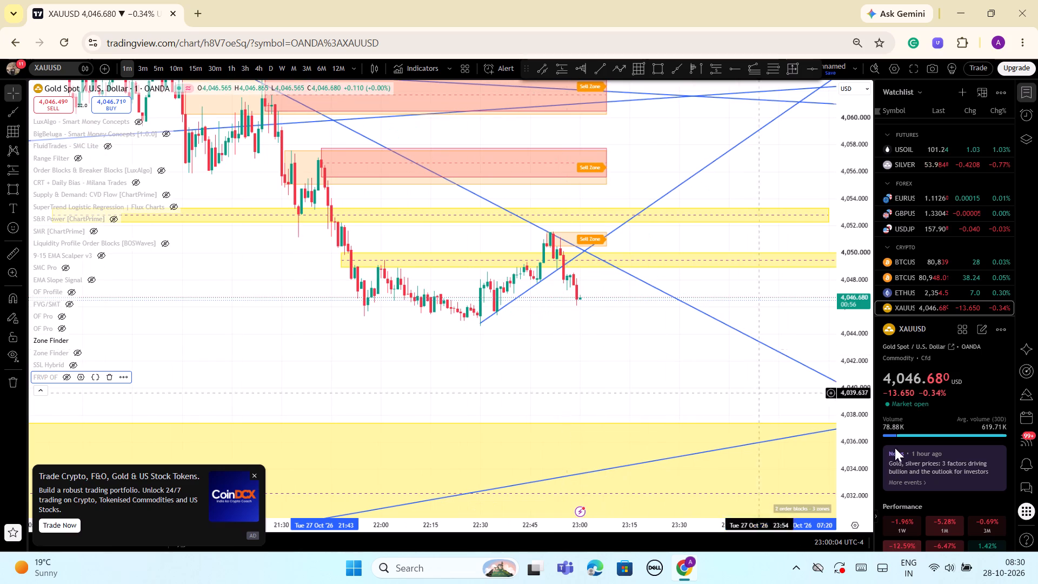
drag(862, 495, 854, 442)
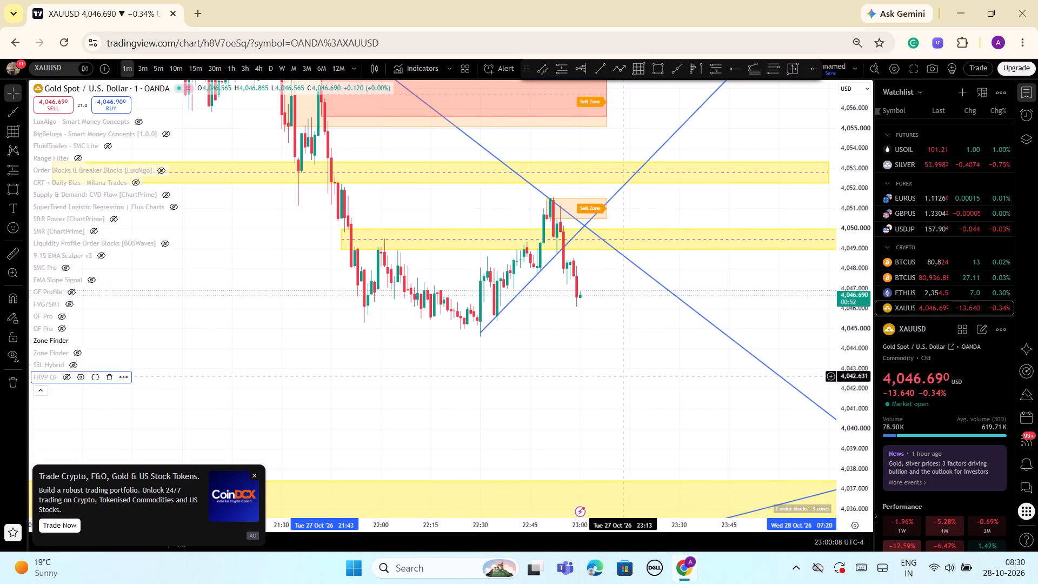
click(598, 70)
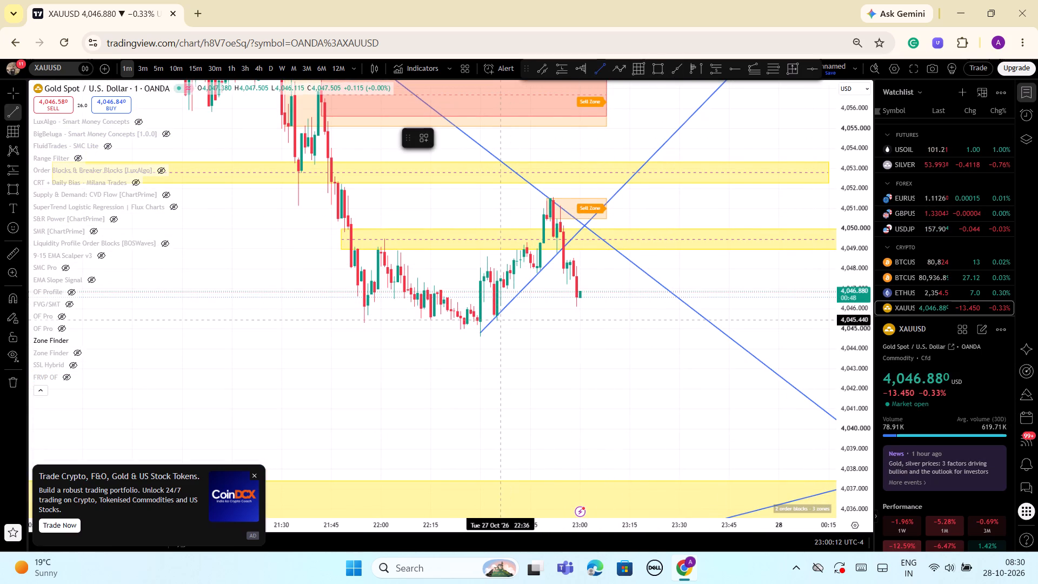
click(495, 320)
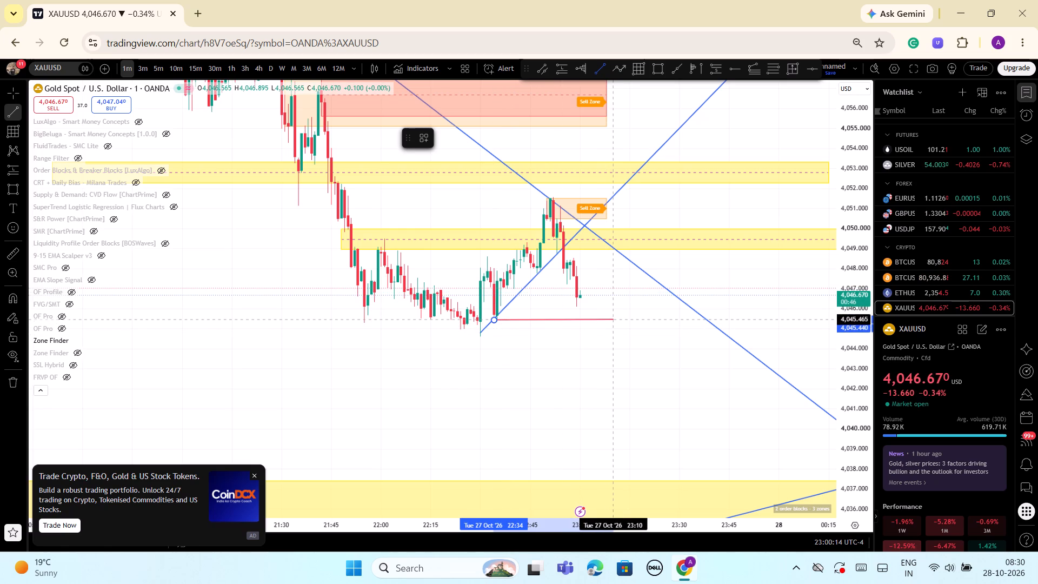
click(614, 321)
click(713, 289)
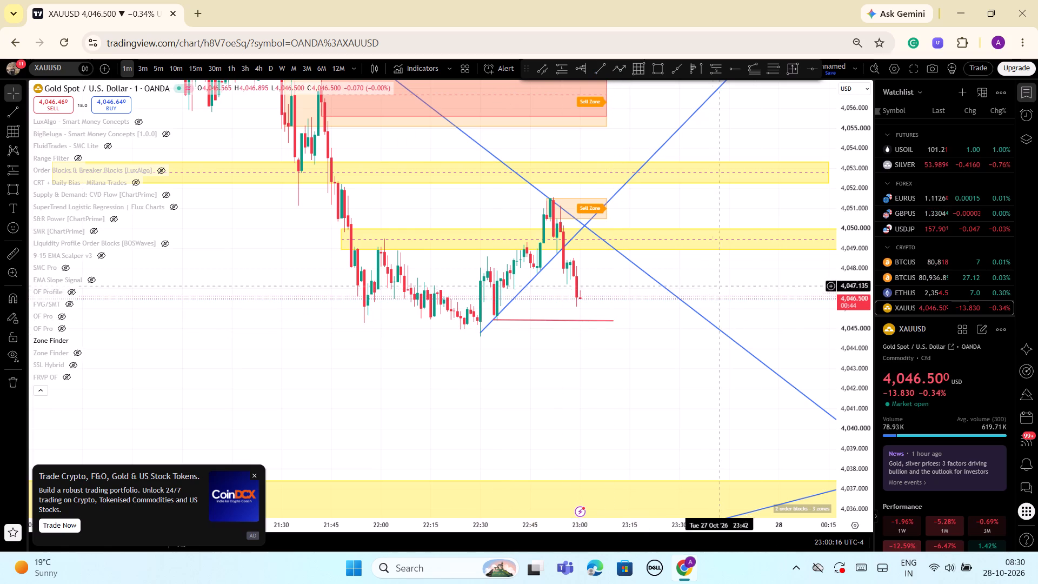
Draw a second near-horizontal trend line from the 22:30 swing low at about 4,044.8 to about 4,044.7 at 23:49.
click(597, 74)
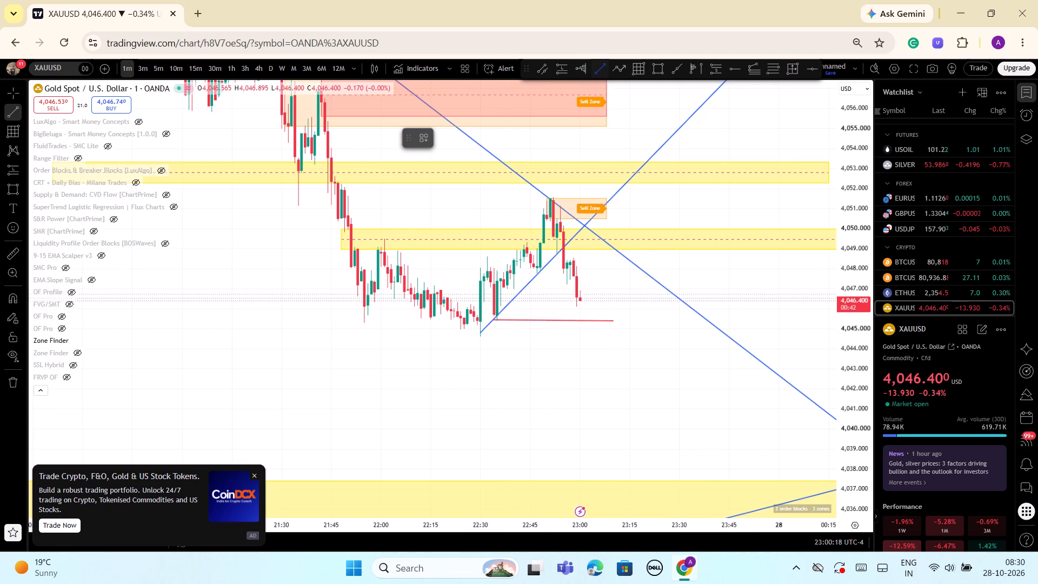
click(479, 332)
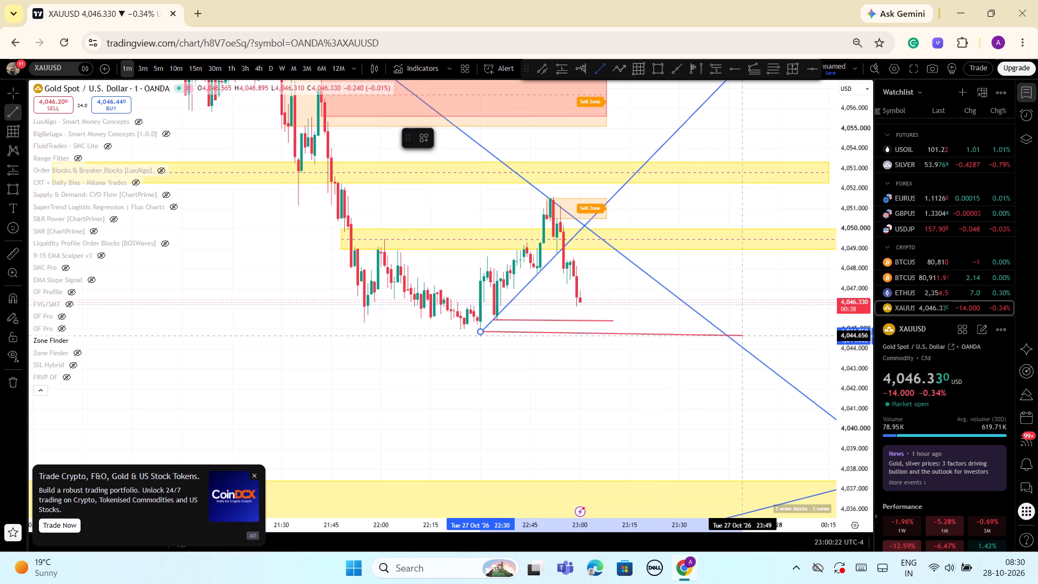
click(743, 336)
click(770, 261)
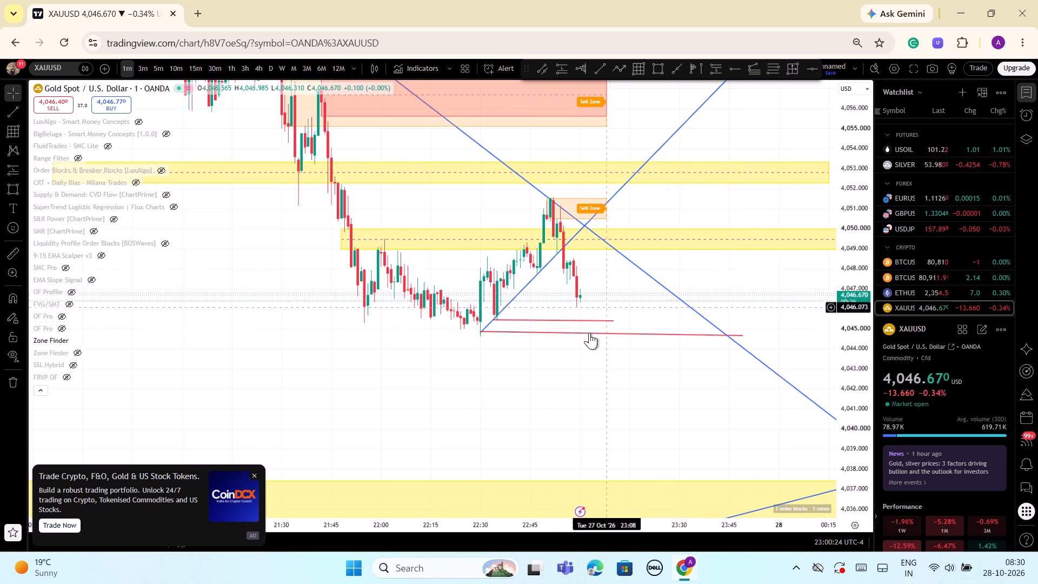
Shift the lower red line earlier to start at about 22:23 and level its end at about 4,044.6 near 23:42.
drag(554, 331, 540, 332)
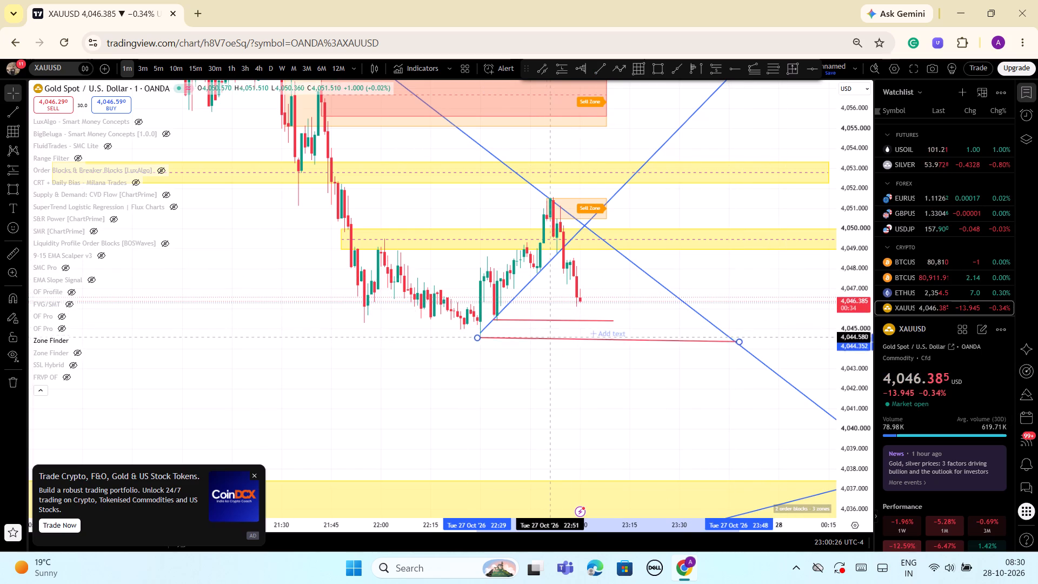
drag(540, 332, 530, 335)
click(584, 410)
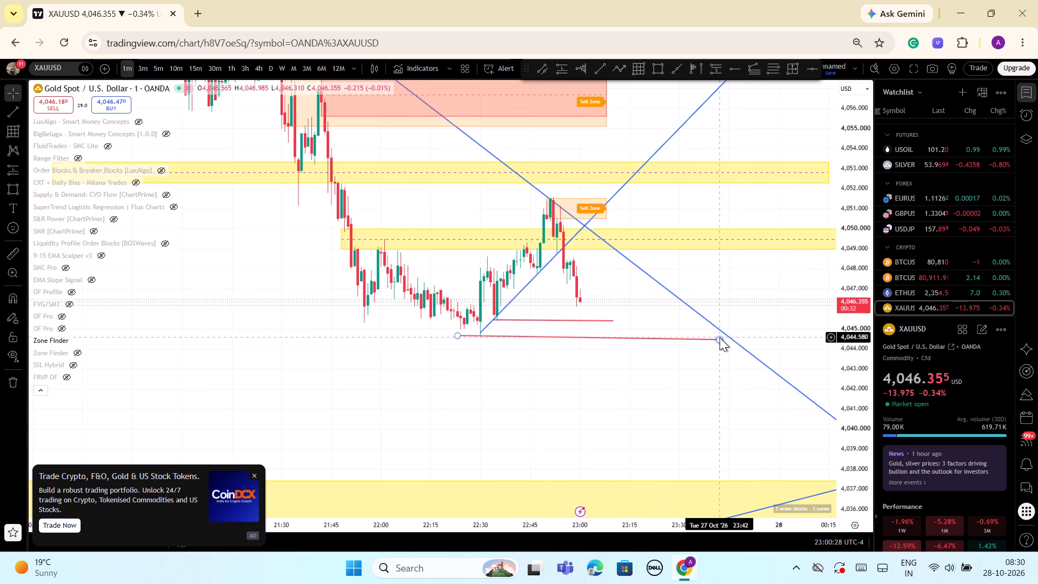
click(720, 337)
click(684, 409)
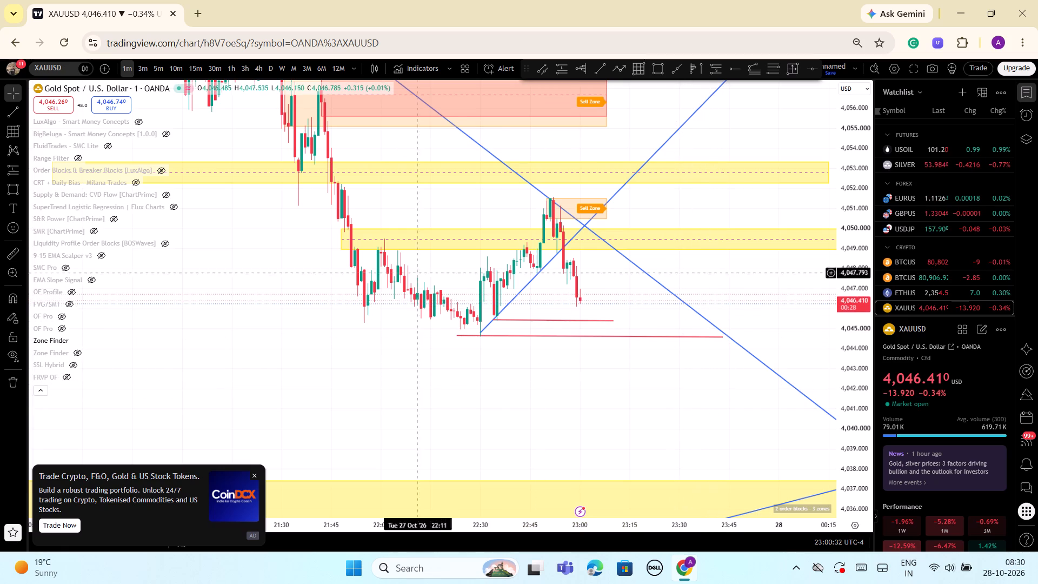
Move the upper red line to about 4,045.2, spanning 22:30 to 23:06.
drag(529, 318, 518, 318)
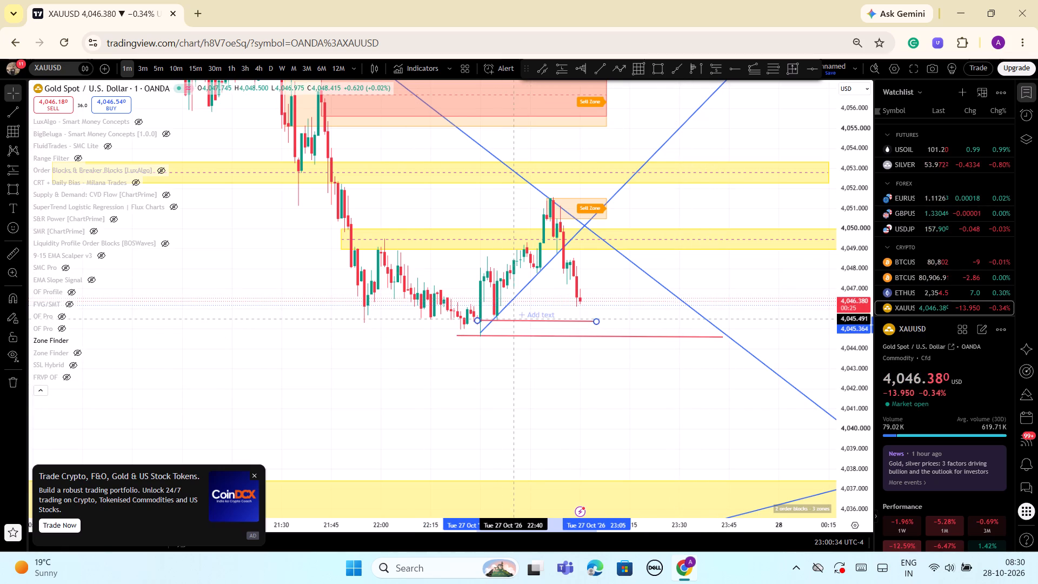
drag(518, 318, 517, 322)
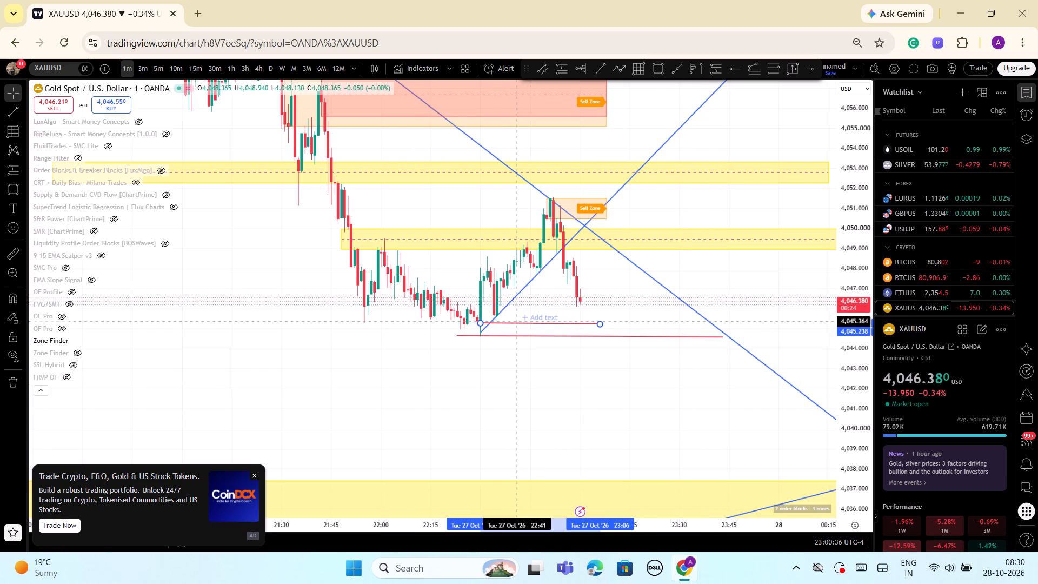
drag(517, 322, 517, 321)
click(564, 408)
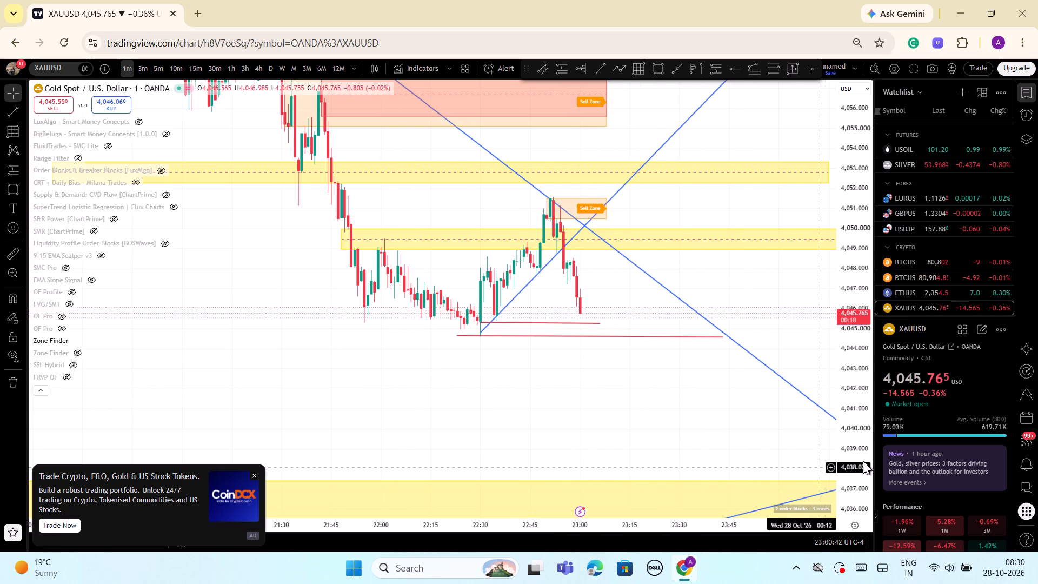
Examine the drop from the 22:51 peak against the two red support lines and the yellow zones above and below.
drag(854, 270, 854, 337)
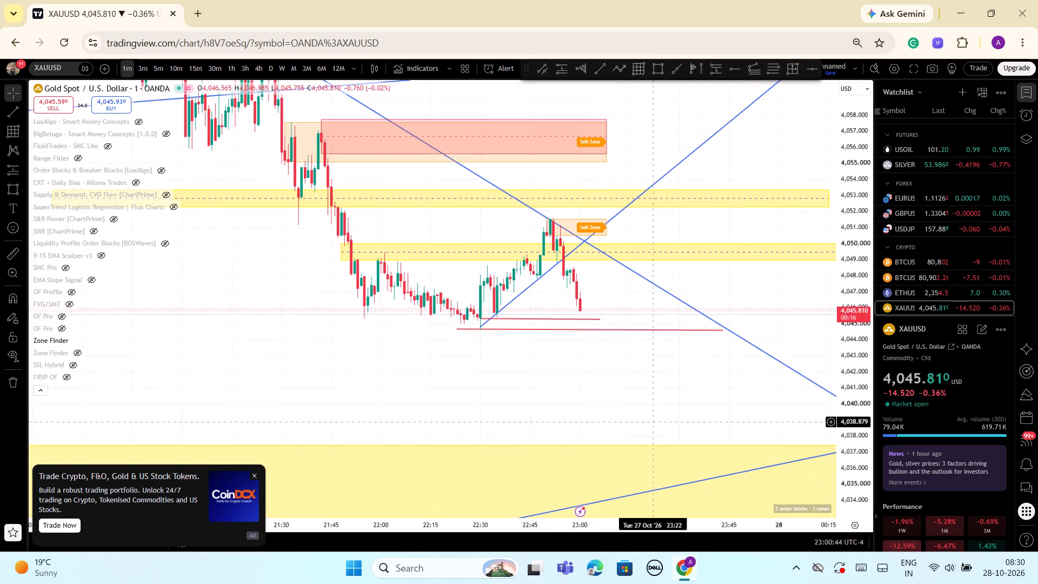
scroll(652, 422, down, 2)
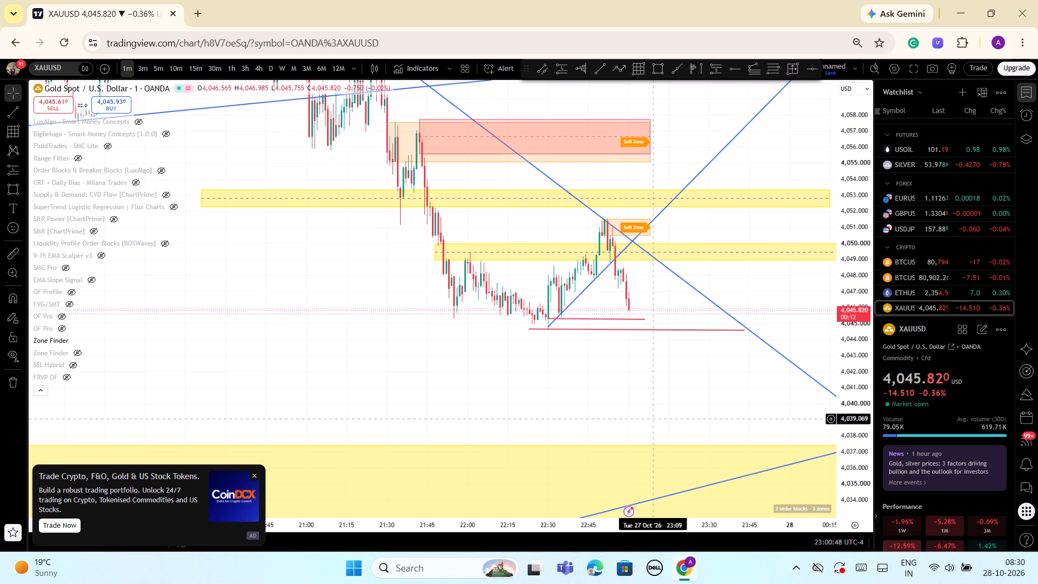
scroll(607, 372, up, 2)
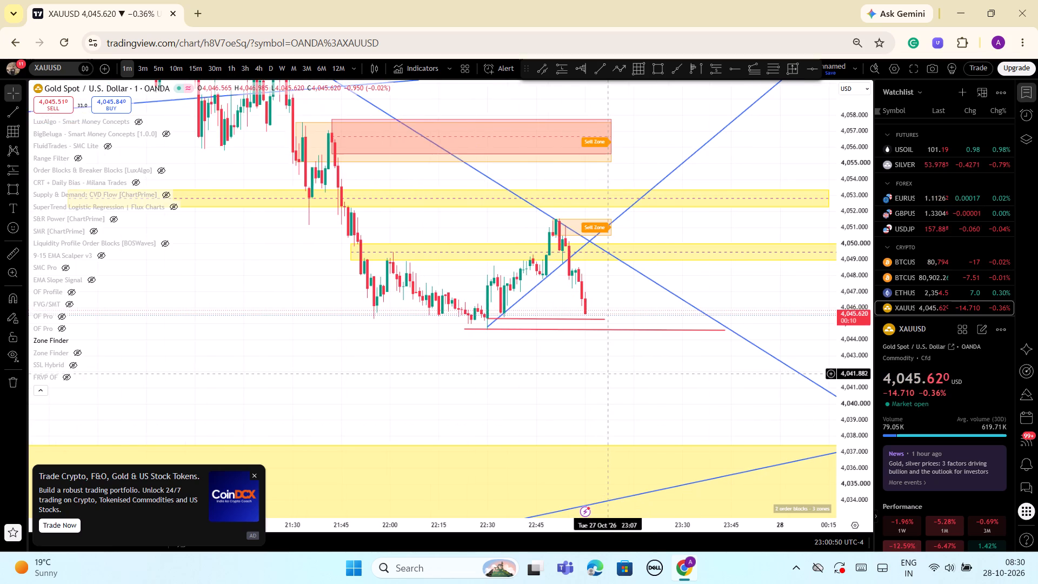
scroll(607, 374, up, 3)
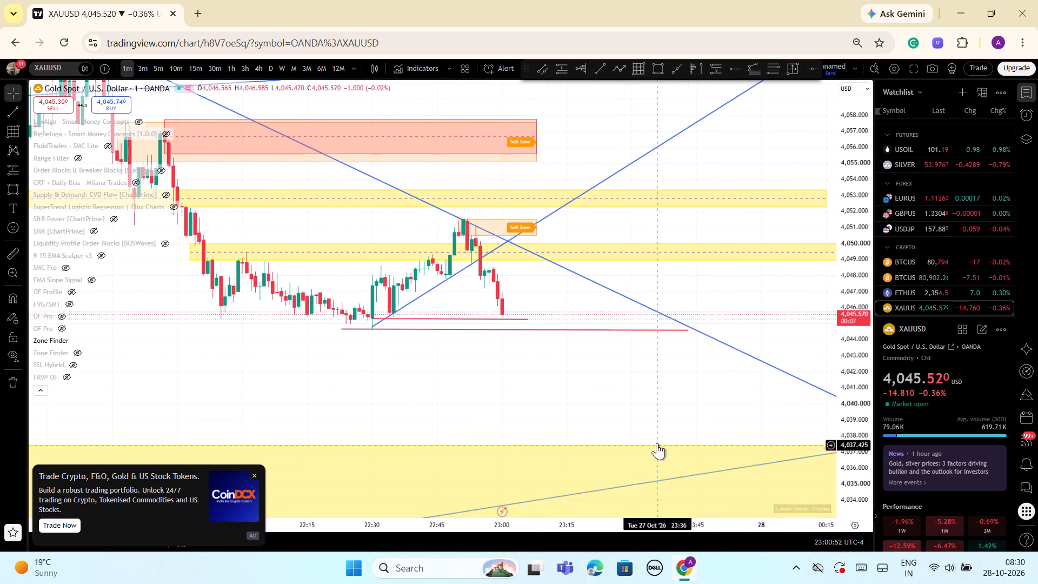
scroll(657, 442, down, 3)
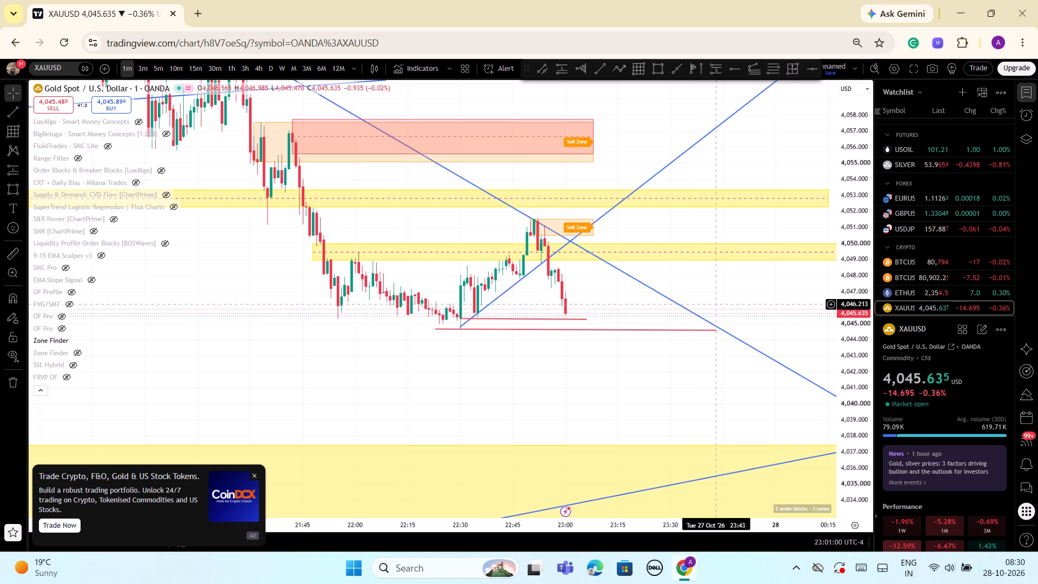
scroll(530, 375, down, 1)
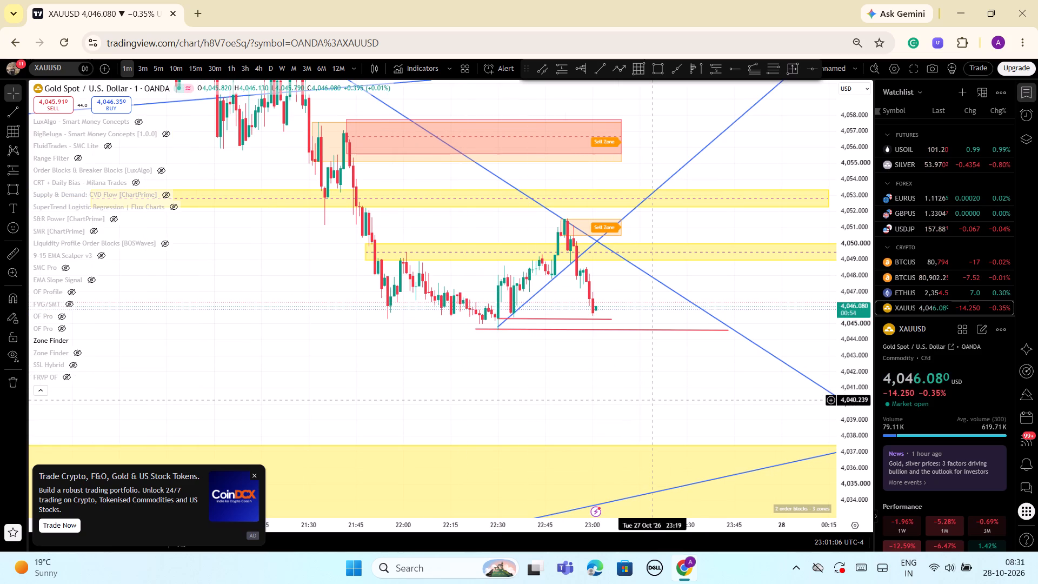
scroll(620, 300, up, 5)
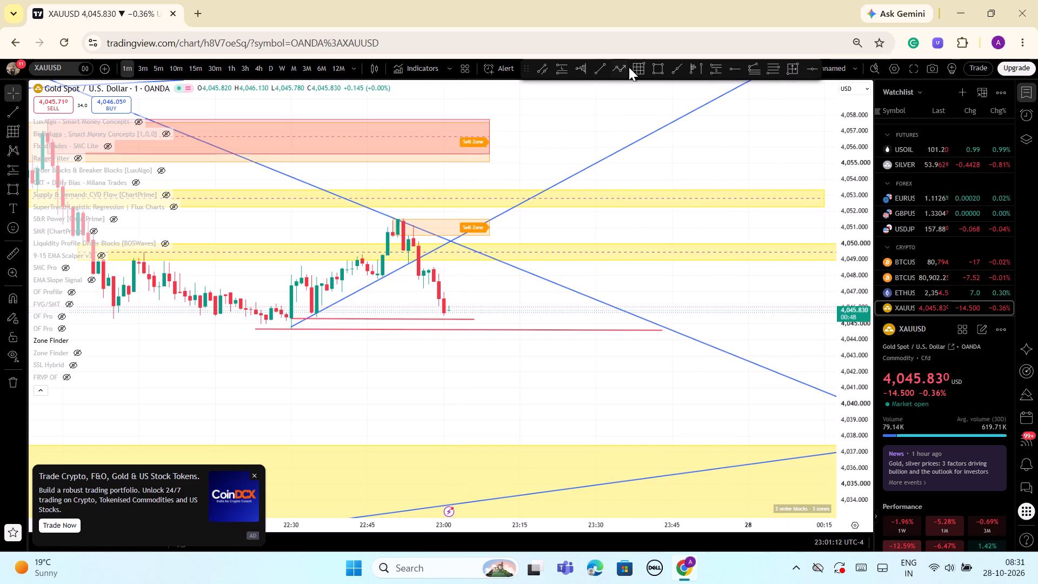
Draw a descending trend line from the peak at 22:52, about 4,051.7, to about 4,045.2 at 23:05.
click(595, 73)
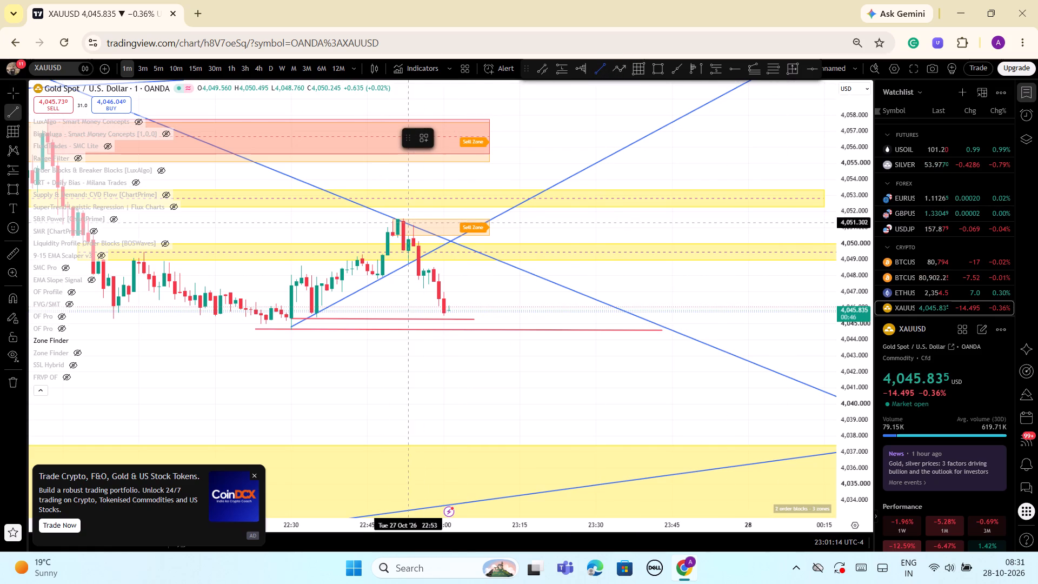
click(404, 216)
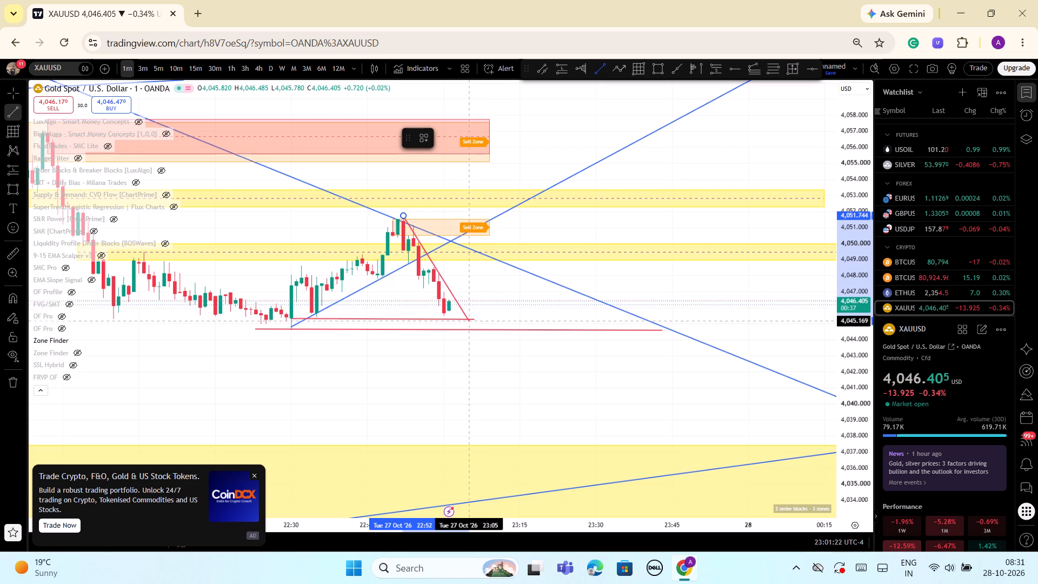
click(469, 321)
click(519, 383)
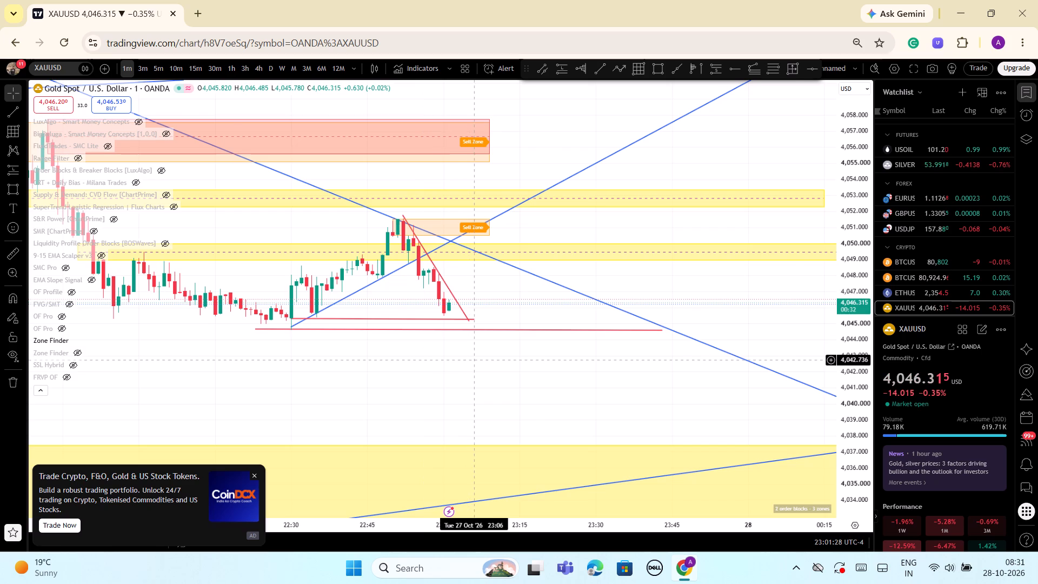
Draw a second, shallower descending trend line from the 22:52 peak, about 4,051.7, to the lower red line at about 4,044.6, 23:19.
scroll(473, 360, up, 1)
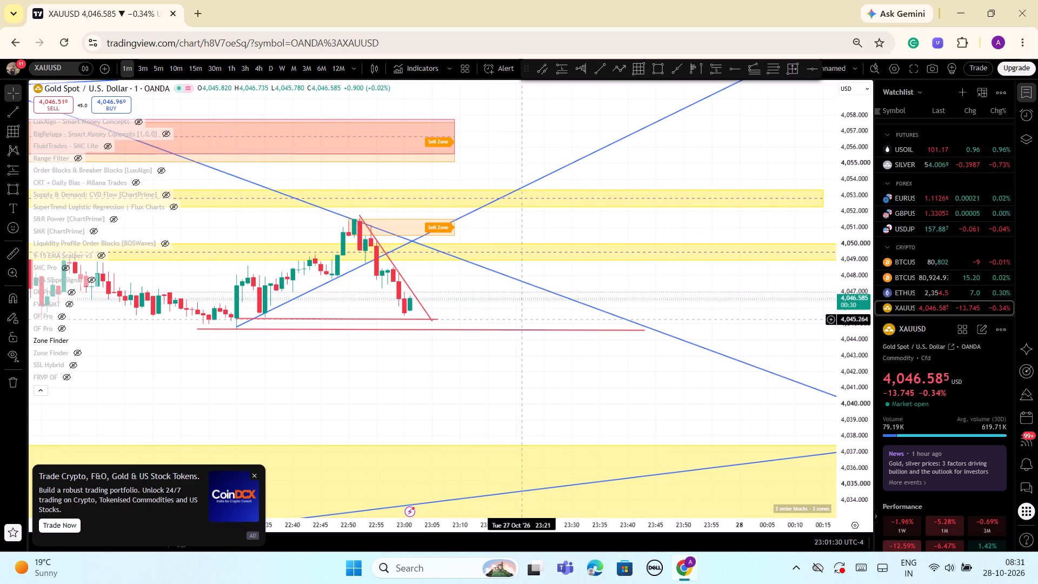
drag(361, 210, 358, 209)
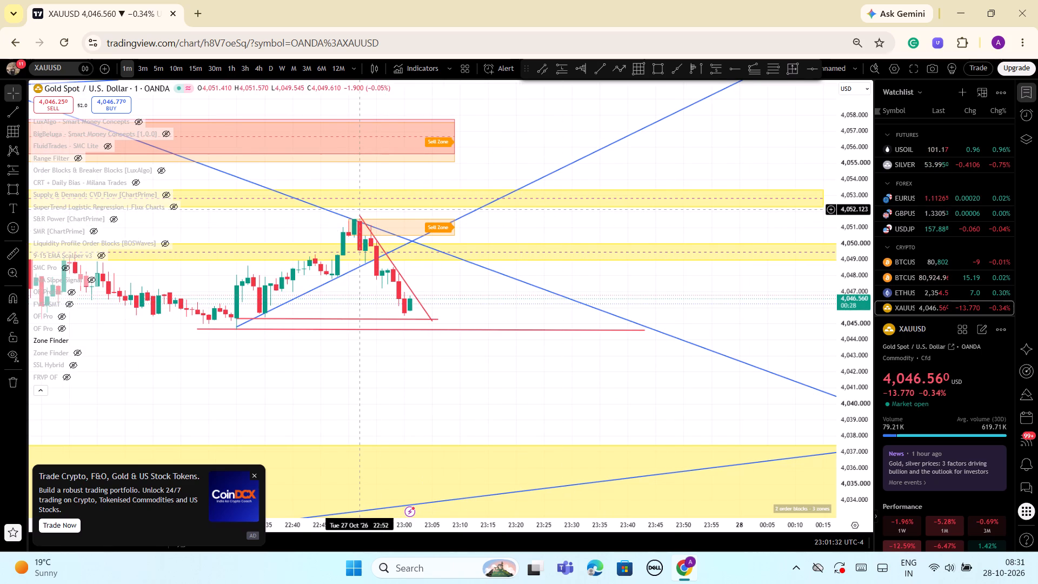
drag(358, 209, 342, 210)
drag(467, 305, 472, 307)
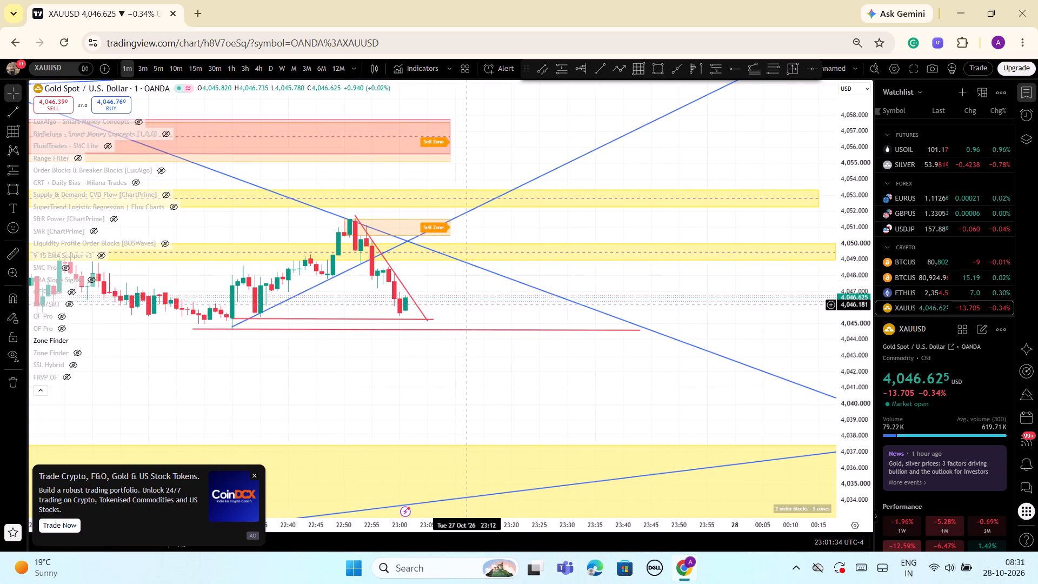
drag(472, 307, 563, 341)
click(601, 71)
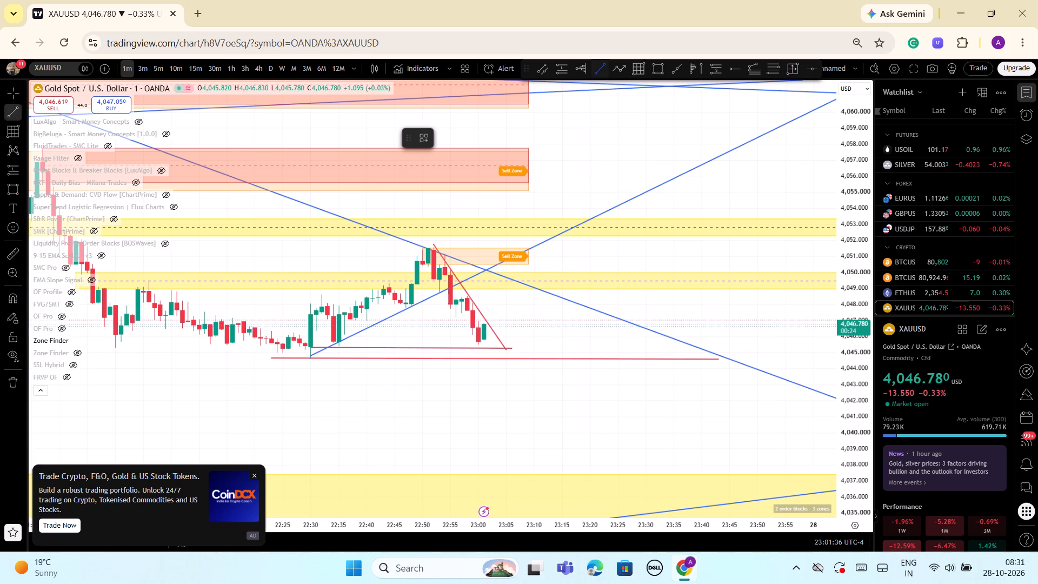
click(434, 245)
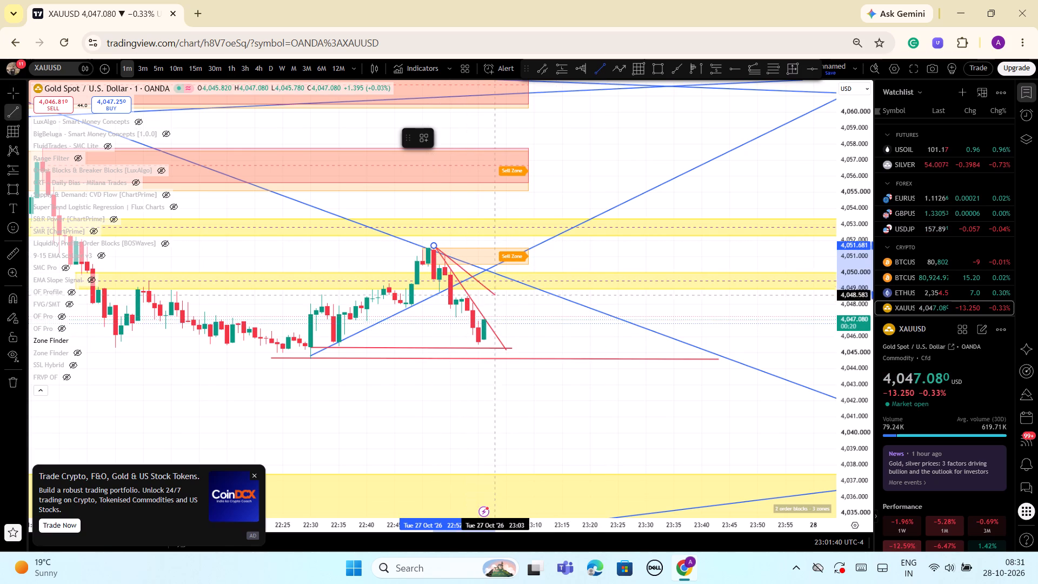
click(584, 359)
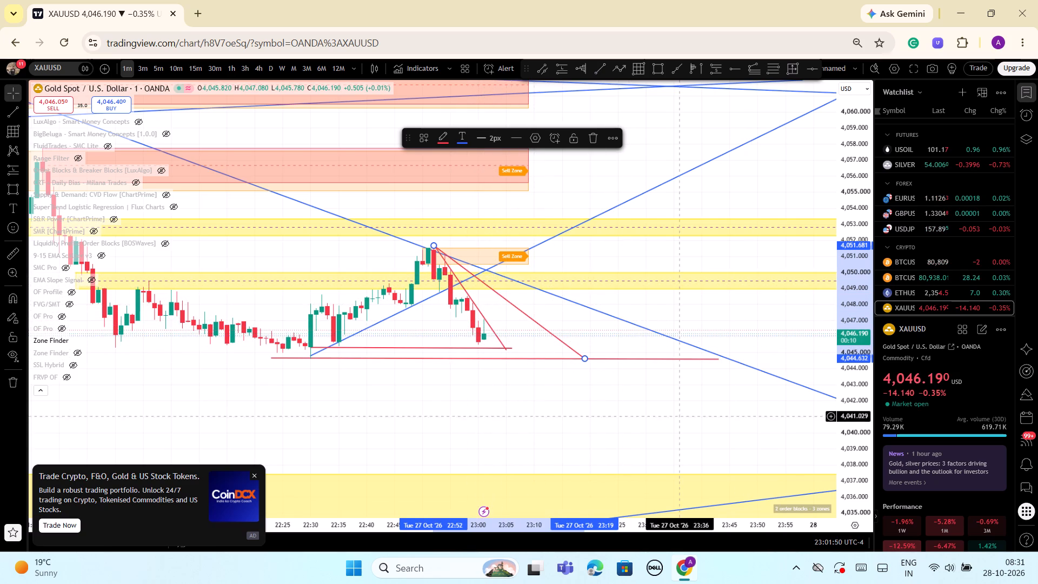
Examine the price action around the two descending red lines and red support levels against the earlier decline and surrounding zones.
scroll(670, 423, up, 2)
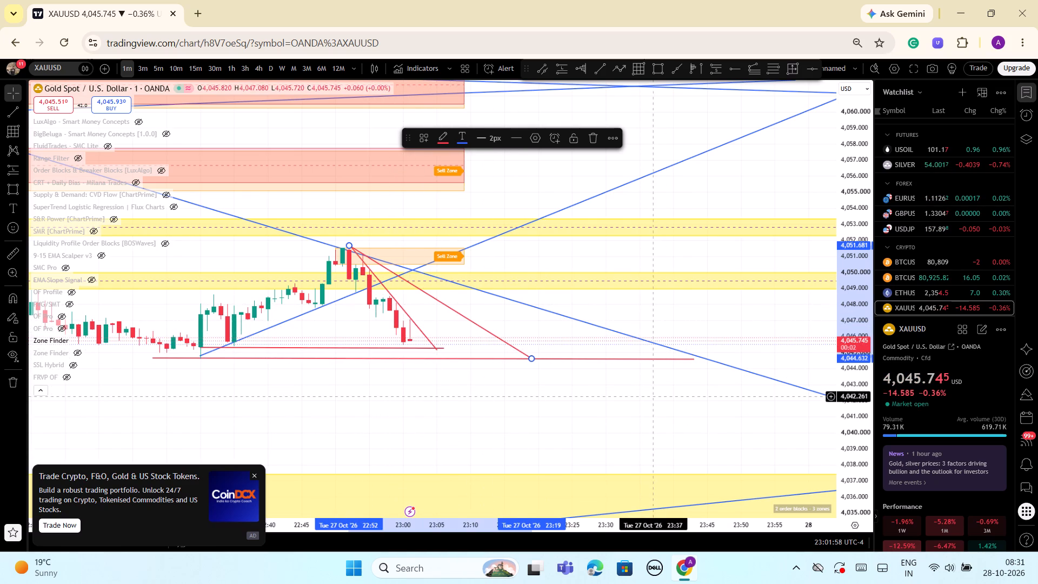
scroll(656, 397, down, 1)
drag(859, 419, 859, 479)
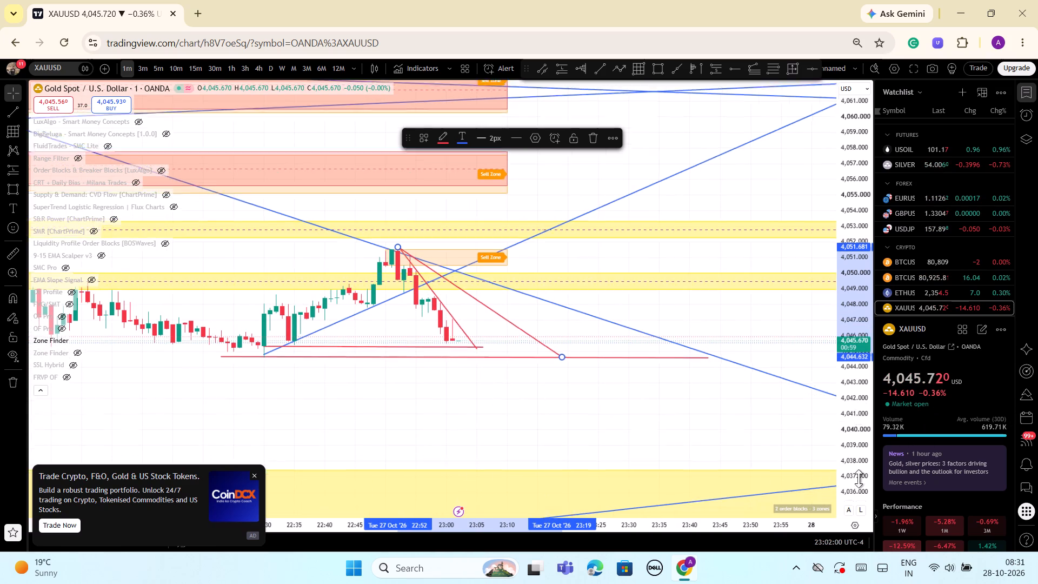
drag(859, 479, 859, 479)
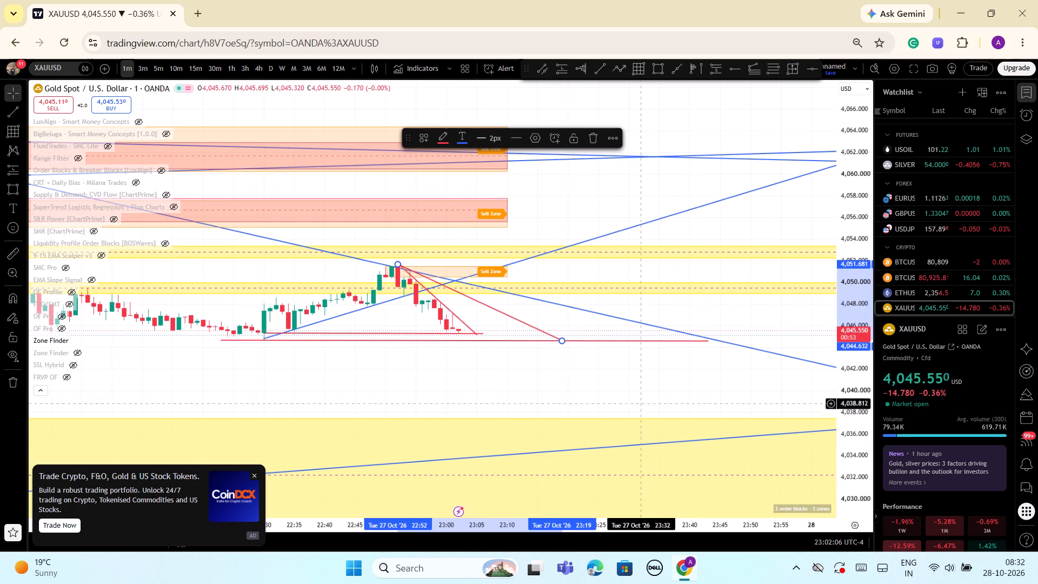
scroll(631, 422, down, 1)
drag(854, 477, 865, 397)
scroll(613, 376, up, 2)
drag(477, 408, 687, 404)
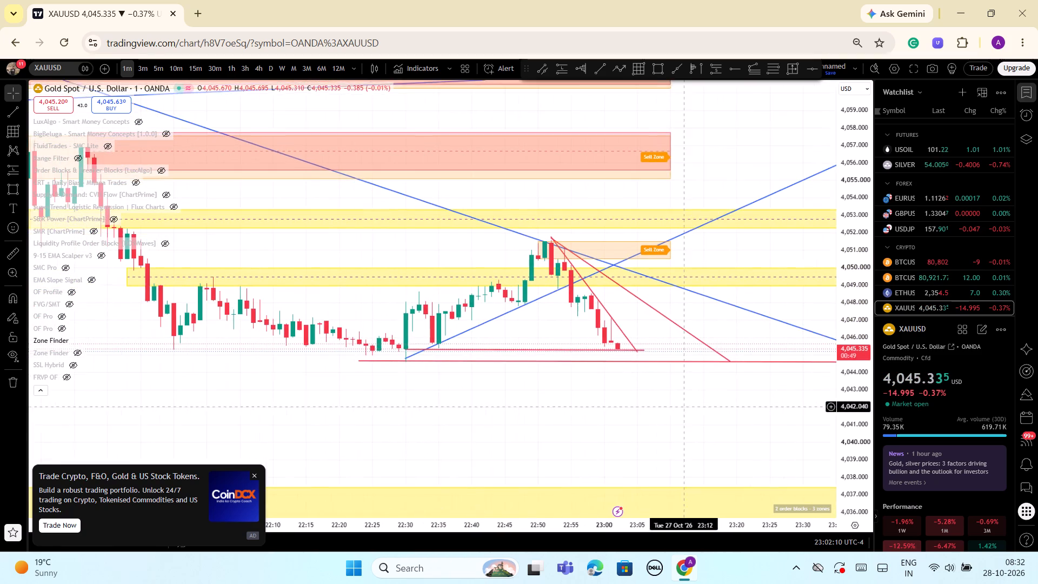
scroll(651, 421, down, 3)
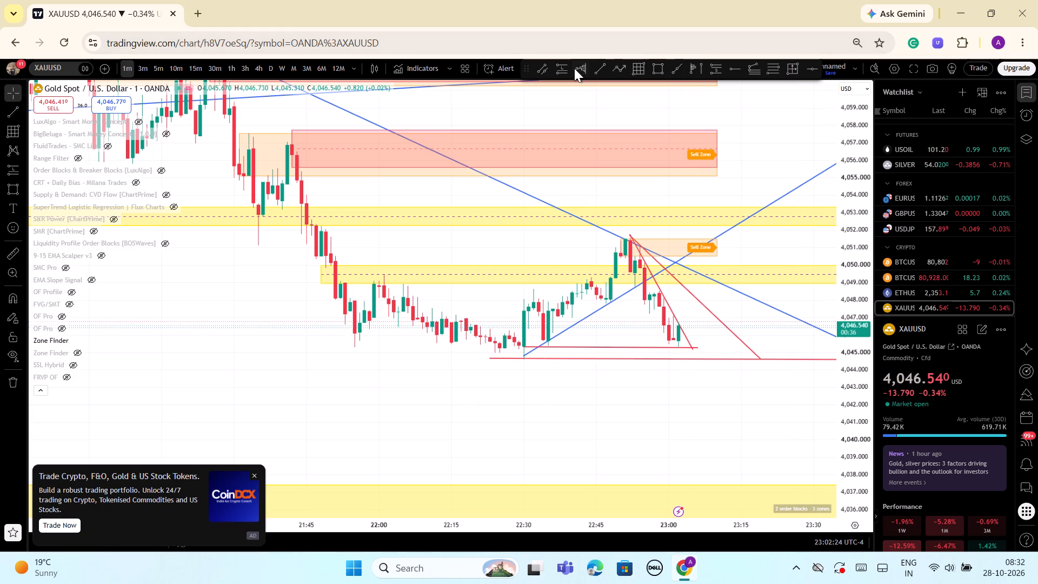
Place a short position at 23:05 with entry about 4,048.28 and target about 4,043.91, tightening its stop to about 4,050.11.
click(712, 71)
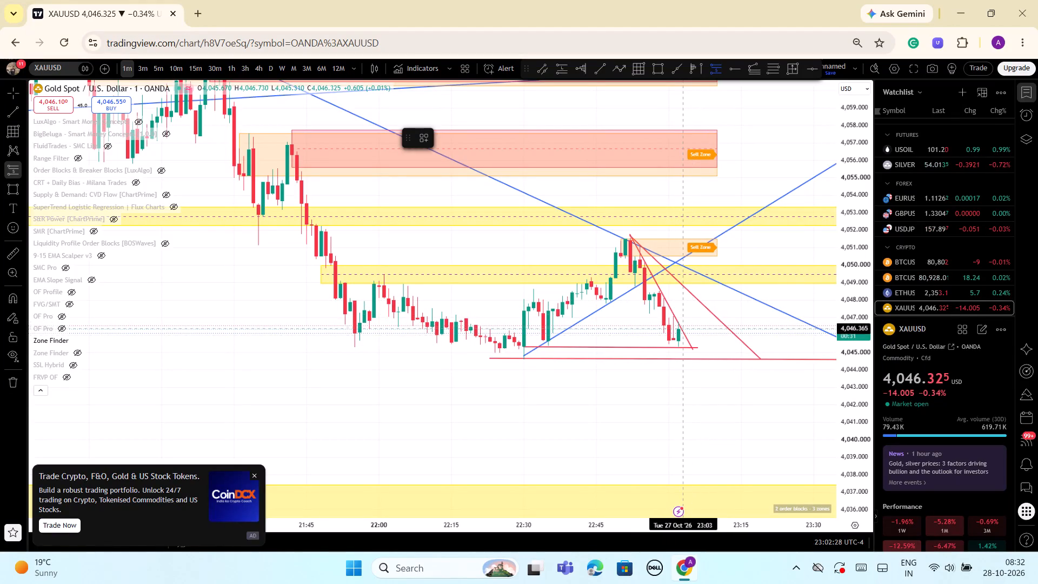
click(695, 295)
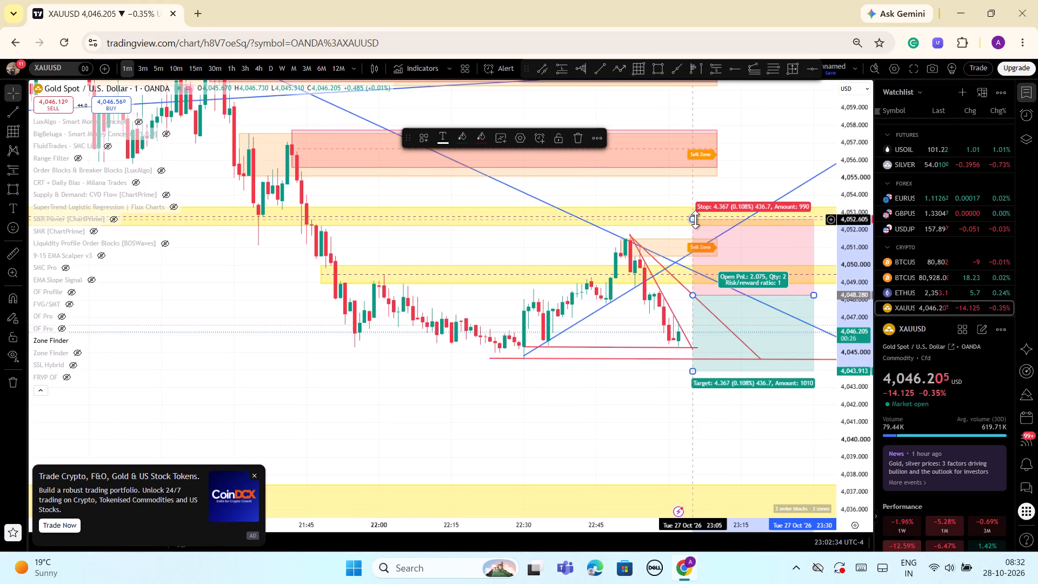
drag(695, 219, 687, 263)
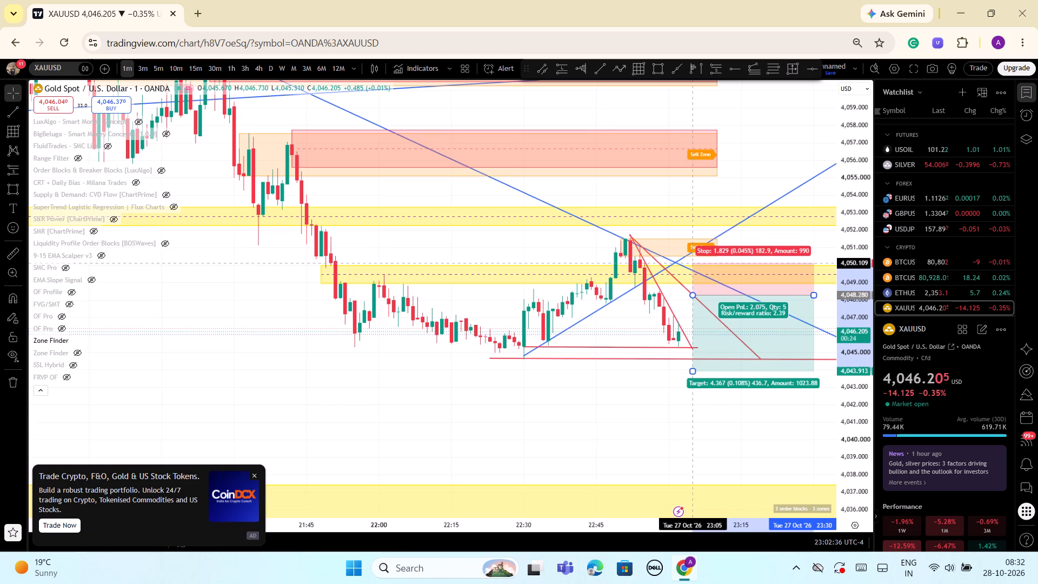
click(477, 428)
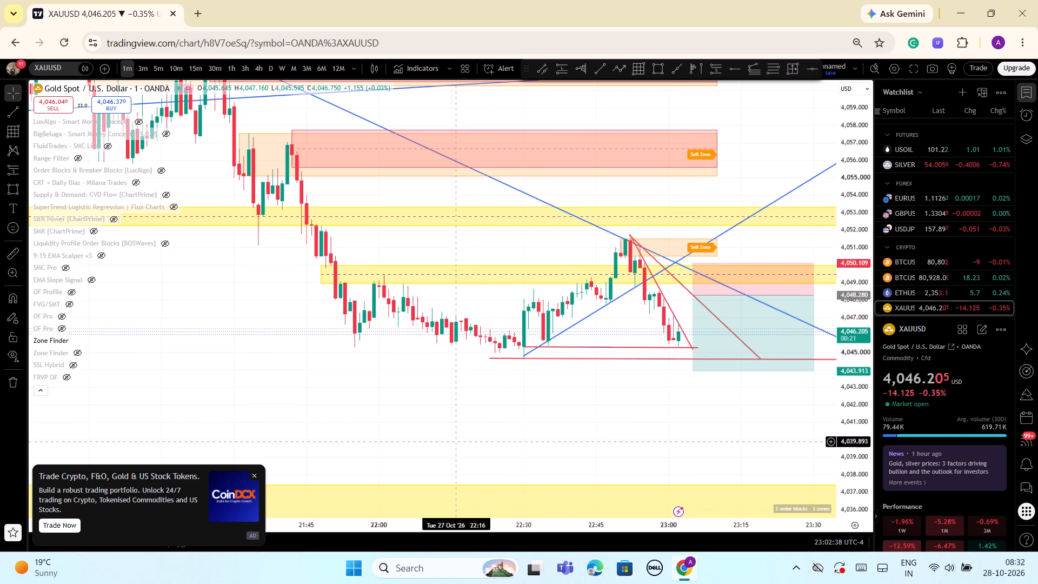
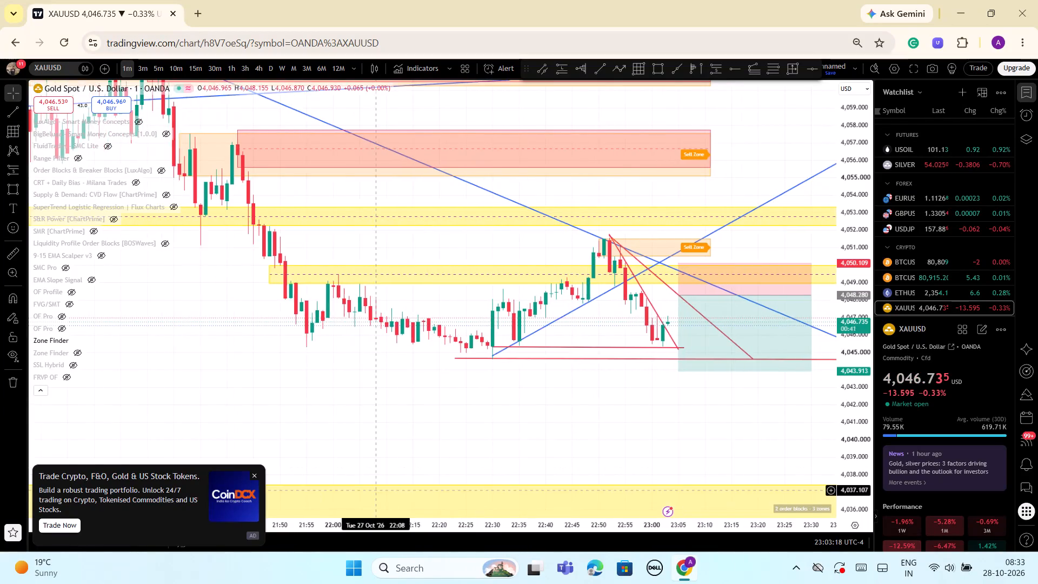
Delete the steeper descending red trend line that runs from the 22:52 peak to 23:05.
scroll(382, 485, up, 2)
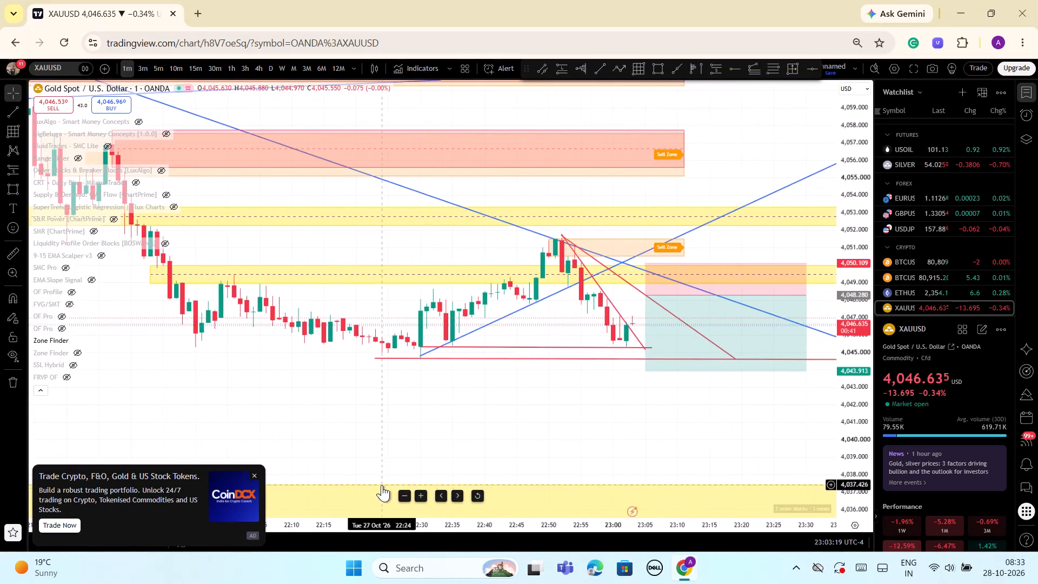
scroll(382, 485, up, 1)
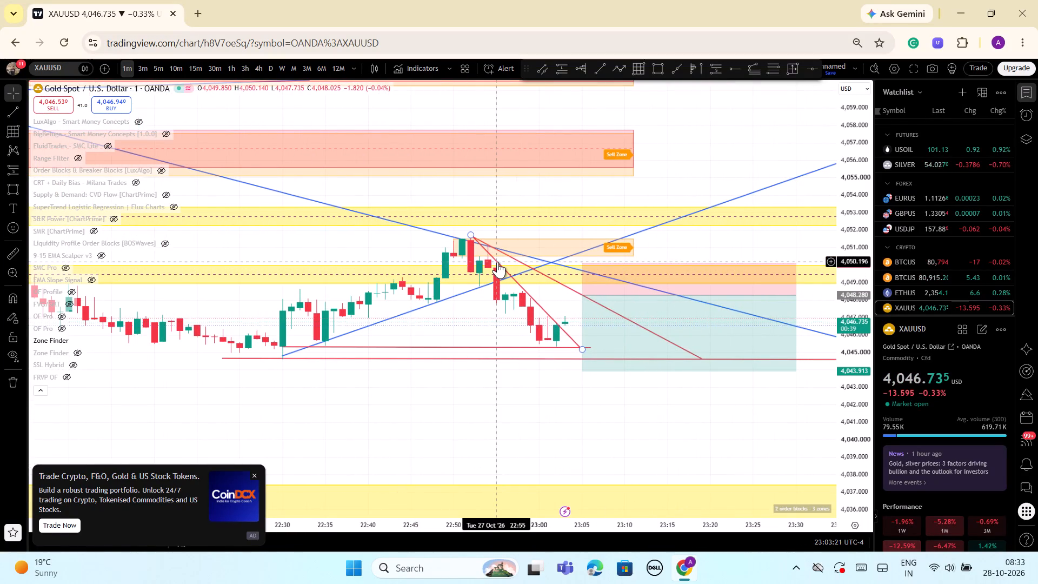
click(564, 330)
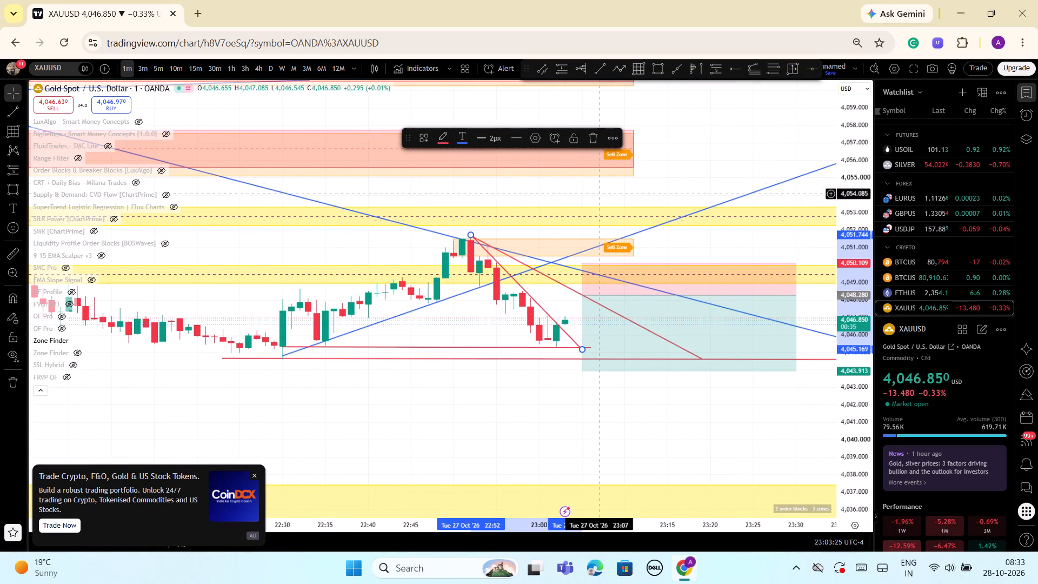
click(591, 132)
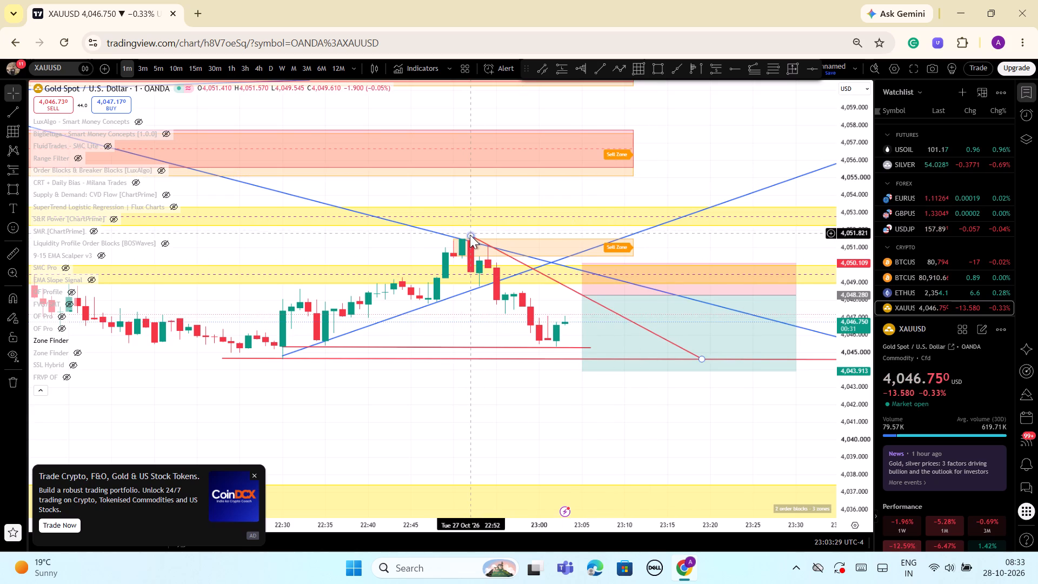
Move the upper end of the remaining descending red trend line to 22:51 at about 4,051.94.
drag(472, 232, 460, 234)
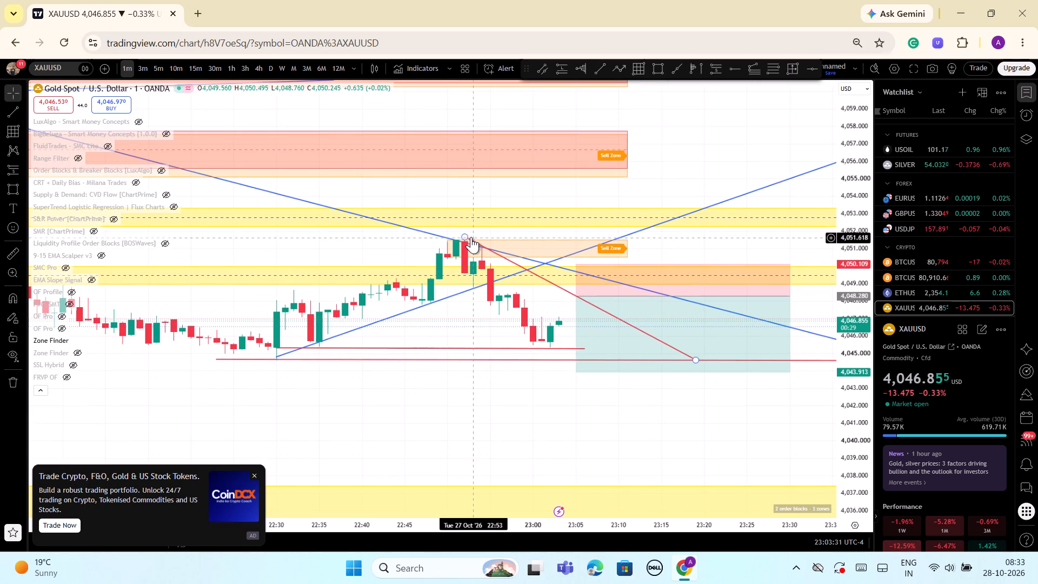
drag(463, 235, 456, 237)
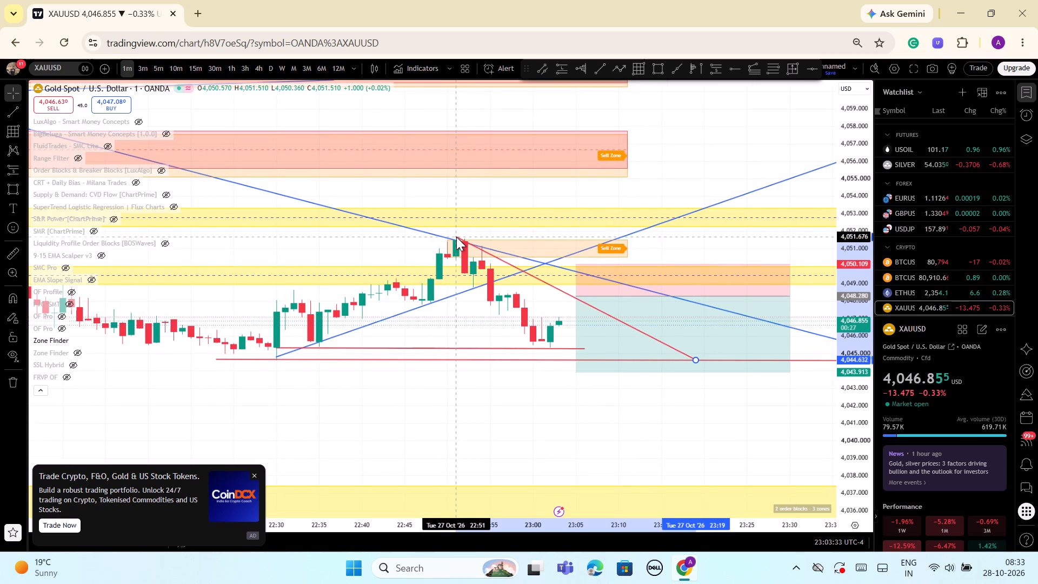
drag(456, 237, 458, 233)
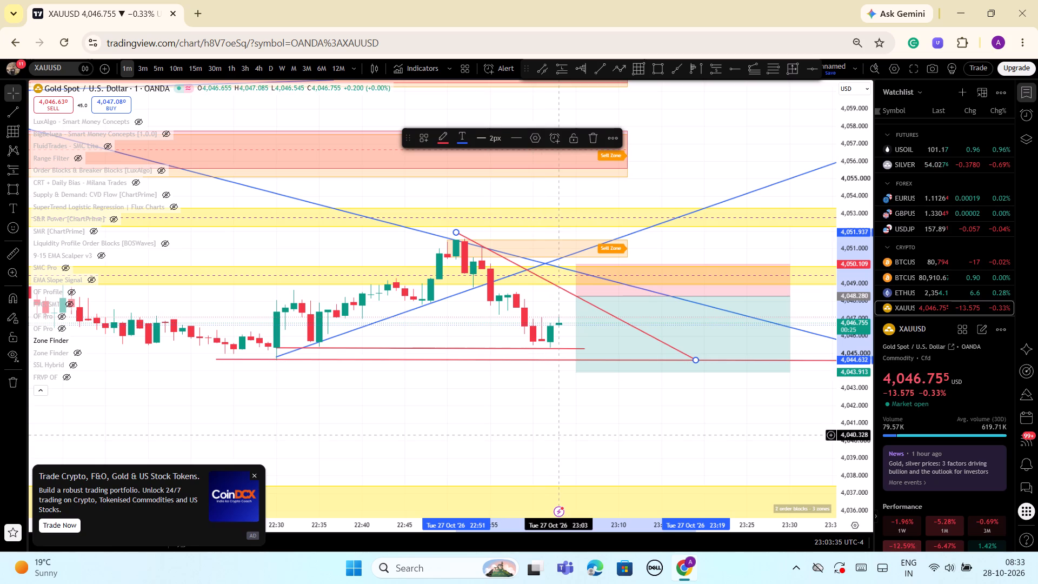
click(533, 443)
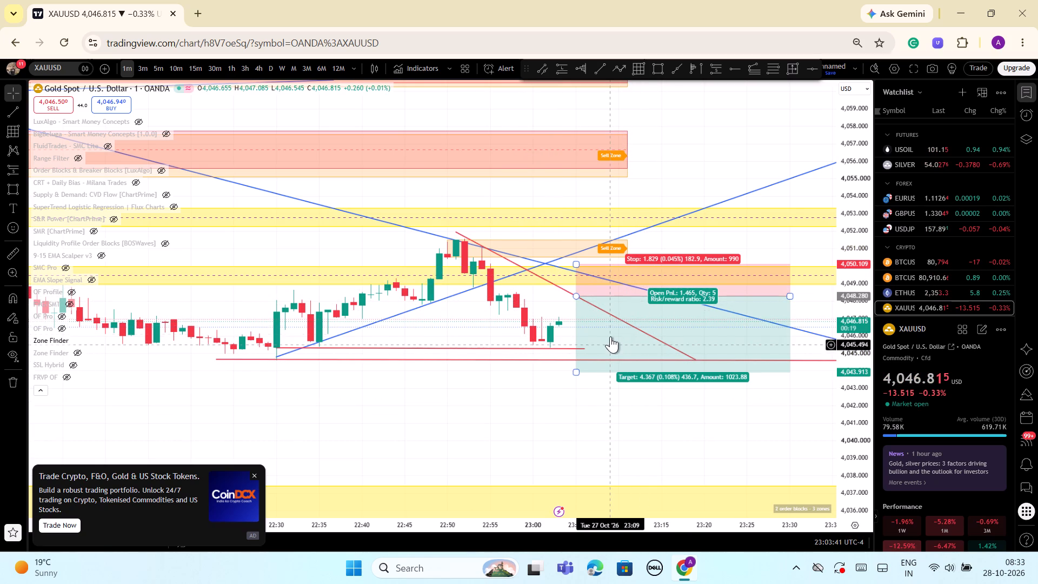
Shift the whole short position to start at 23:01, with entry about 4,048.74, stop about 4,050.57 and target about 4,044.38.
drag(610, 330, 576, 322)
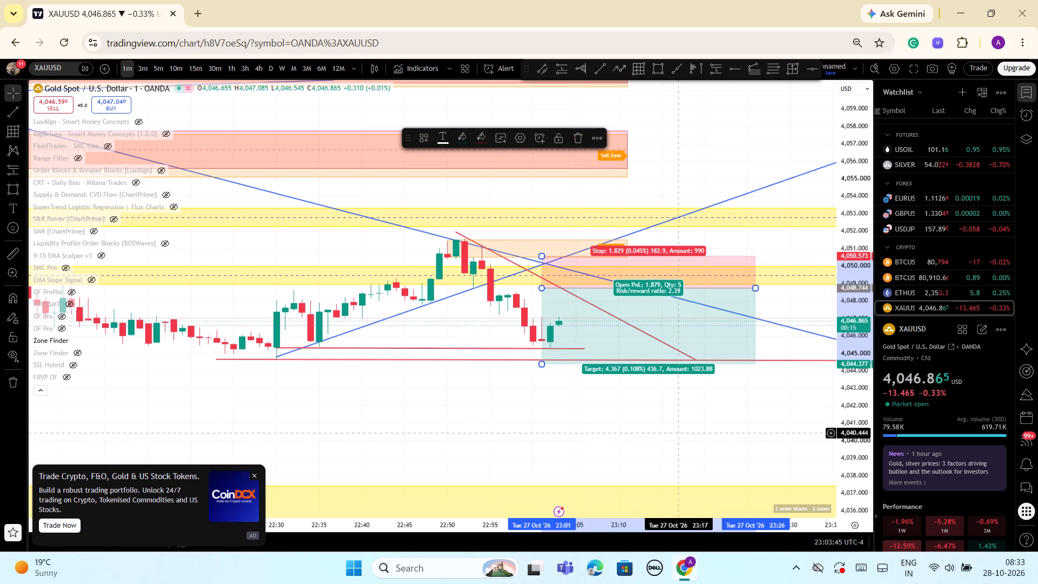
click(628, 429)
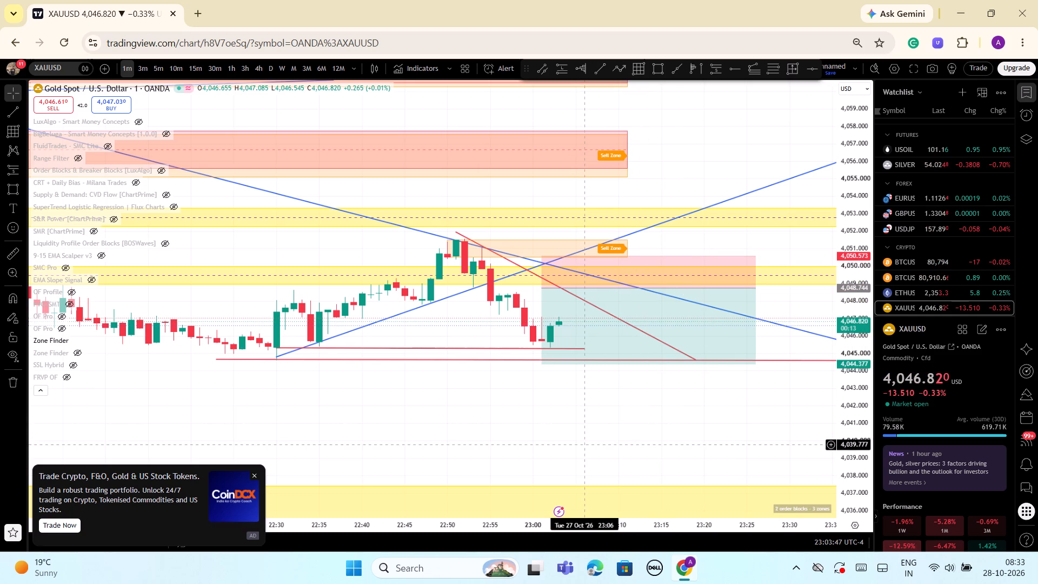
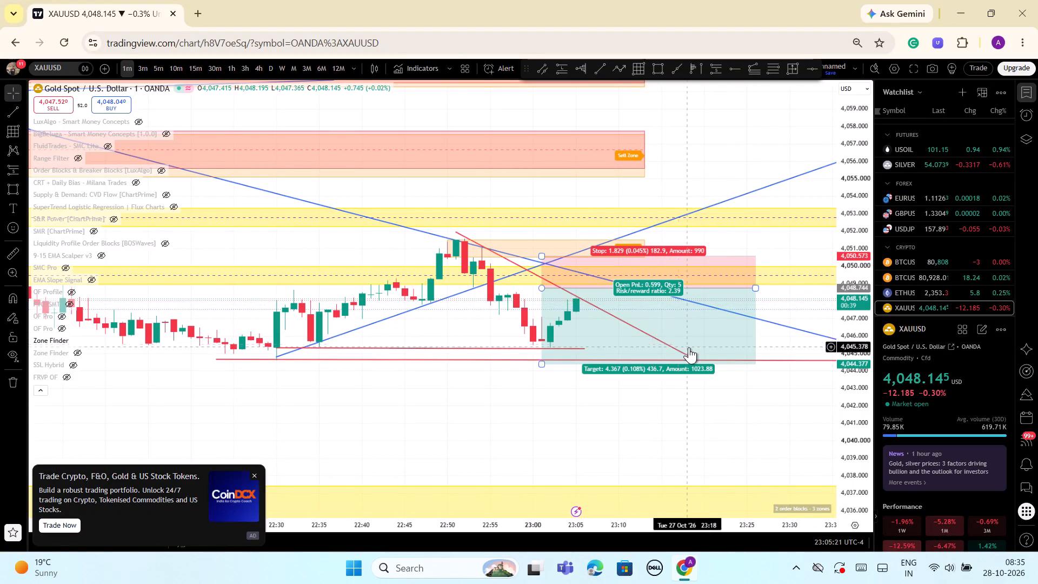
Adjust the descending red trend line to run from 22:50 at about 4,052.05 to 23:20 at about 4,044.86.
drag(456, 229, 451, 229)
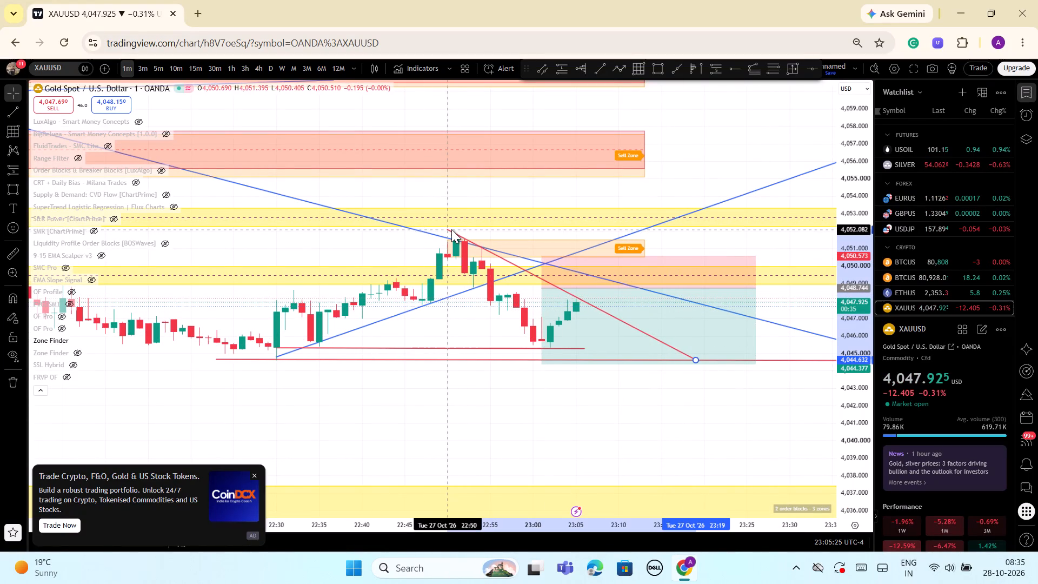
drag(451, 229, 450, 230)
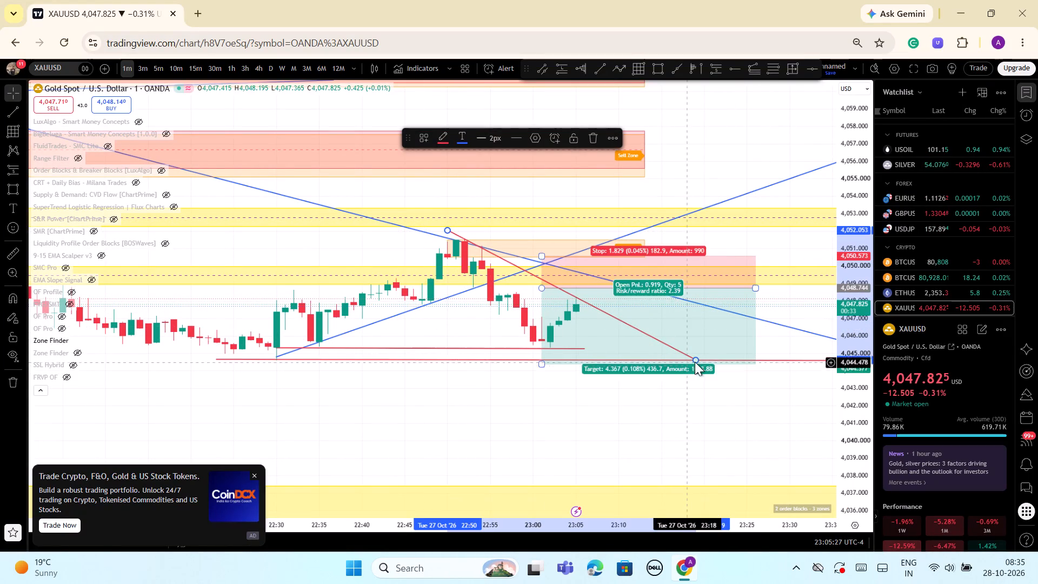
drag(697, 358, 702, 356)
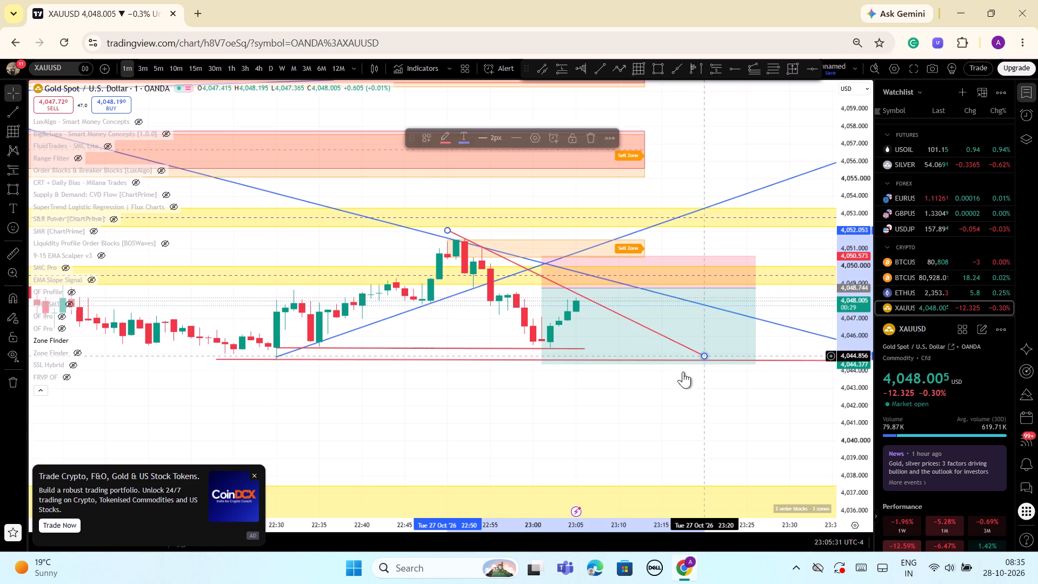
click(641, 399)
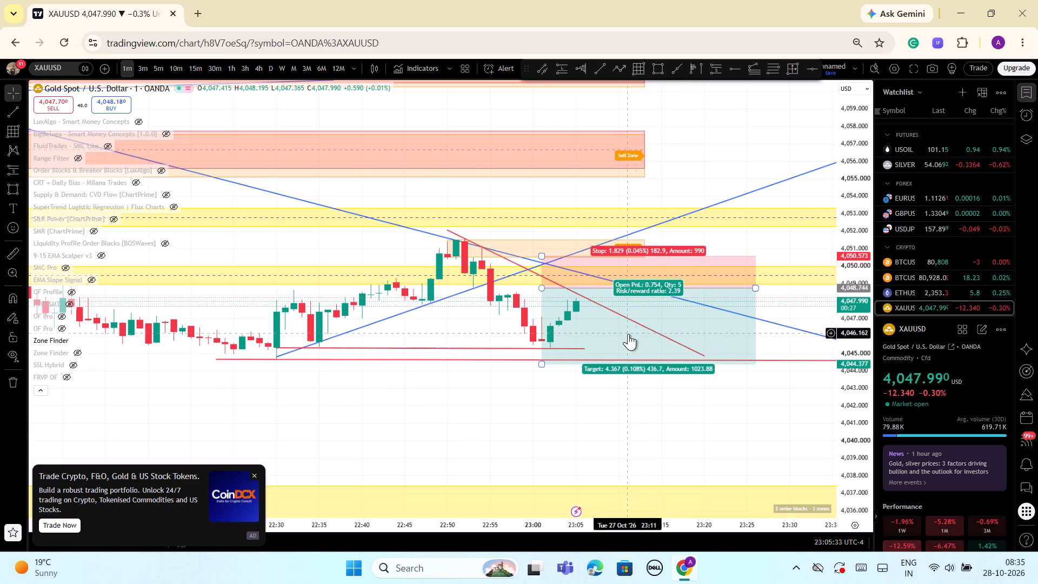
Shift the whole short position down to entry about 4,048.43, stop about 4,050.25 and target about 4,044.06.
drag(602, 328, 601, 333)
click(603, 380)
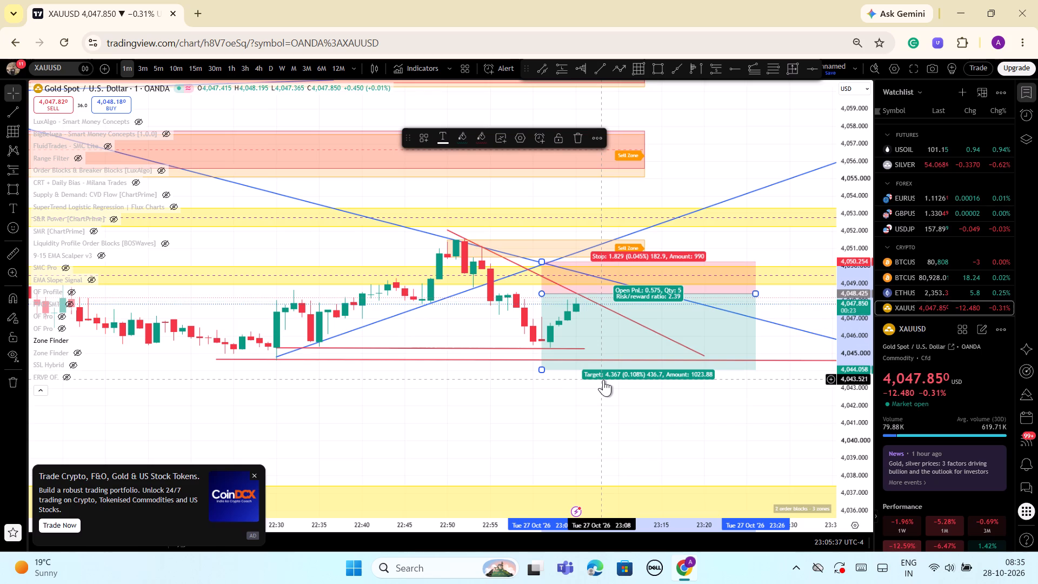
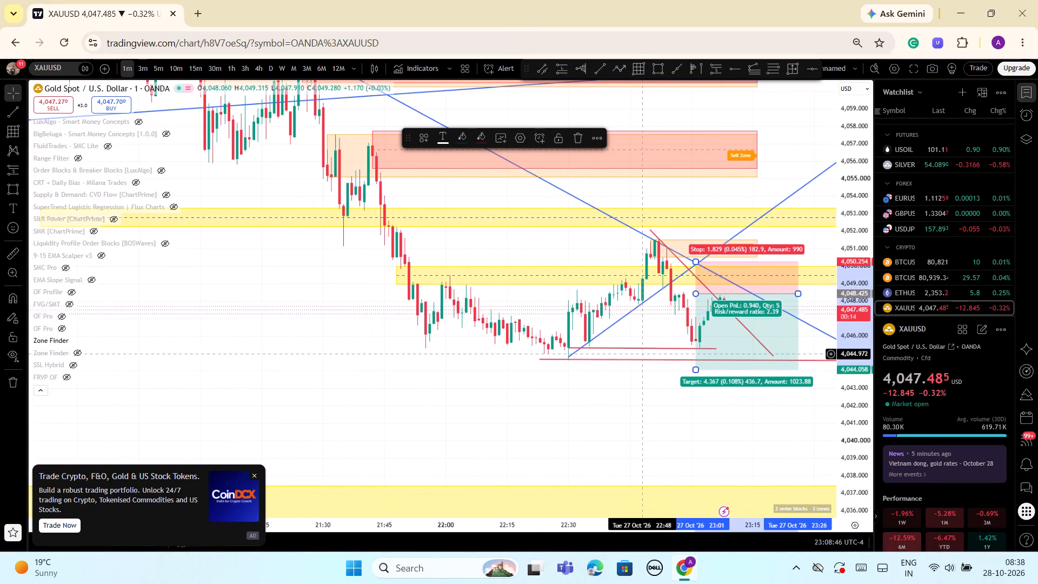
Delete the lower, longer red support line near 4,044.6.
scroll(764, 360, up, 1)
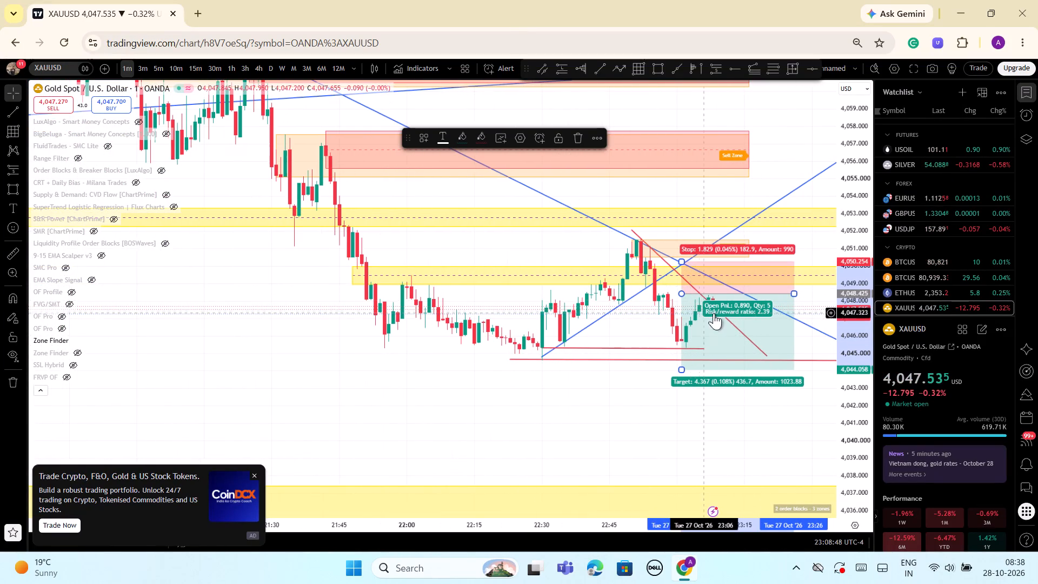
scroll(620, 302, up, 2)
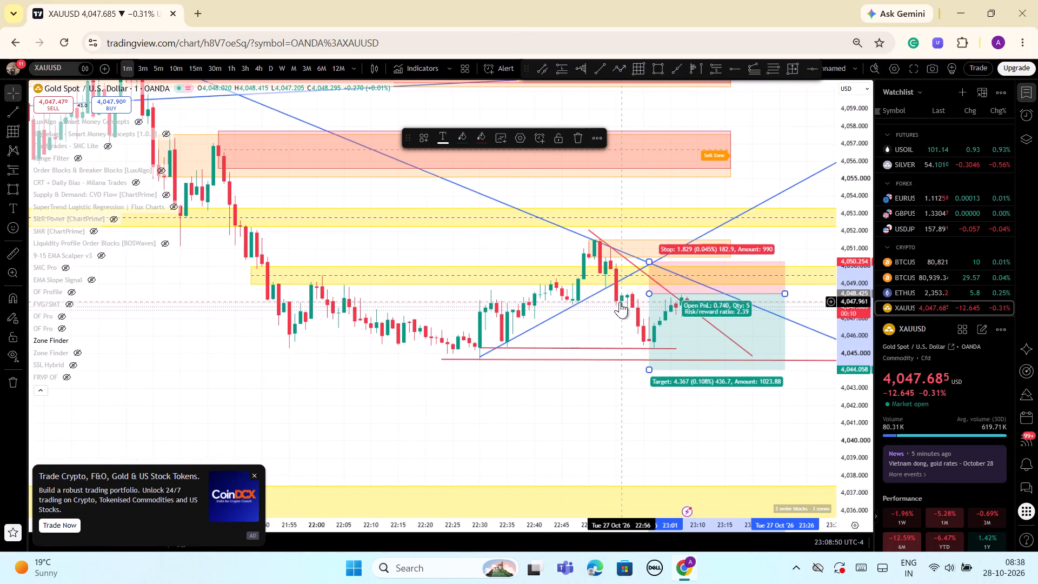
scroll(652, 309, up, 2)
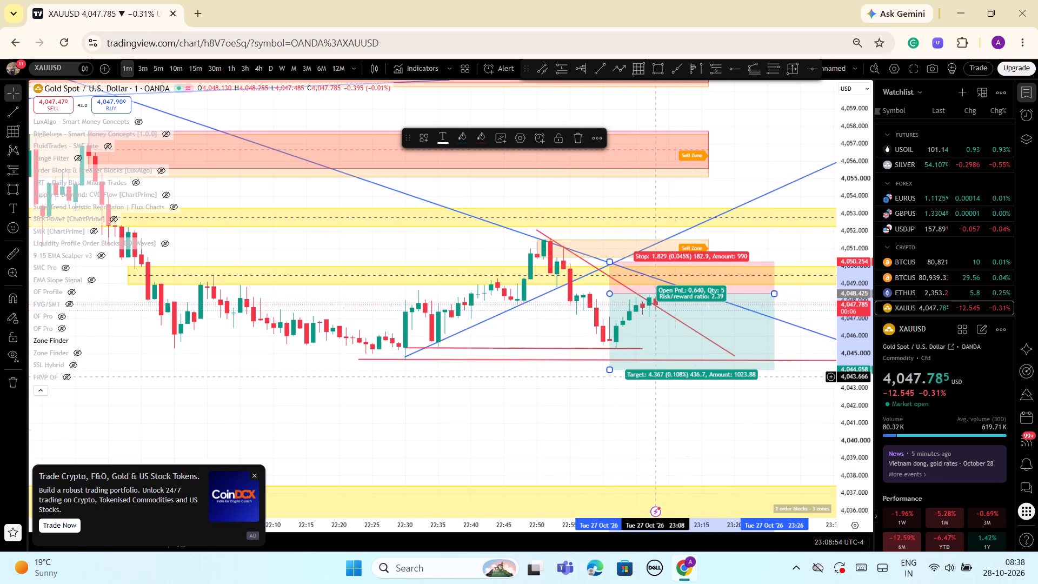
drag(851, 469, 860, 404)
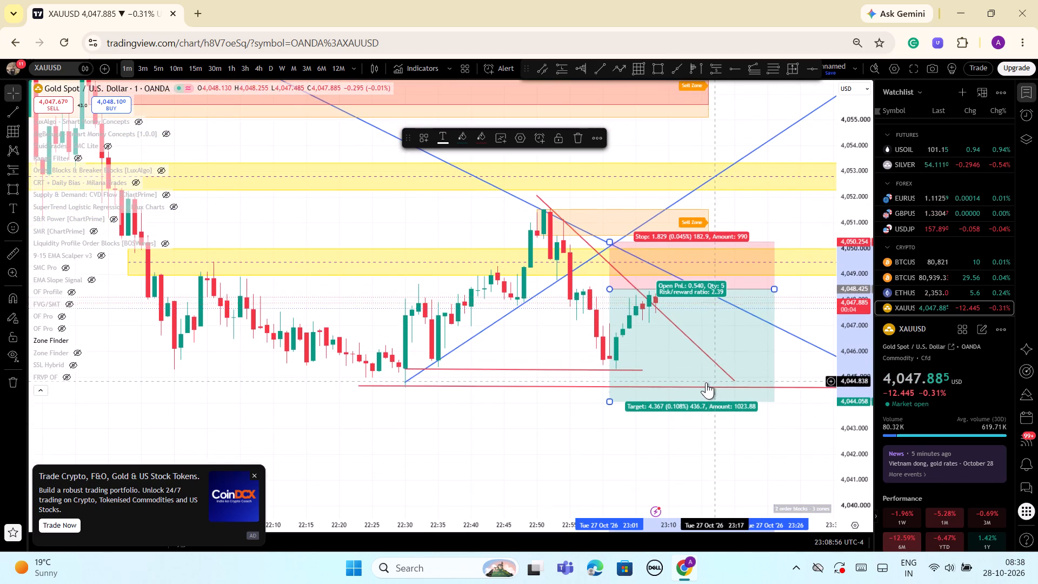
scroll(704, 383, up, 3)
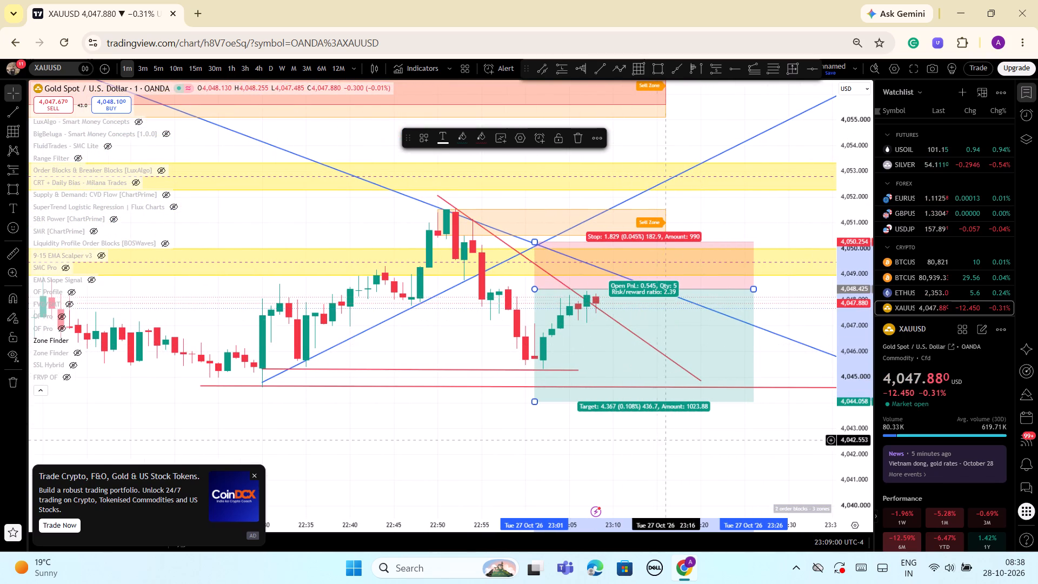
scroll(557, 389, down, 2)
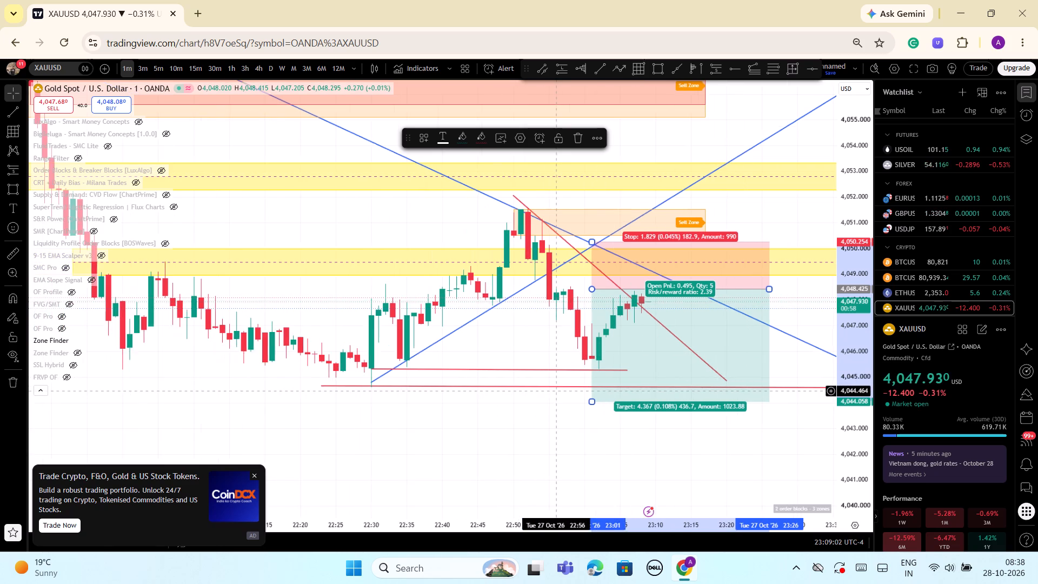
scroll(557, 391, down, 1)
click(471, 387)
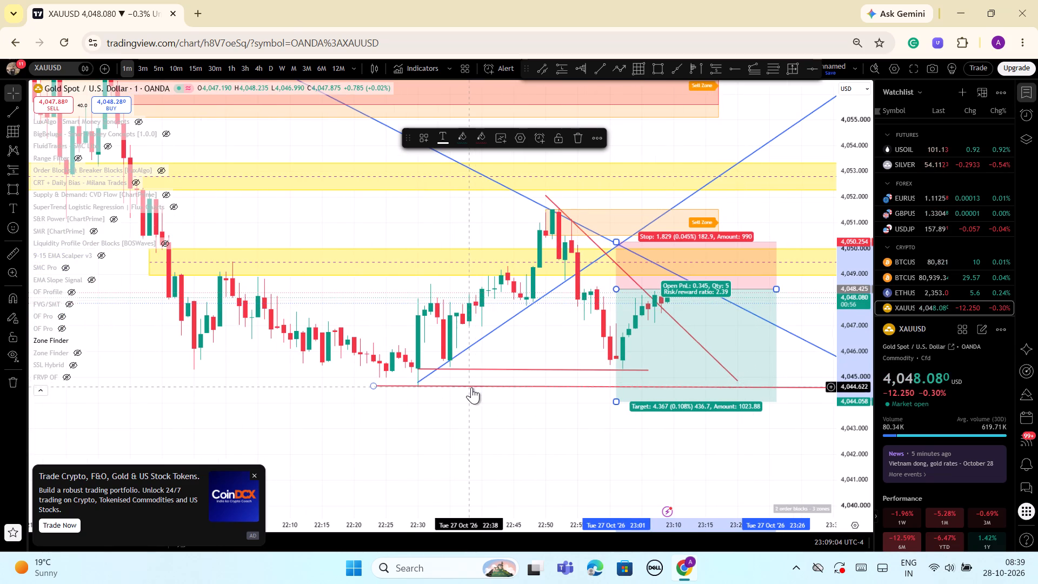
click(591, 133)
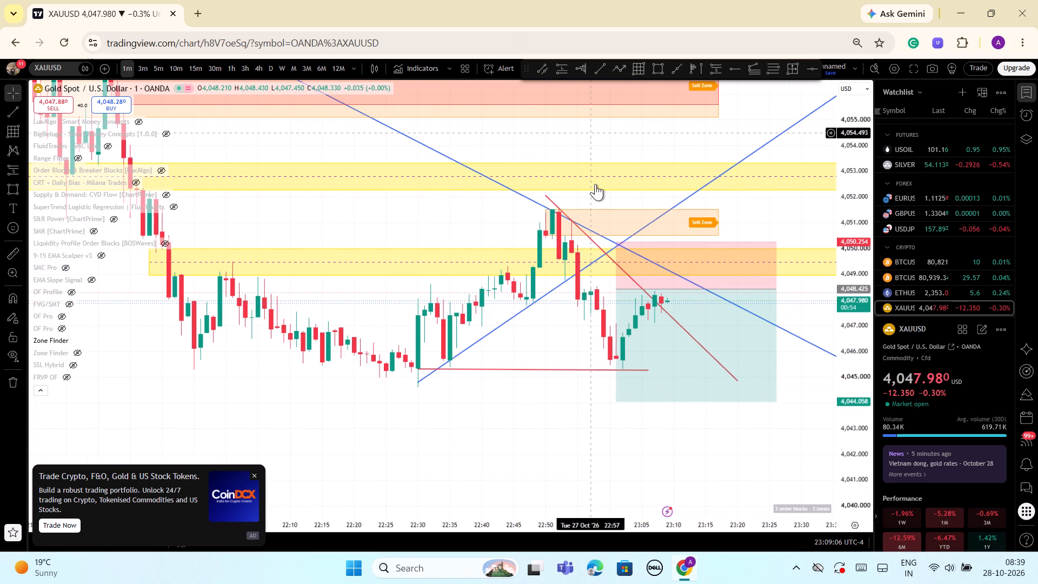
Delete the remaining red support line running from 22:30 to 23:06 at about 4,045.3.
click(516, 370)
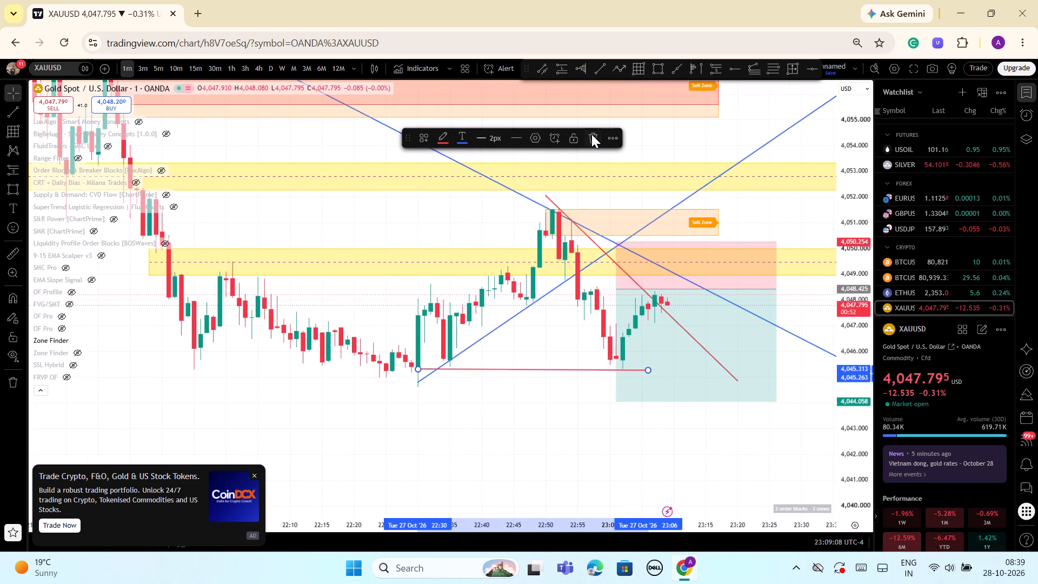
click(526, 374)
click(530, 371)
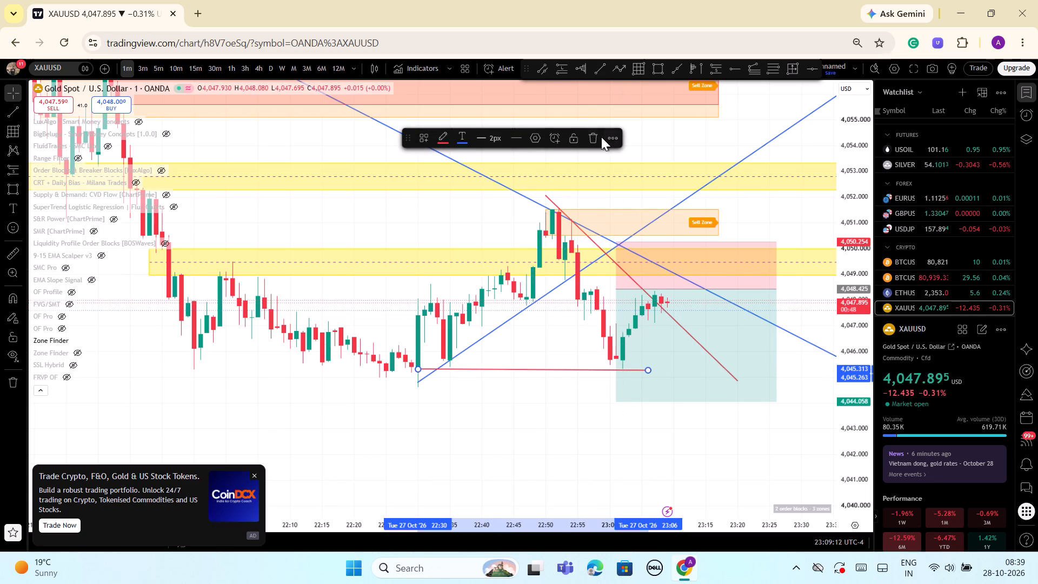
click(595, 139)
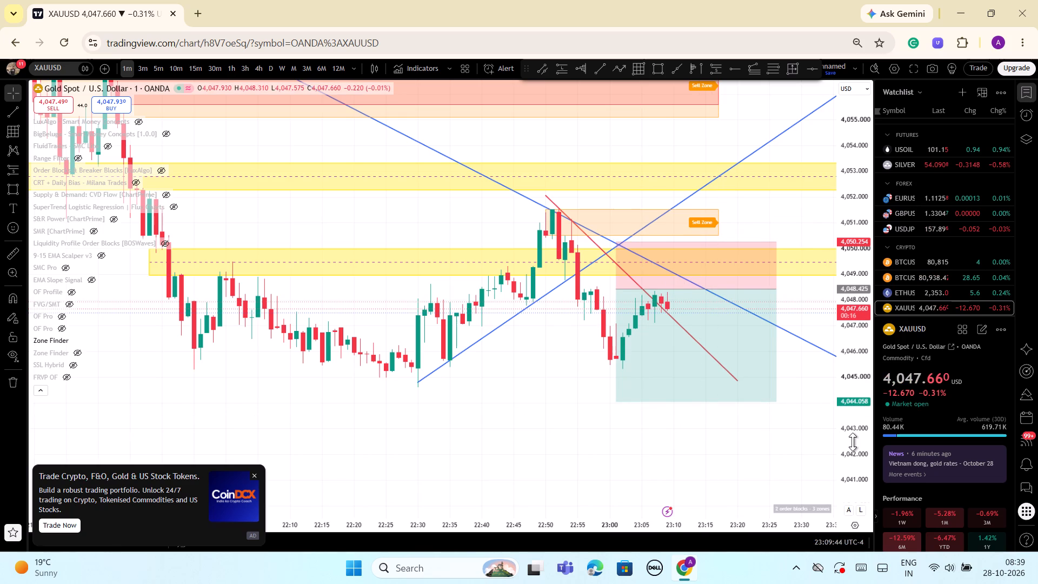
Hide the first Zone Finder indicator so its sell zones are off the chart.
drag(856, 454, 855, 395)
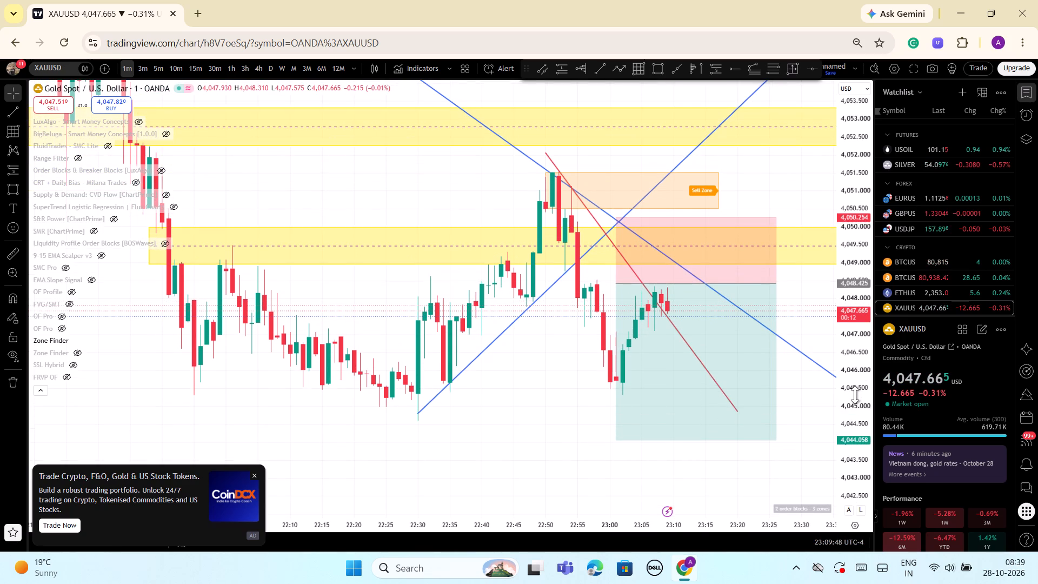
drag(847, 434, 851, 443)
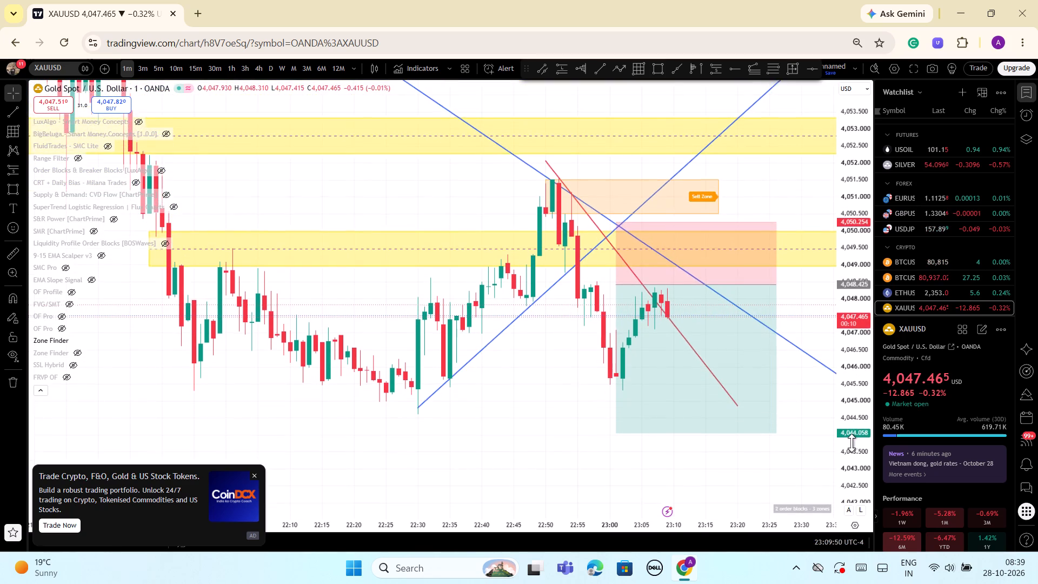
drag(851, 443, 850, 462)
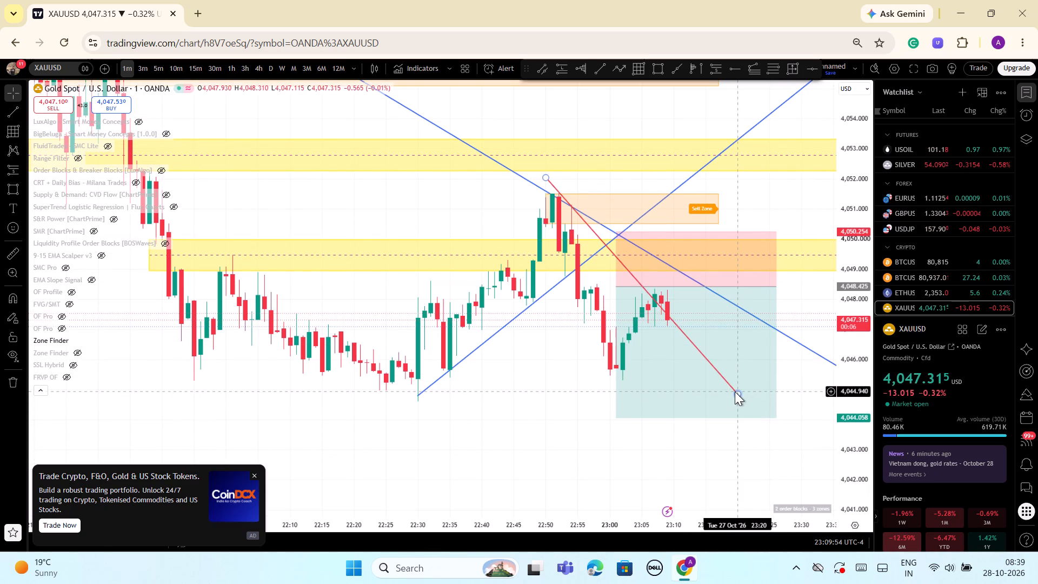
click(735, 395)
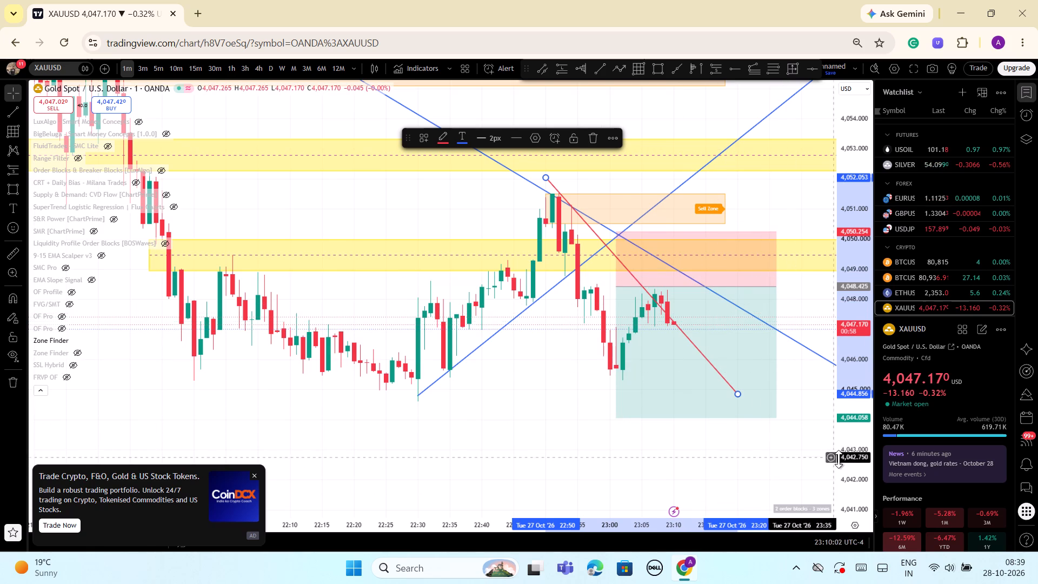
drag(843, 460, 844, 446)
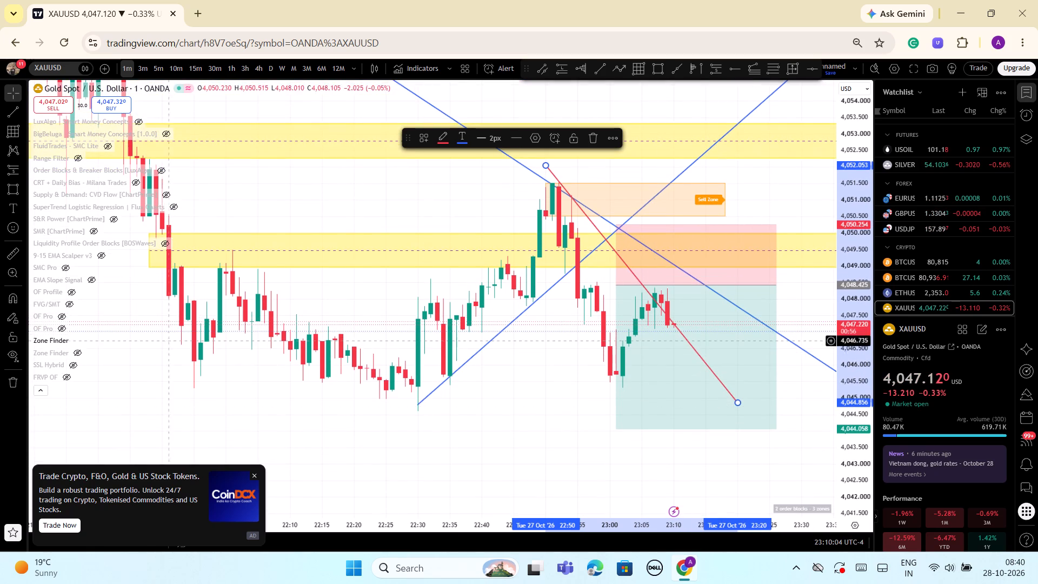
click(83, 341)
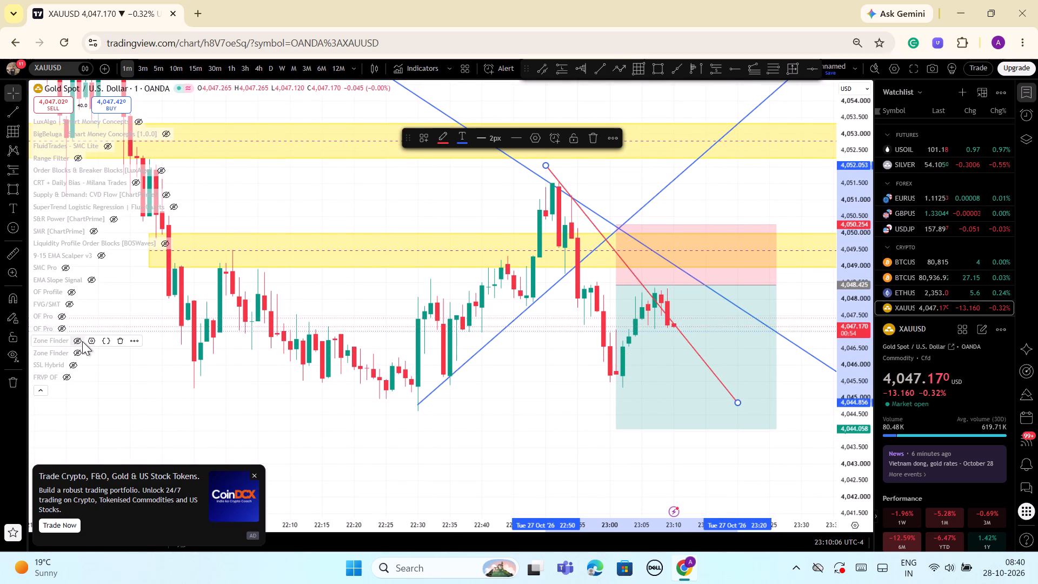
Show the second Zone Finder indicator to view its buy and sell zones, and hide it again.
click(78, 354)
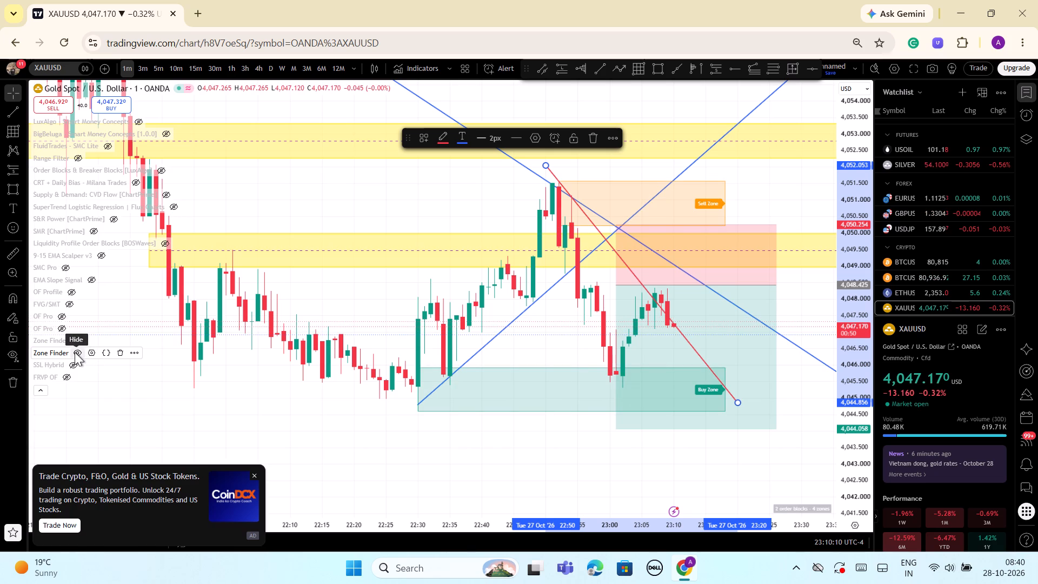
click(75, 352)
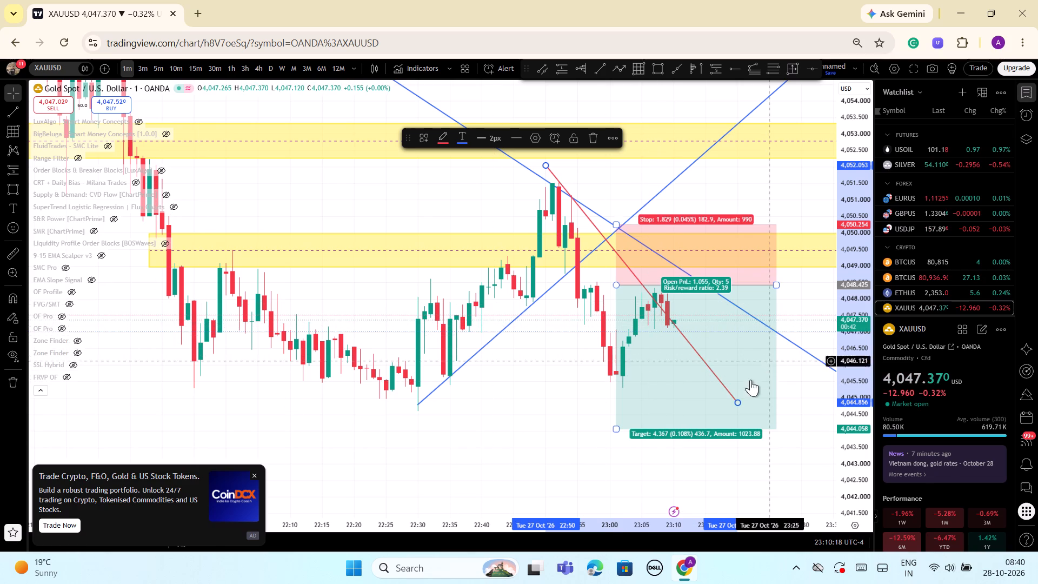
Delete the descending red trend line running from 22:50 to 23:20.
drag(864, 483, 884, 326)
scroll(665, 378, up, 6)
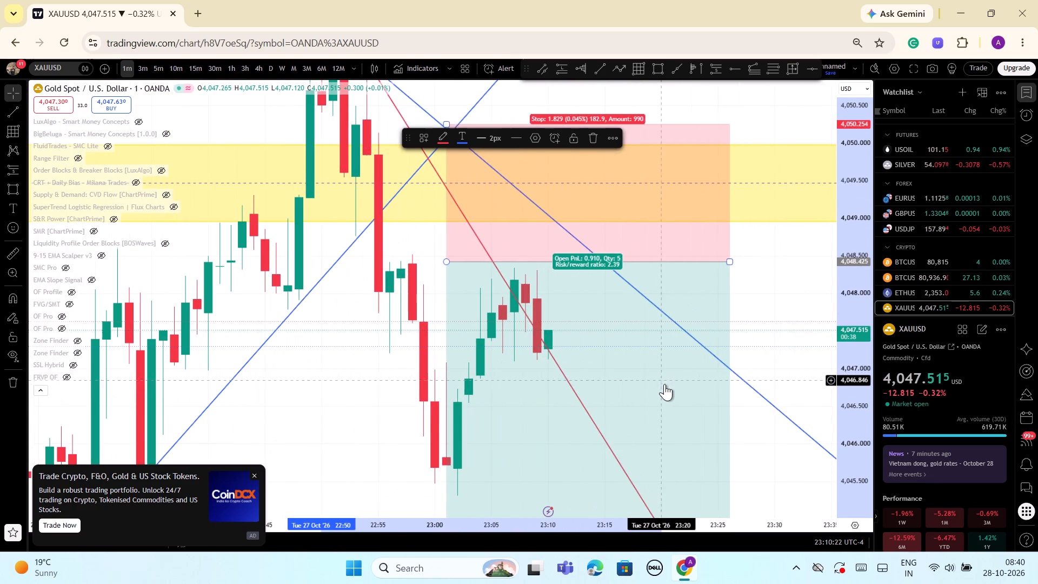
drag(860, 408, 855, 496)
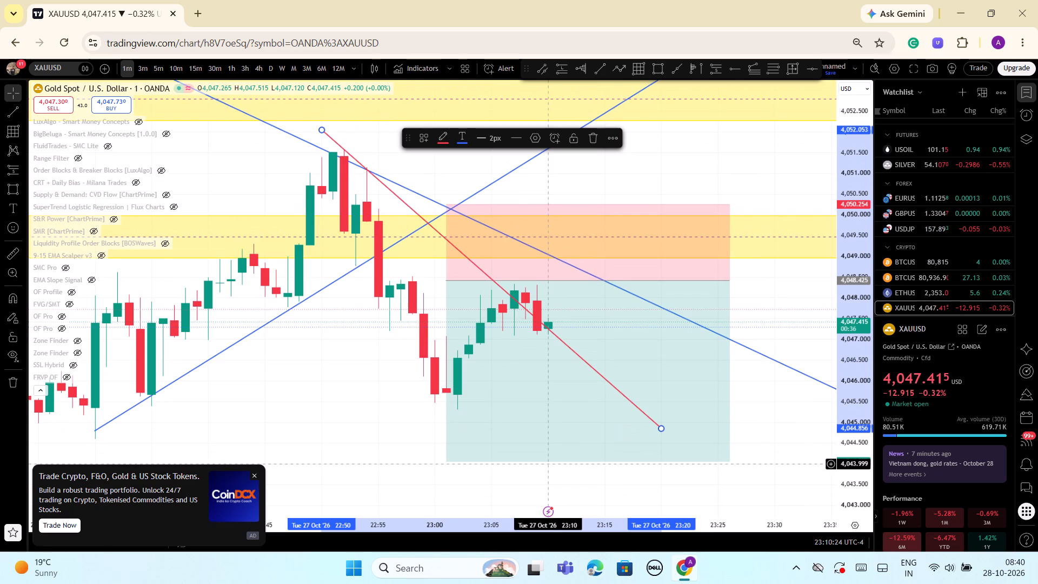
click(658, 426)
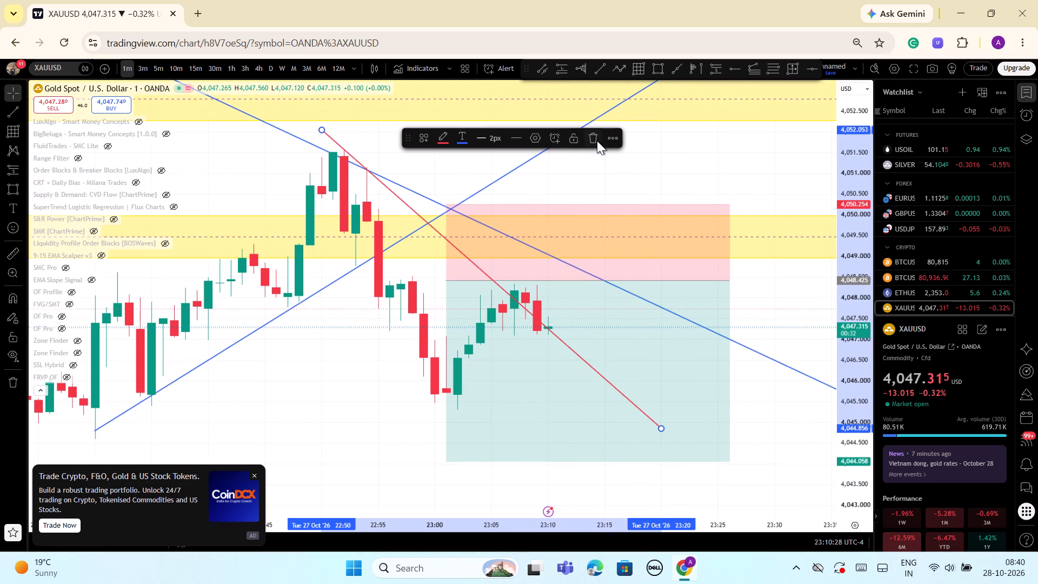
click(593, 142)
Draw a descending ray from the 22:52 swing high at about 4,051.65 through 22:55 at about 4,050.93.
click(676, 71)
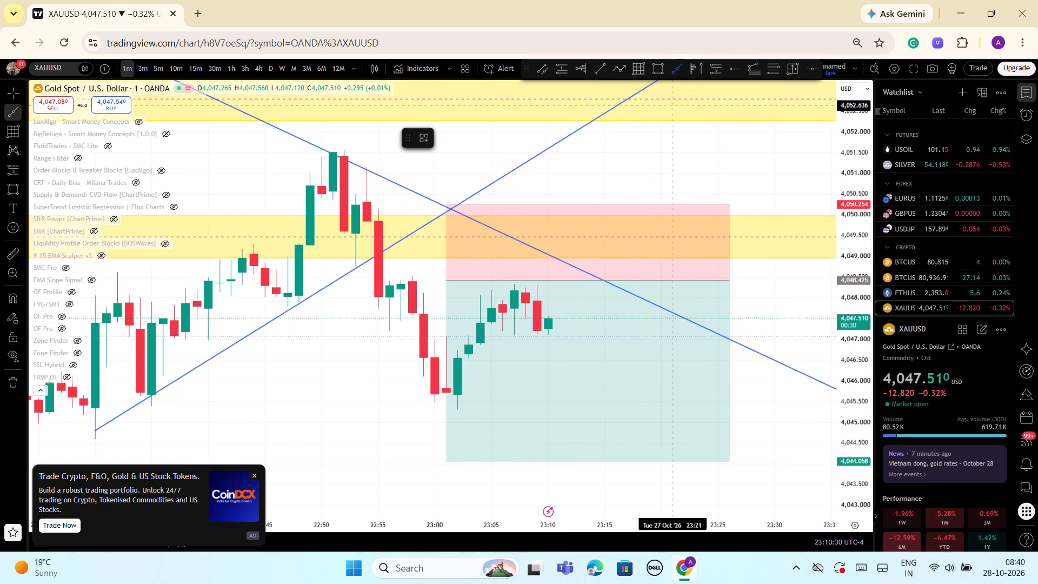
click(343, 147)
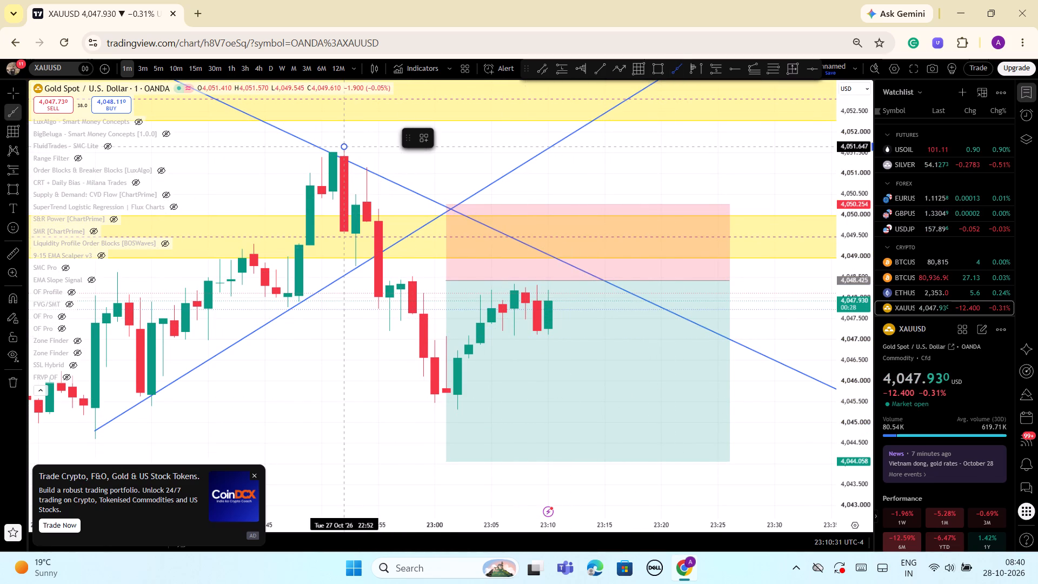
click(376, 177)
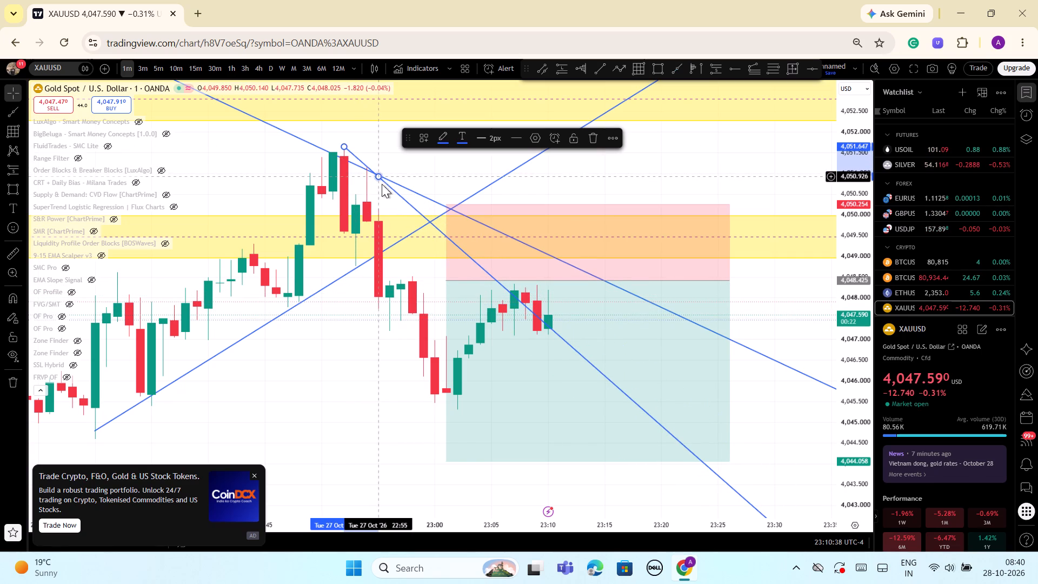
Draw a Fib retracement from 22:52 at about 4,051.77 to 22:44 at about 4,042.19.
drag(851, 249, 851, 261)
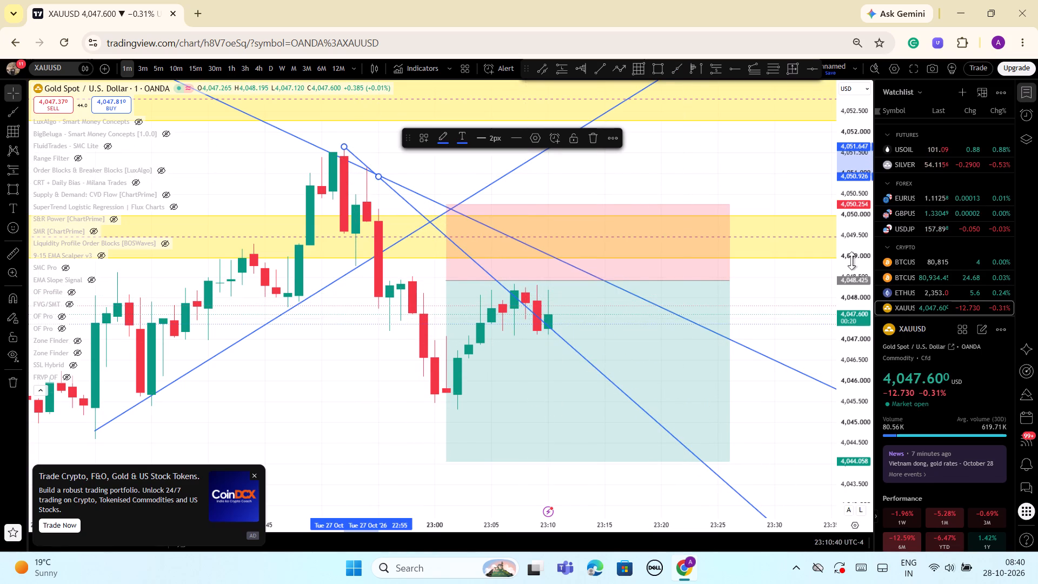
drag(851, 261, 897, 433)
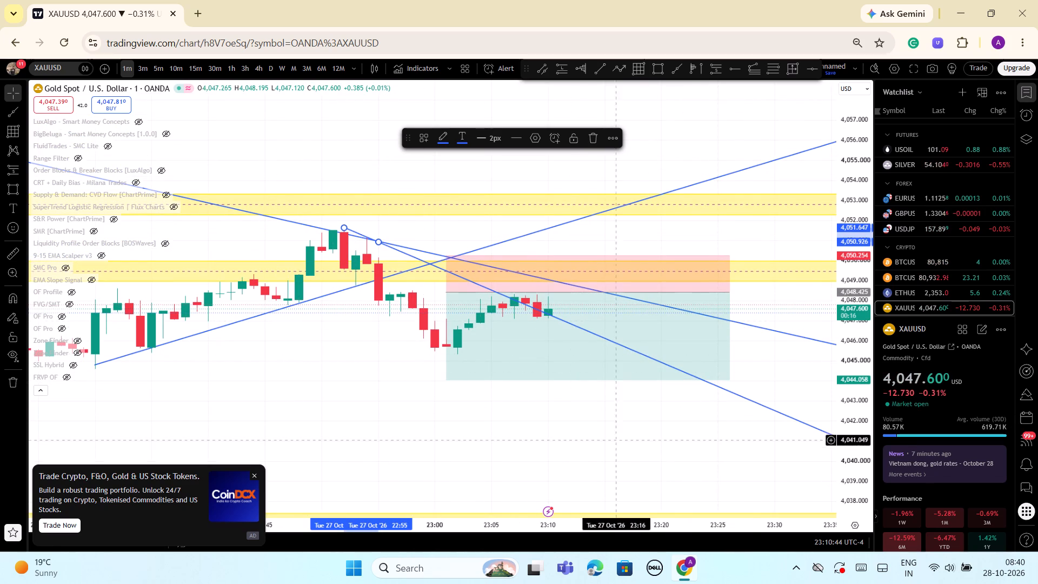
scroll(476, 339, down, 1)
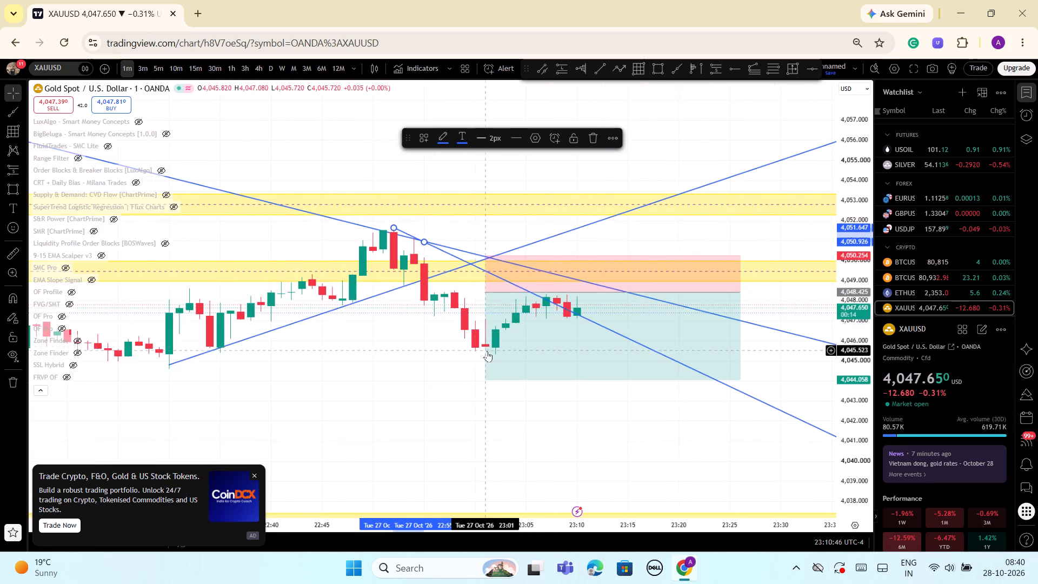
scroll(487, 351, down, 2)
scroll(541, 364, down, 3)
scroll(595, 353, down, 1)
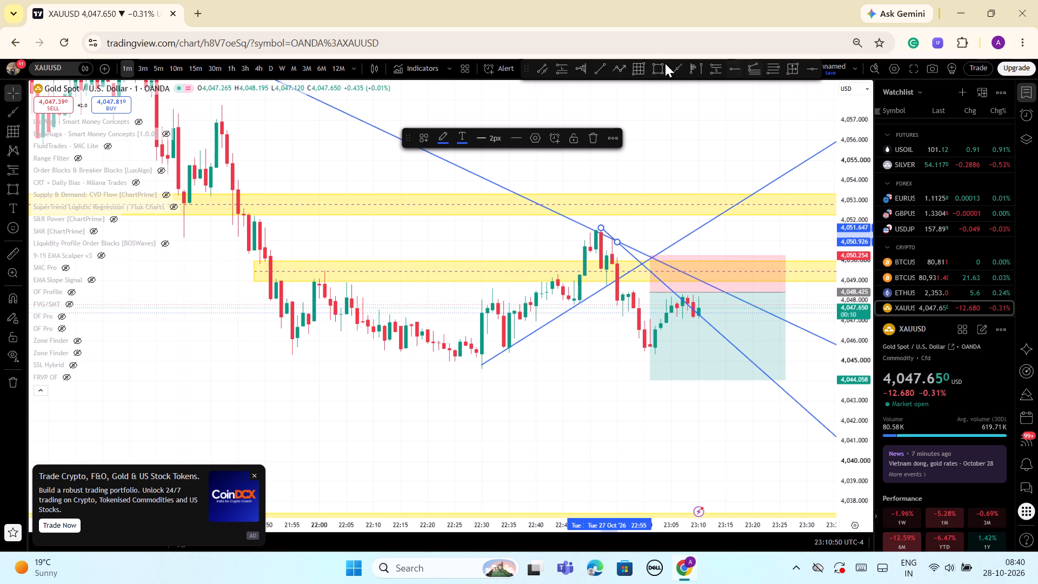
click(776, 72)
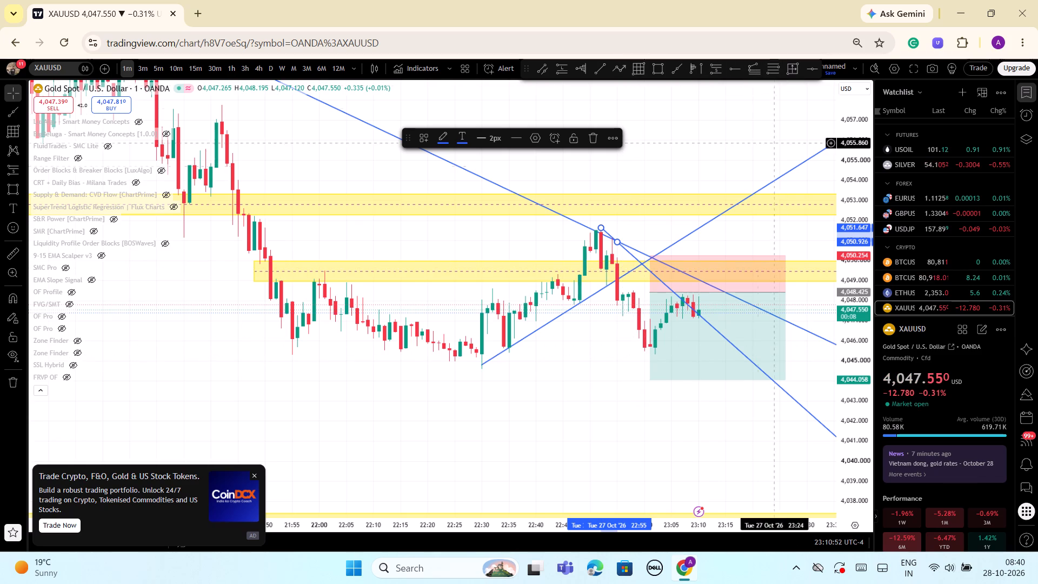
click(601, 225)
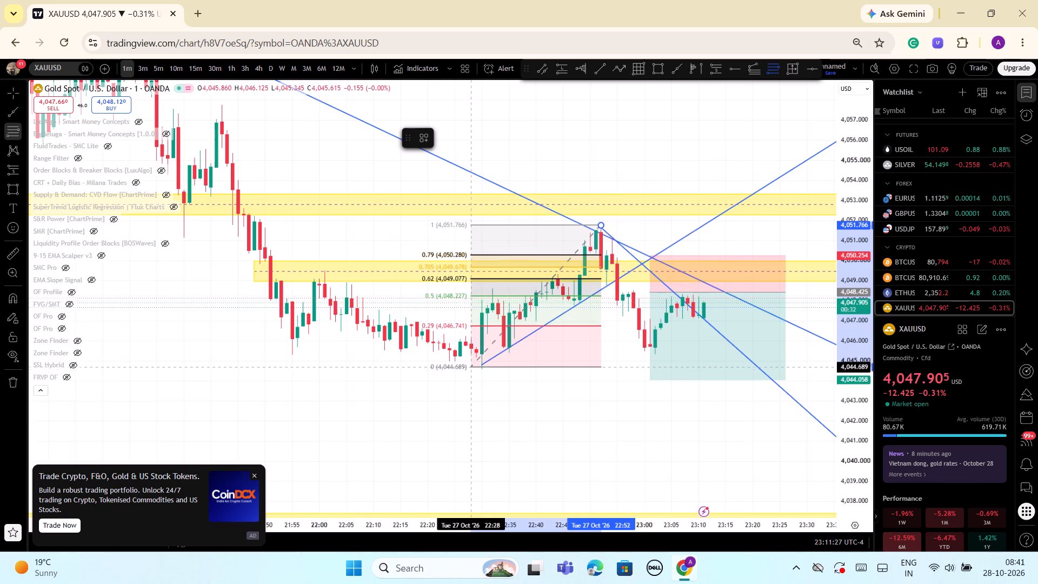
click(557, 417)
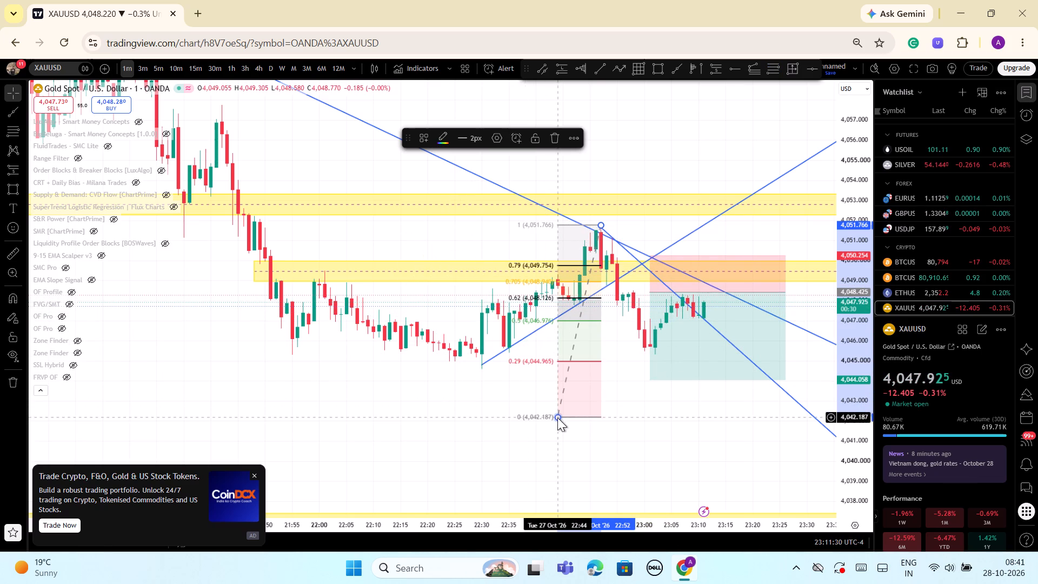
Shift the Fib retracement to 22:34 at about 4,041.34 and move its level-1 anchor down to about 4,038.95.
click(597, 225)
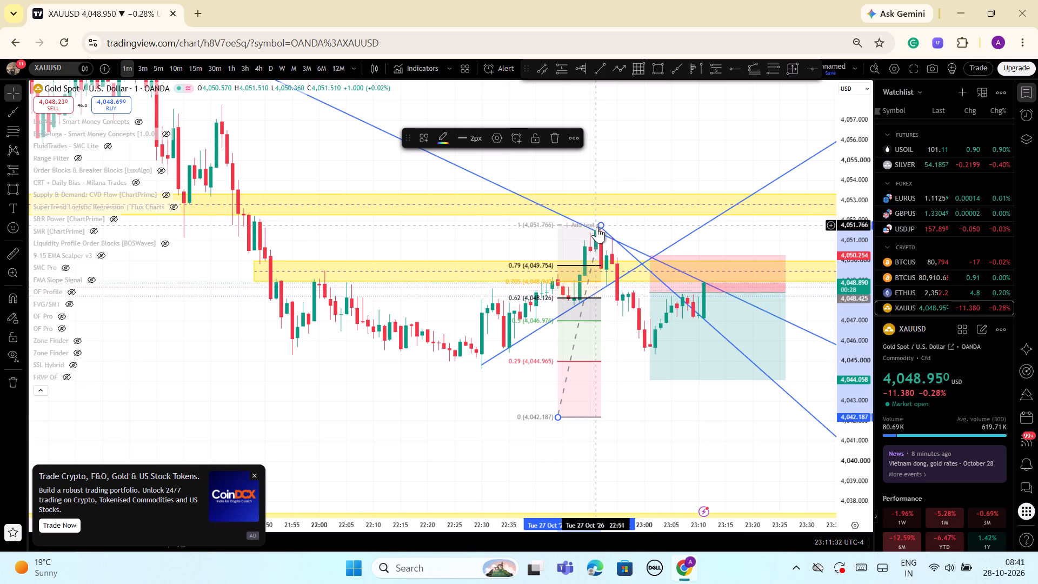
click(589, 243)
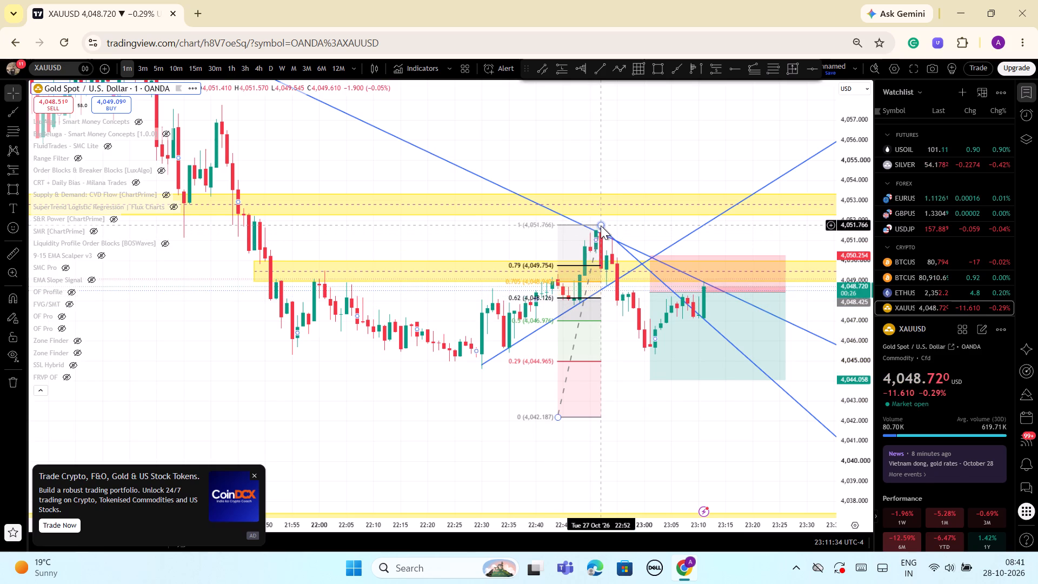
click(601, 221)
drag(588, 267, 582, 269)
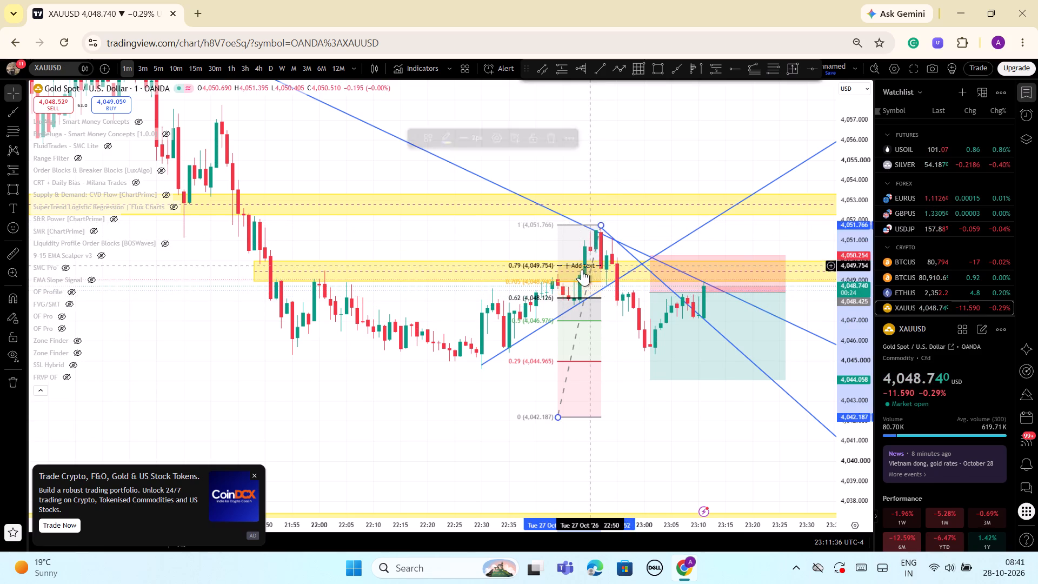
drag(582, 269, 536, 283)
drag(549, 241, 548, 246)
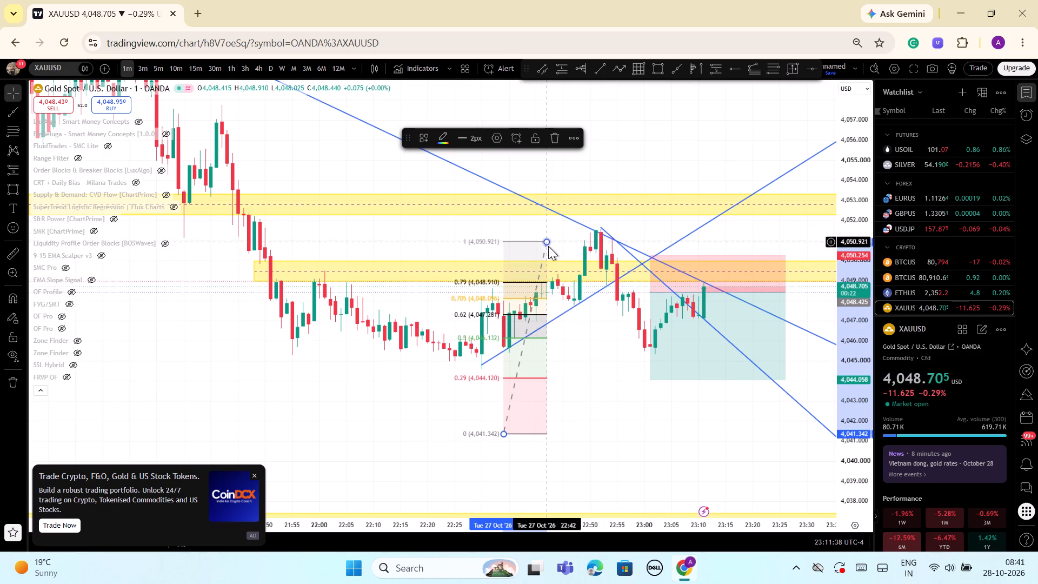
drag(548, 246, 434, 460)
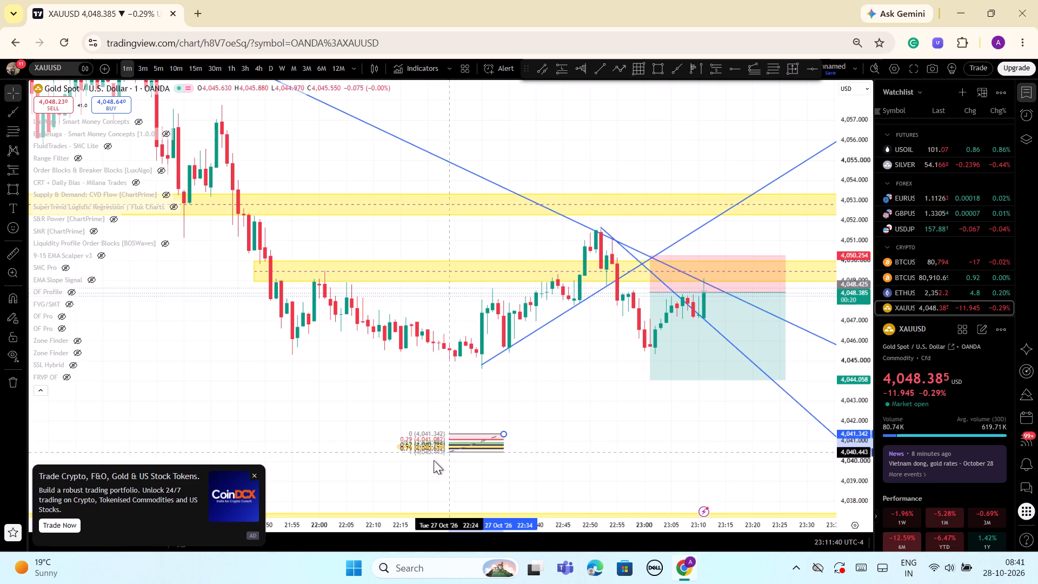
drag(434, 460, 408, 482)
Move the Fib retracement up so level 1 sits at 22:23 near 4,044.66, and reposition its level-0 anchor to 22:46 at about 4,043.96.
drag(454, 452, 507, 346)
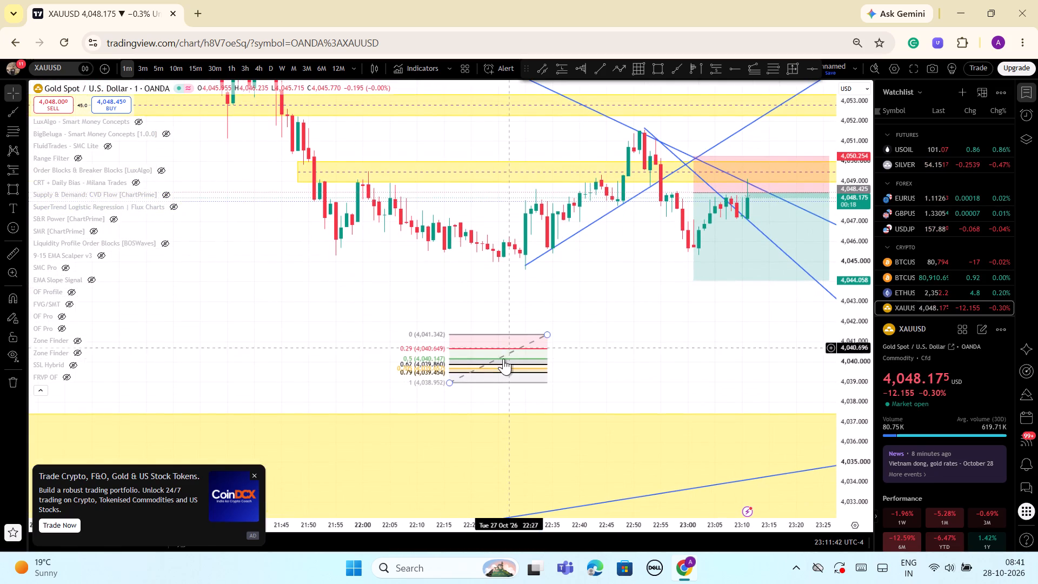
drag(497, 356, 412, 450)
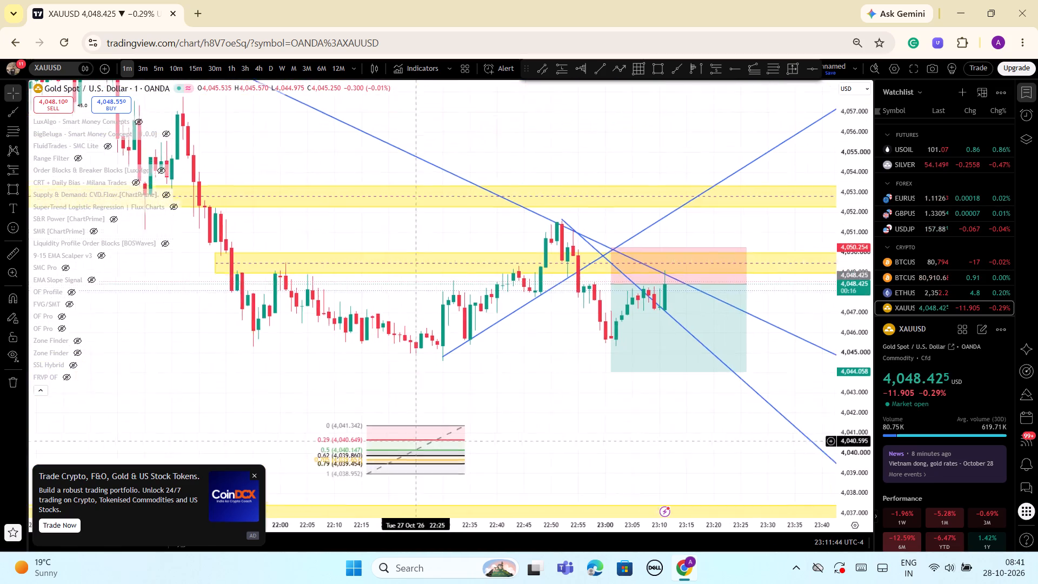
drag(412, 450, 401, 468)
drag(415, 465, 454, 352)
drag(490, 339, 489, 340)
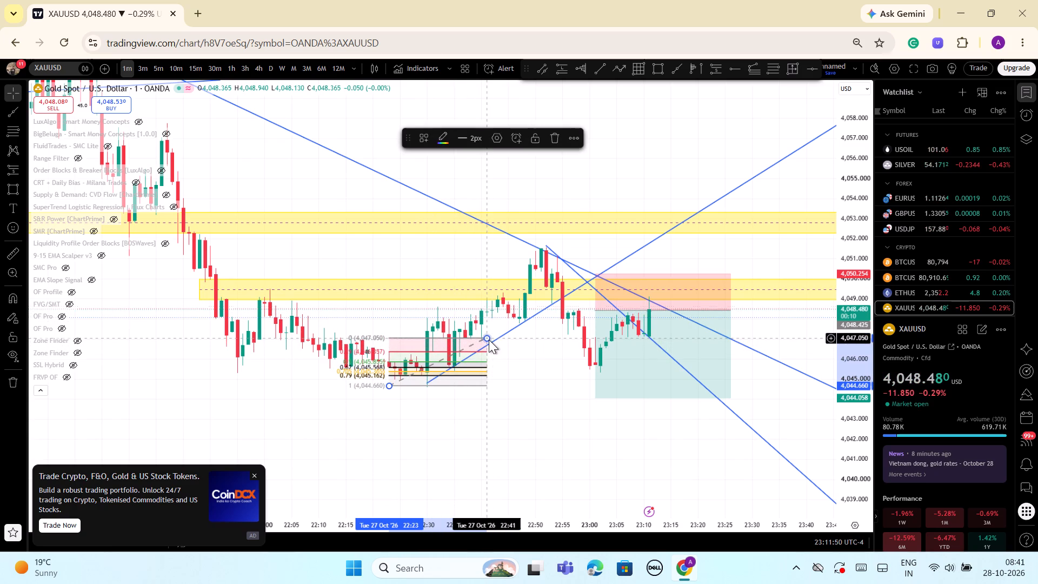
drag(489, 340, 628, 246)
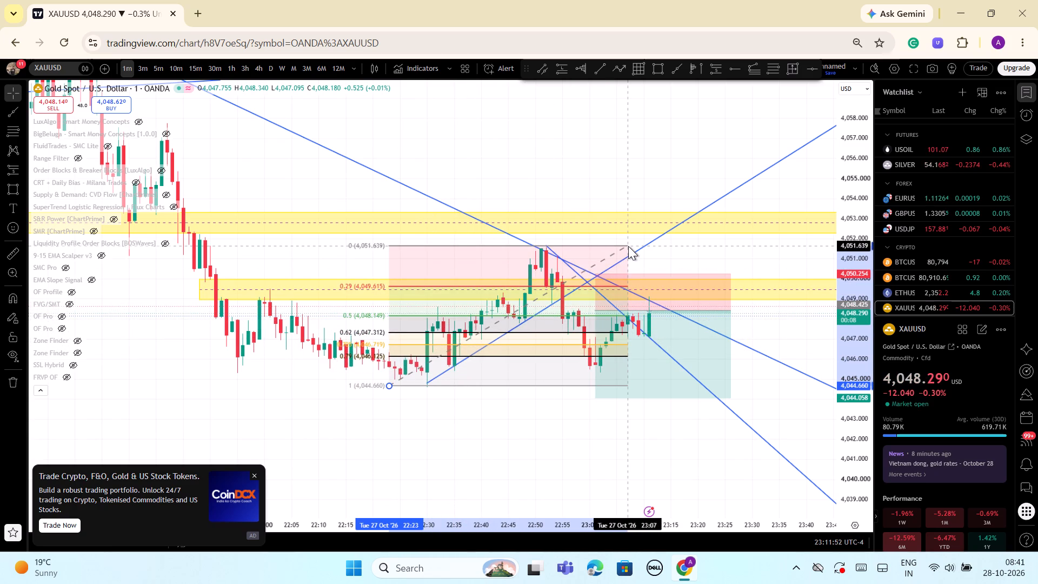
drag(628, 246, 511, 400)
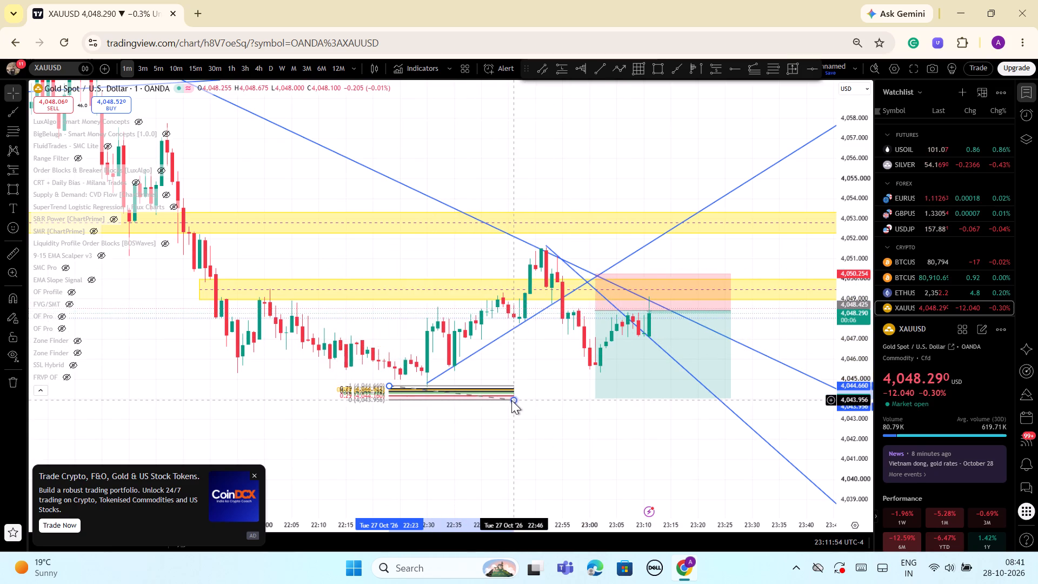
Delete the Fib retracement.
click(555, 138)
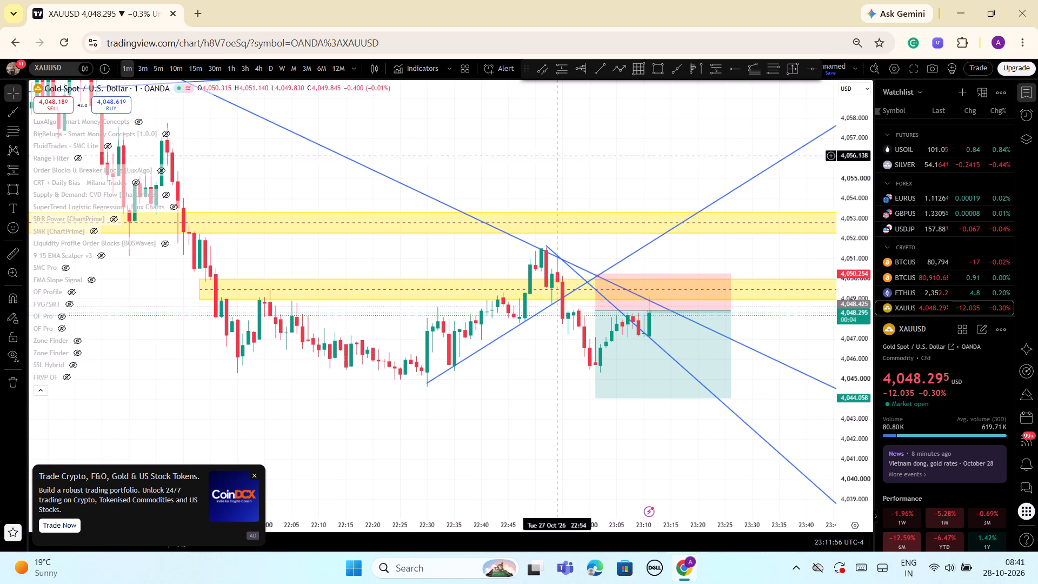
Delete the steep descending ray drawn from the 22:52 swing high through 22:55.
scroll(690, 436, up, 1)
scroll(690, 436, down, 1)
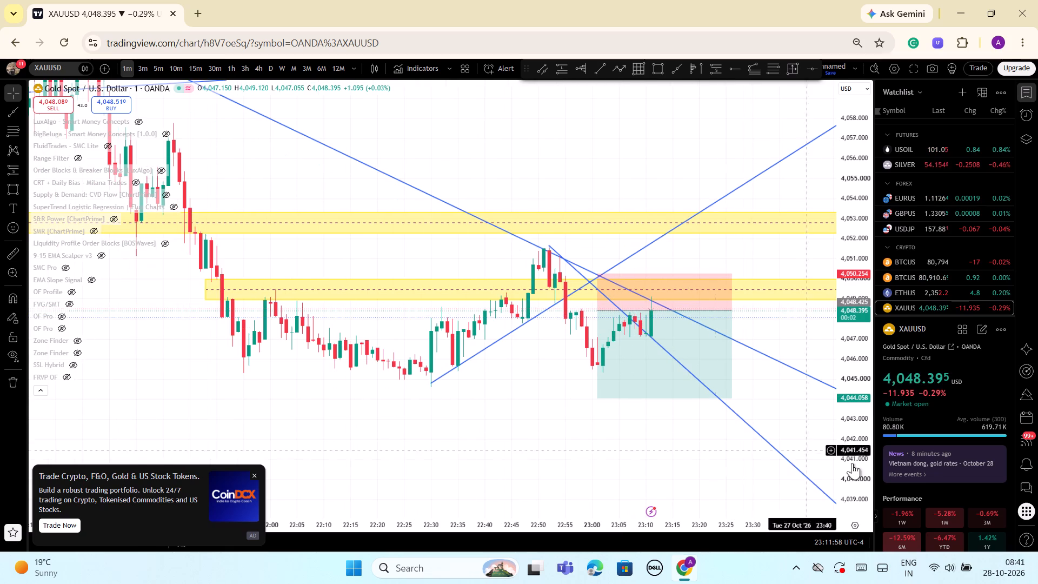
drag(862, 487, 850, 456)
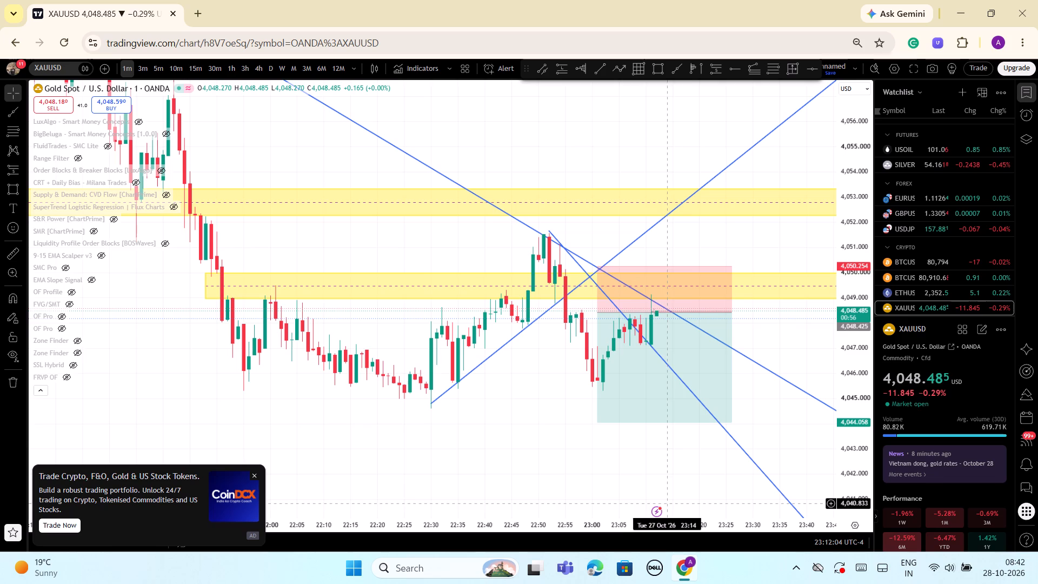
scroll(637, 474, down, 1)
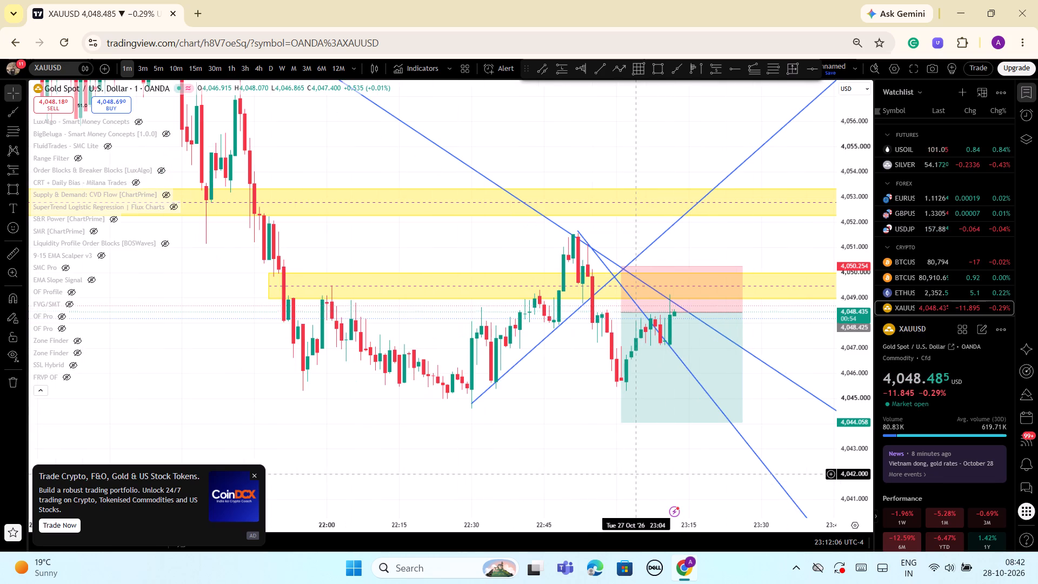
scroll(761, 410, down, 1)
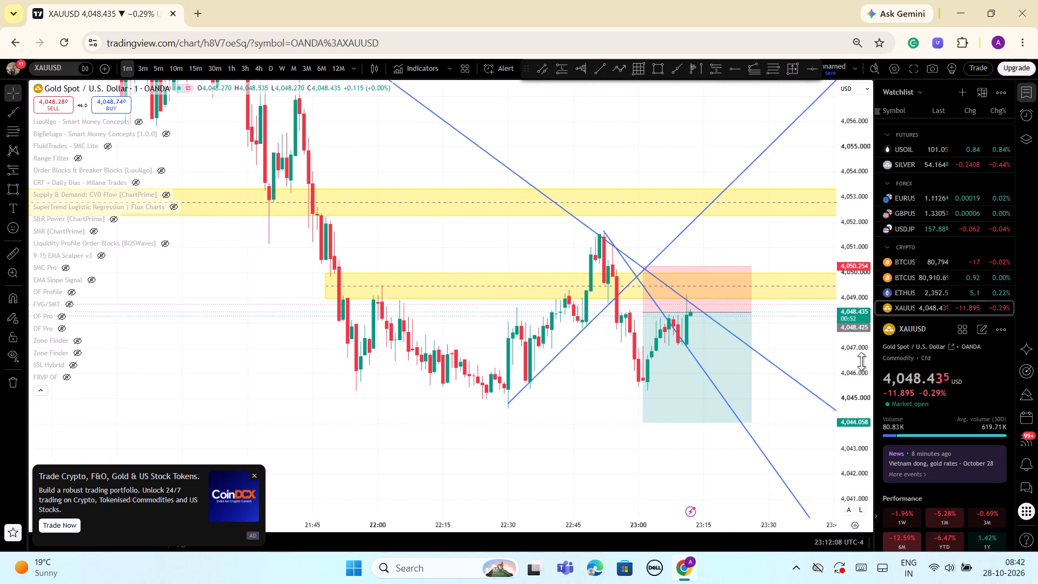
drag(861, 365, 855, 477)
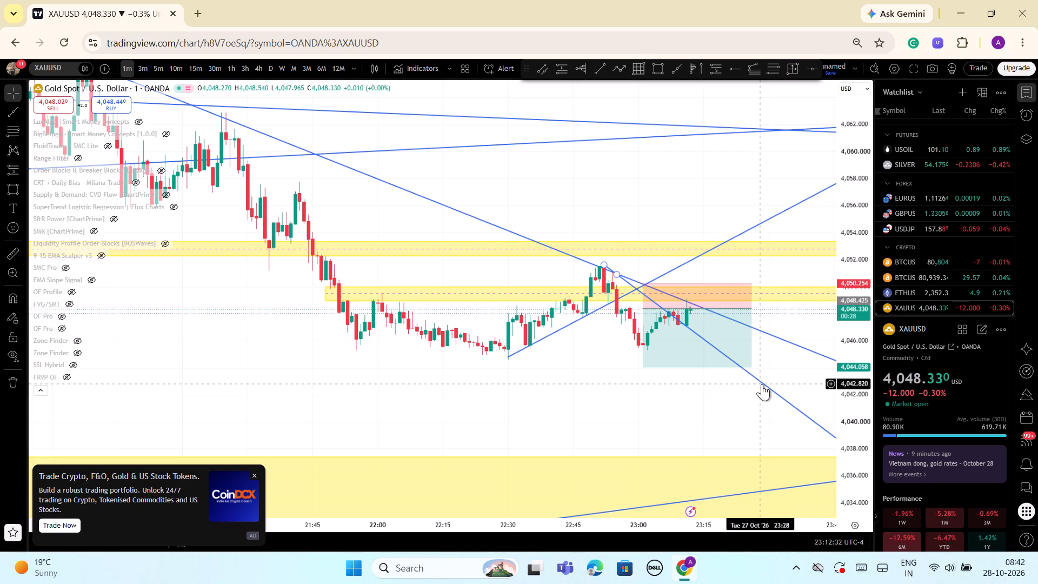
click(762, 384)
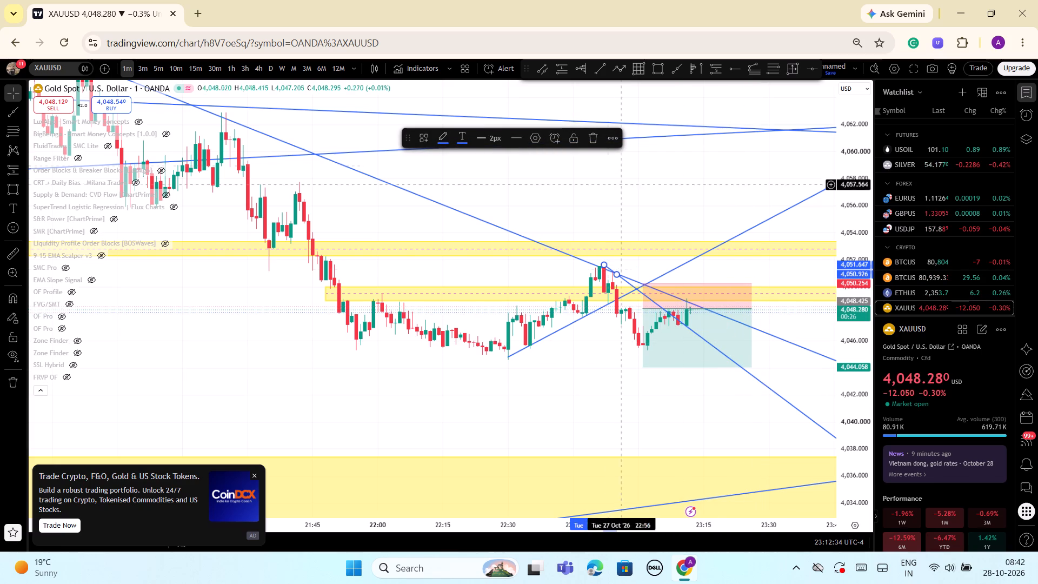
click(595, 136)
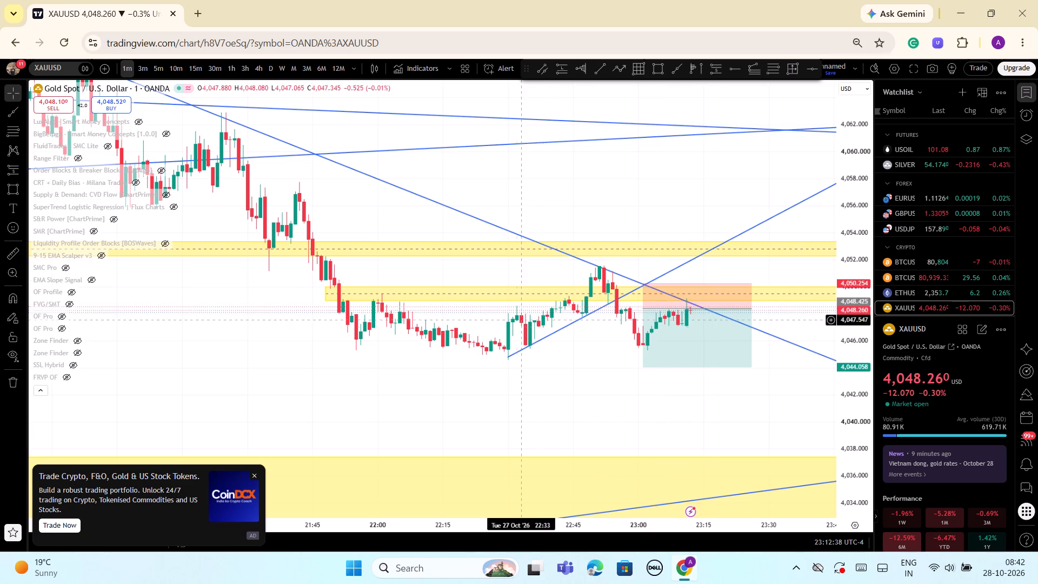
Examine price against the rising ray from the 22:30 low, the descending ray and the short position on the 1-minute chart.
click(504, 358)
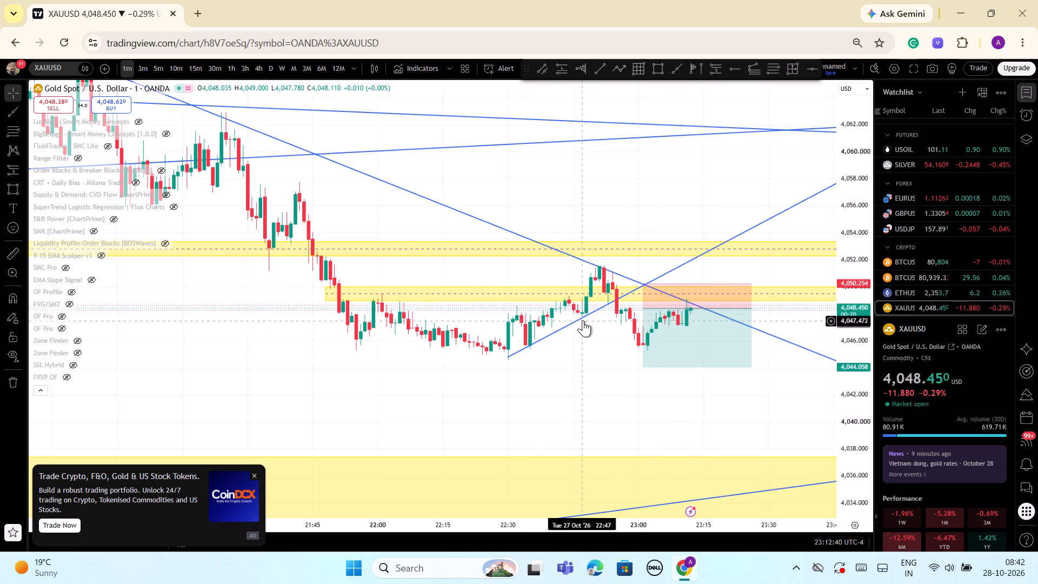
click(584, 316)
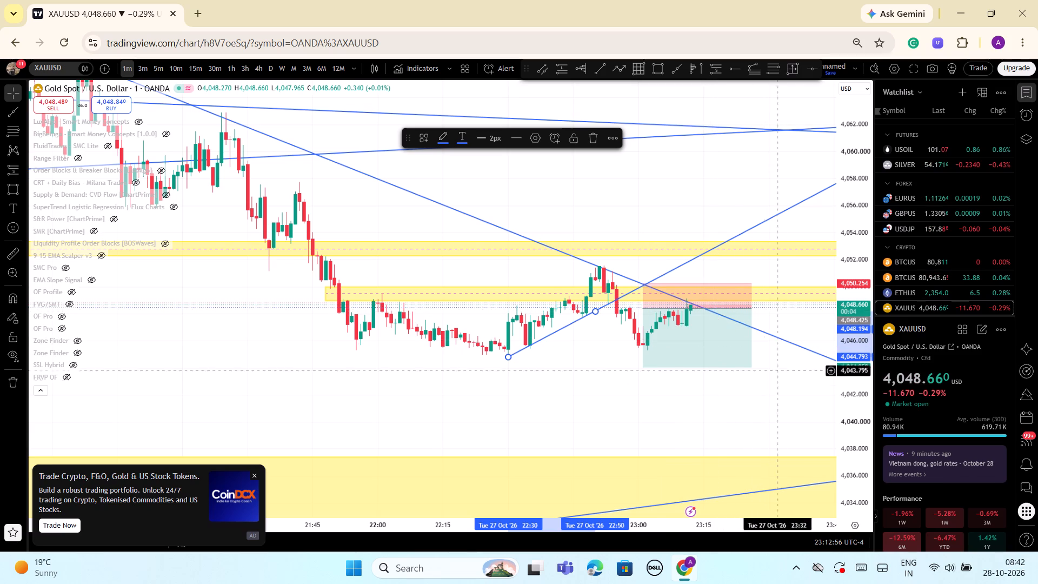
scroll(584, 344, down, 1)
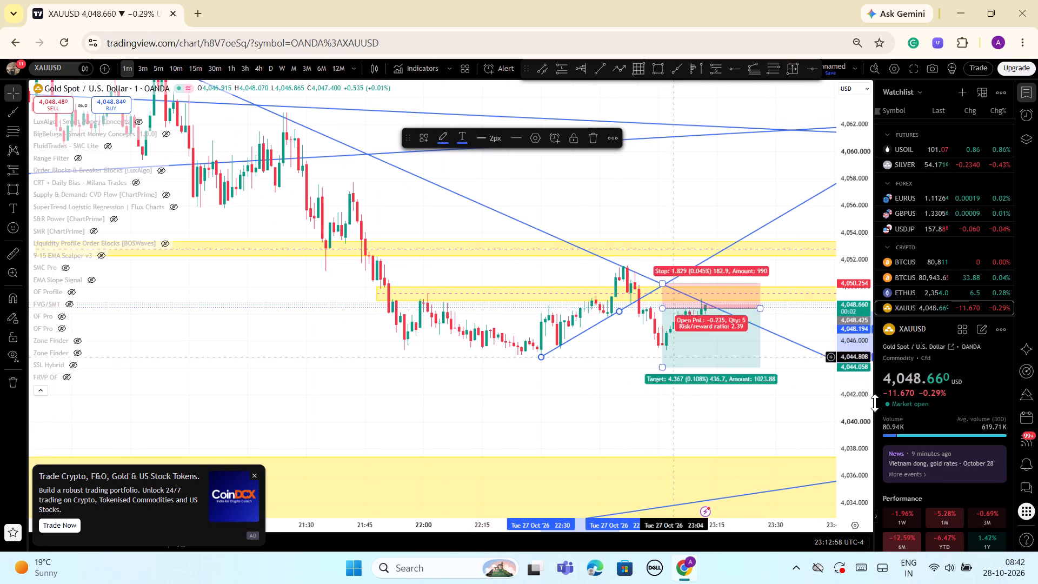
drag(842, 470, 866, 443)
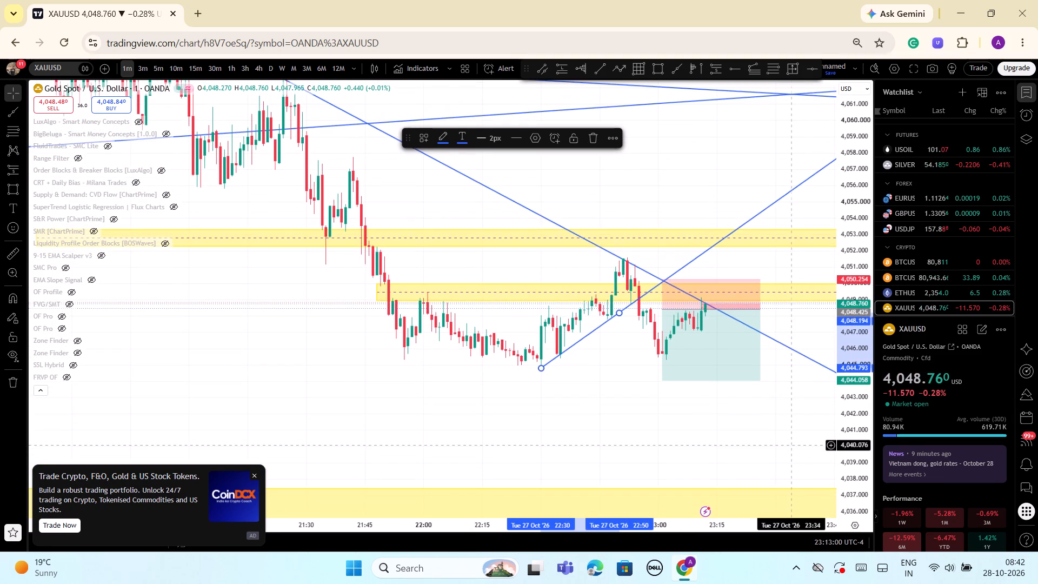
scroll(791, 446, up, 1)
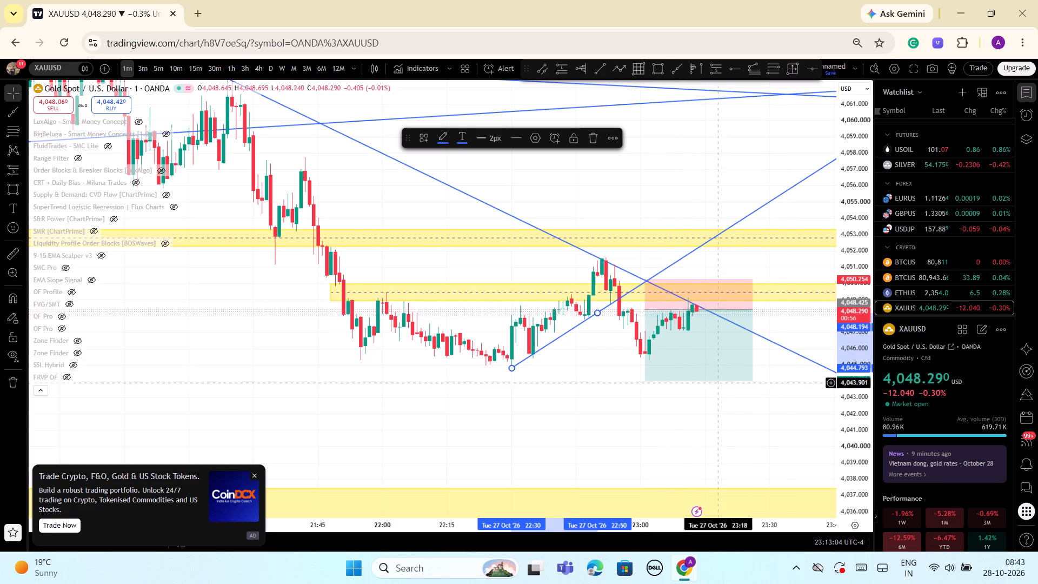
drag(854, 475, 871, 385)
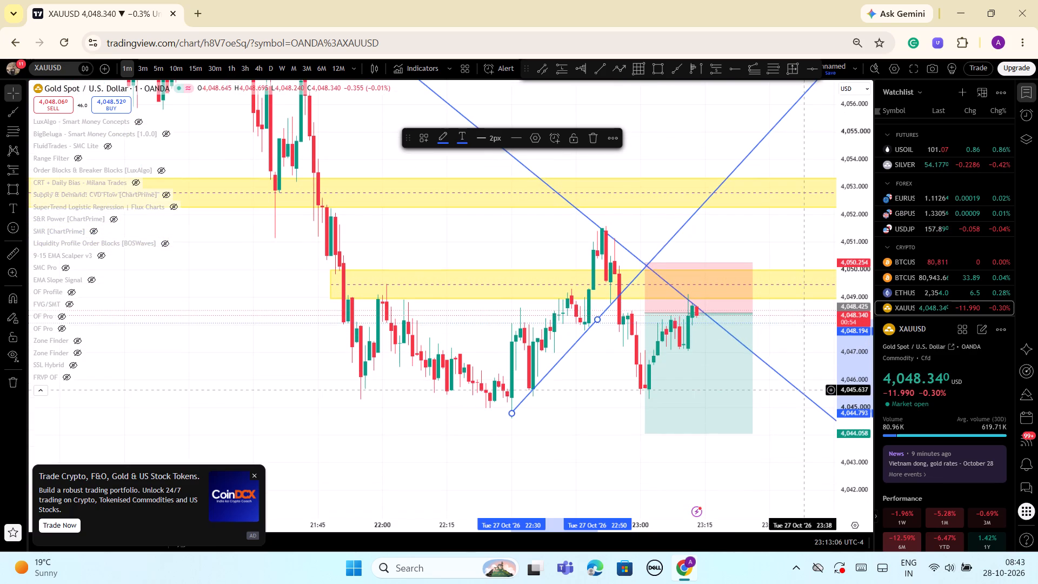
scroll(751, 475, up, 3)
drag(836, 341, 842, 421)
scroll(647, 462, down, 1)
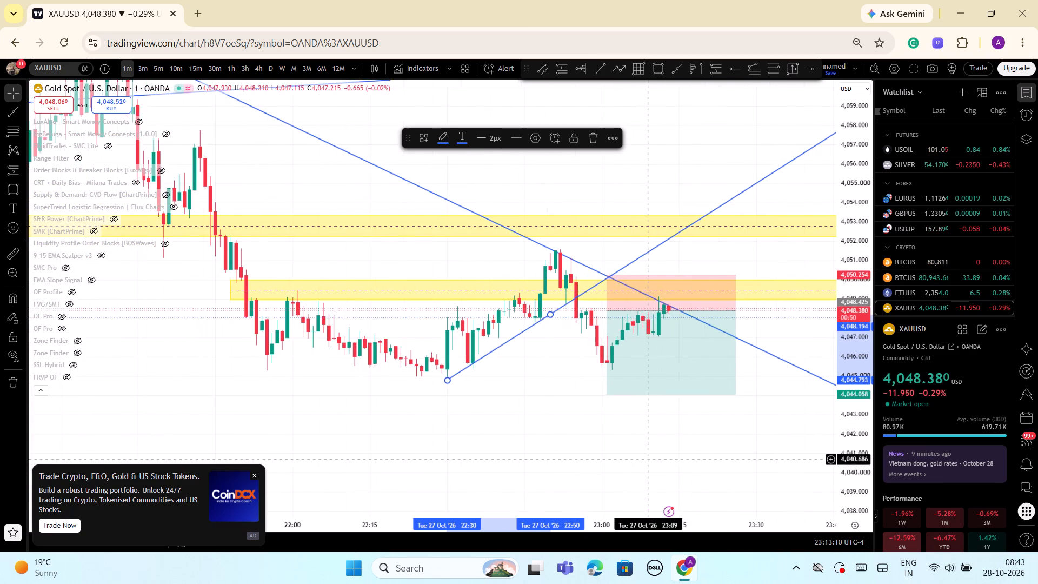
scroll(656, 447, down, 1)
drag(653, 426, 720, 378)
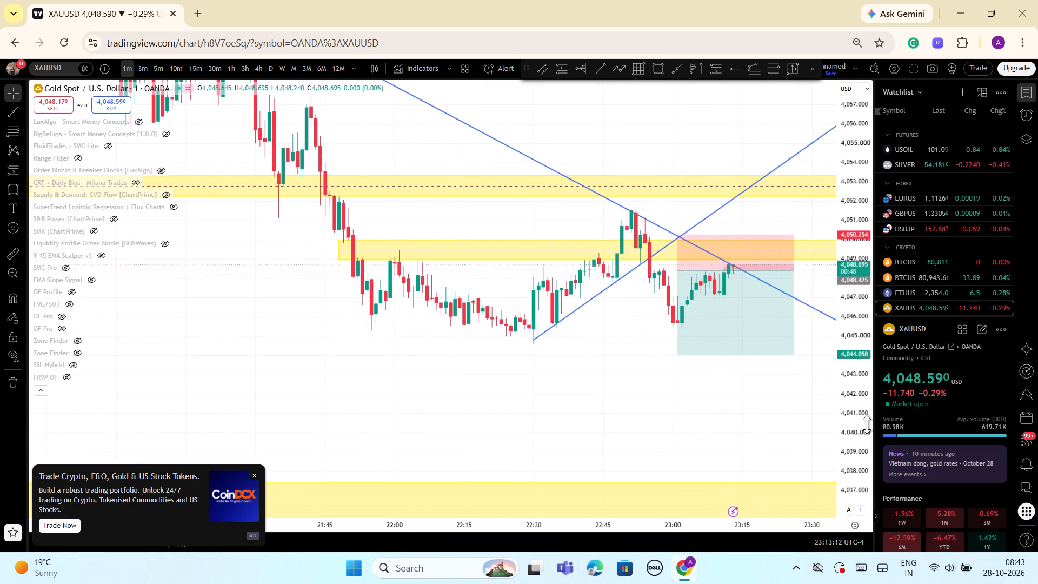
drag(856, 412, 853, 466)
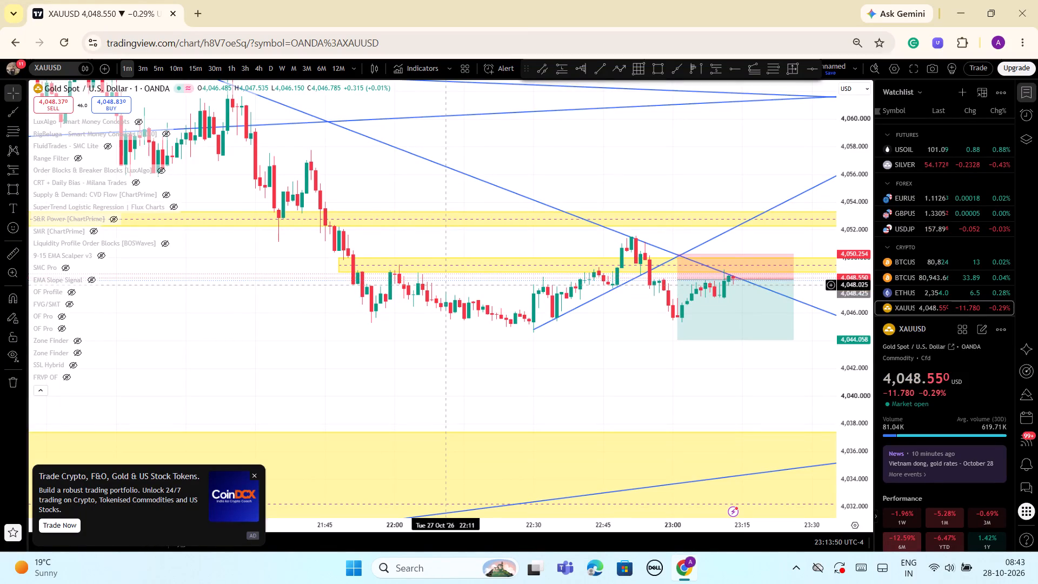
Switch the chart to the 5-minute timeframe and collapse the indicator legend.
click(157, 68)
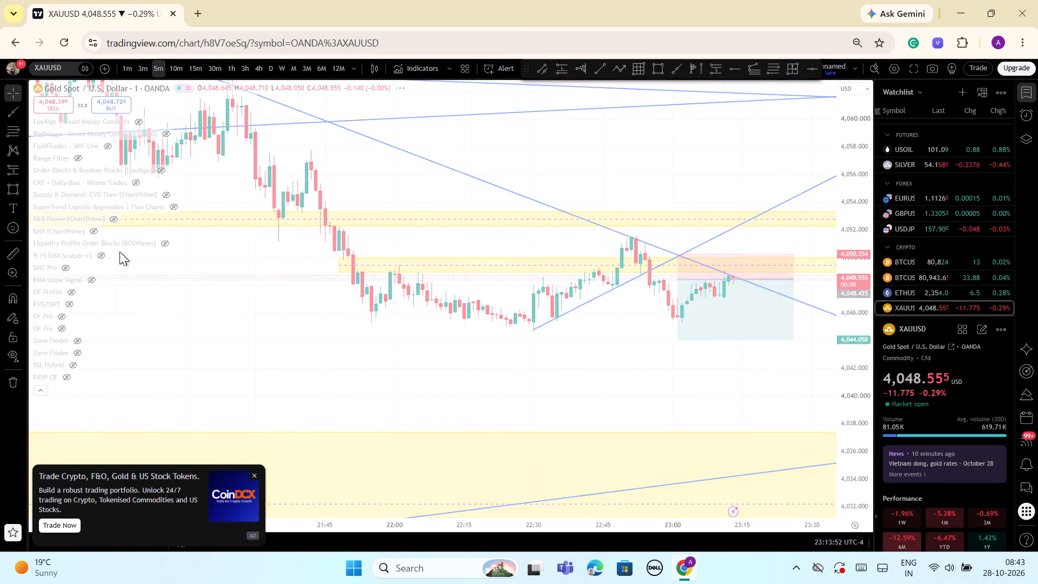
click(35, 391)
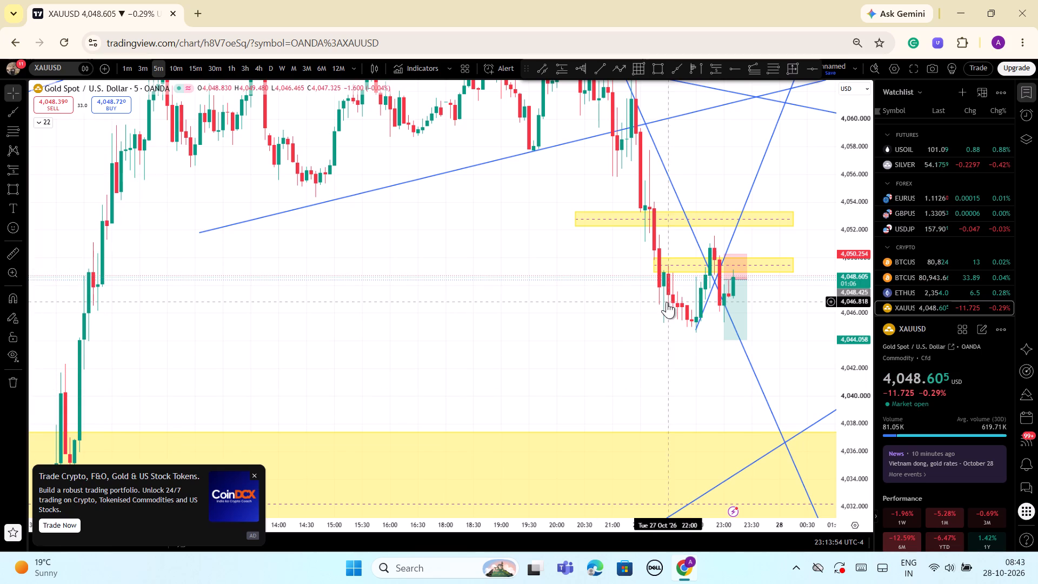
Move the start anchor of the descending ray from 20:50 to the 20:00 swing high at about 4,071.65.
drag(845, 280, 866, 400)
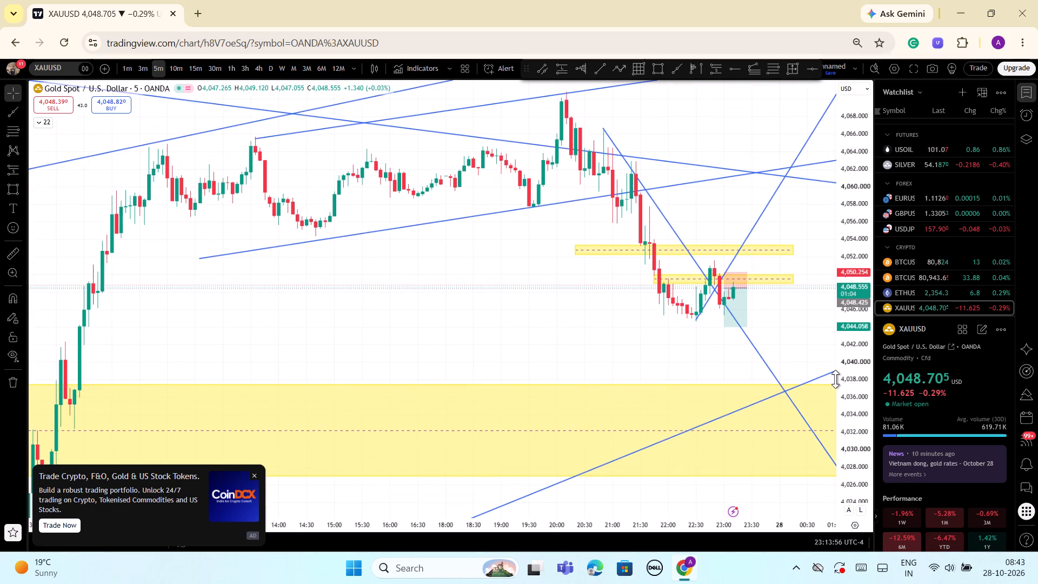
scroll(724, 359, up, 6)
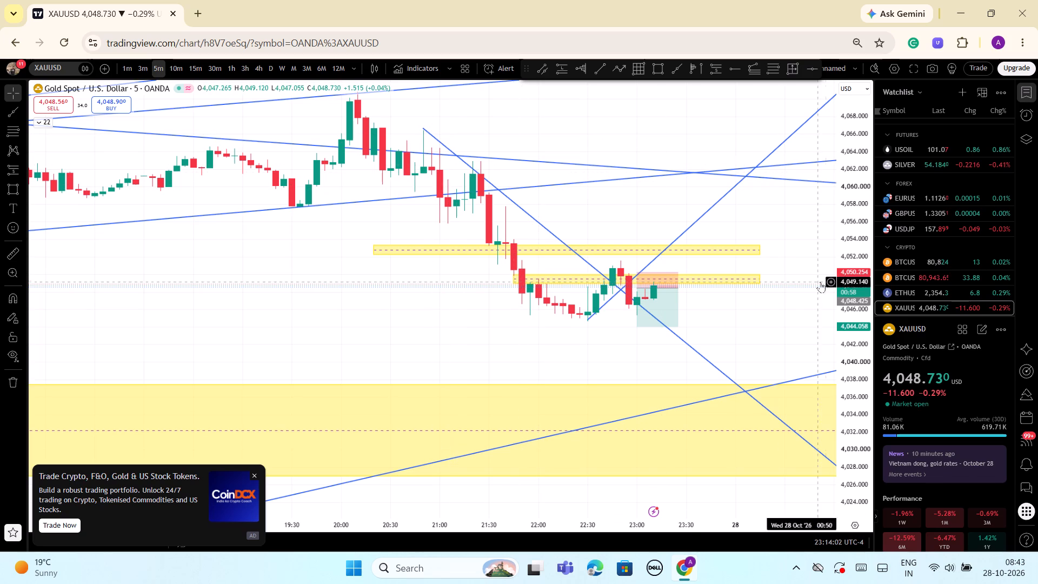
drag(854, 294, 848, 421)
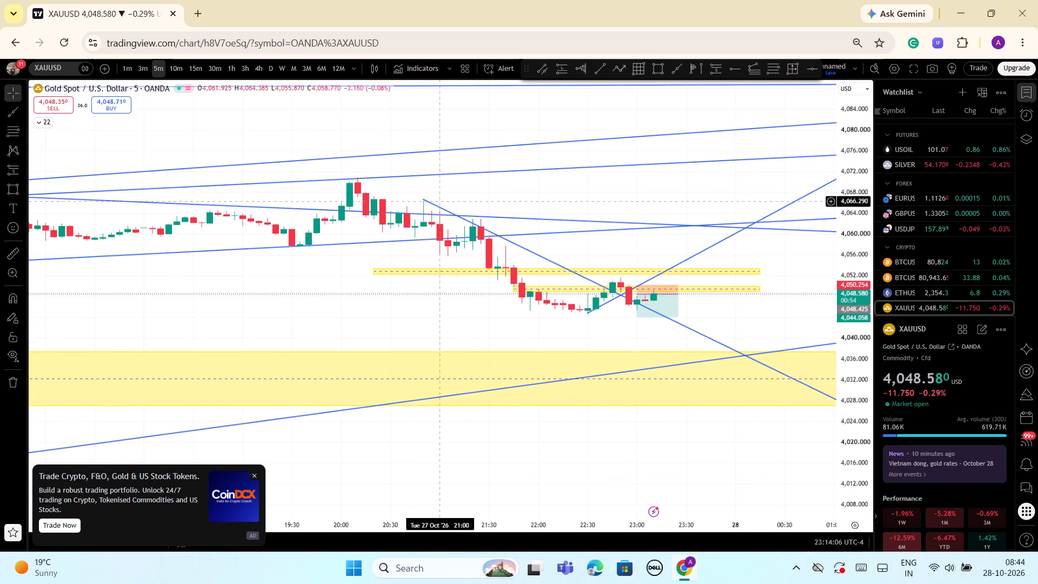
click(421, 199)
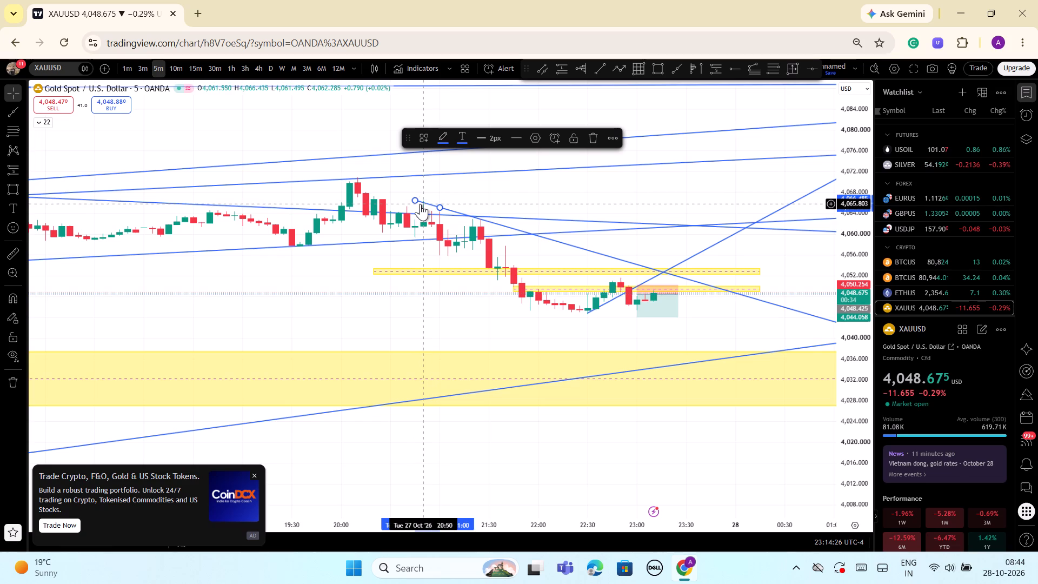
drag(414, 200, 338, 177)
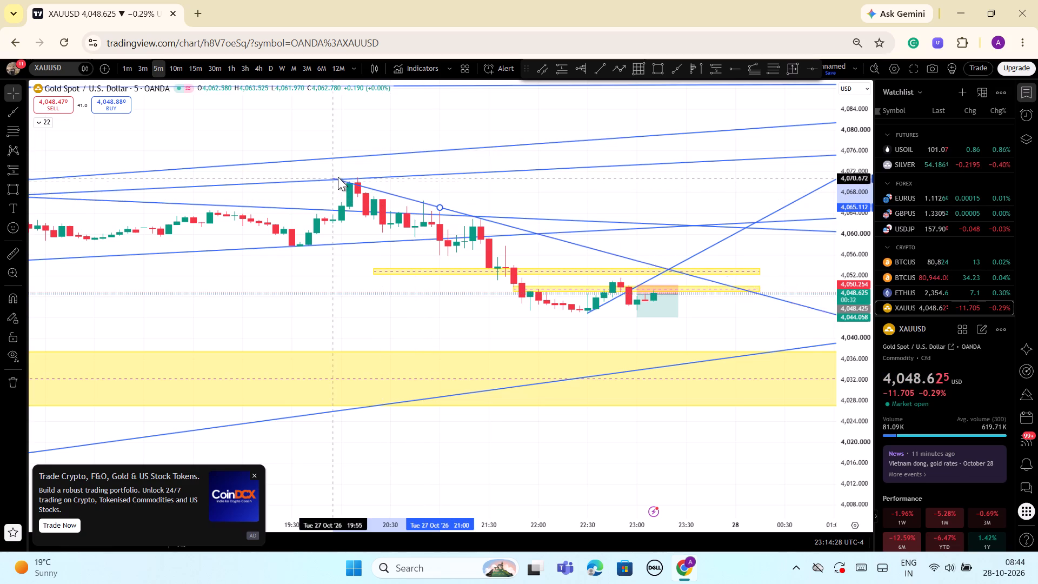
drag(338, 177, 340, 174)
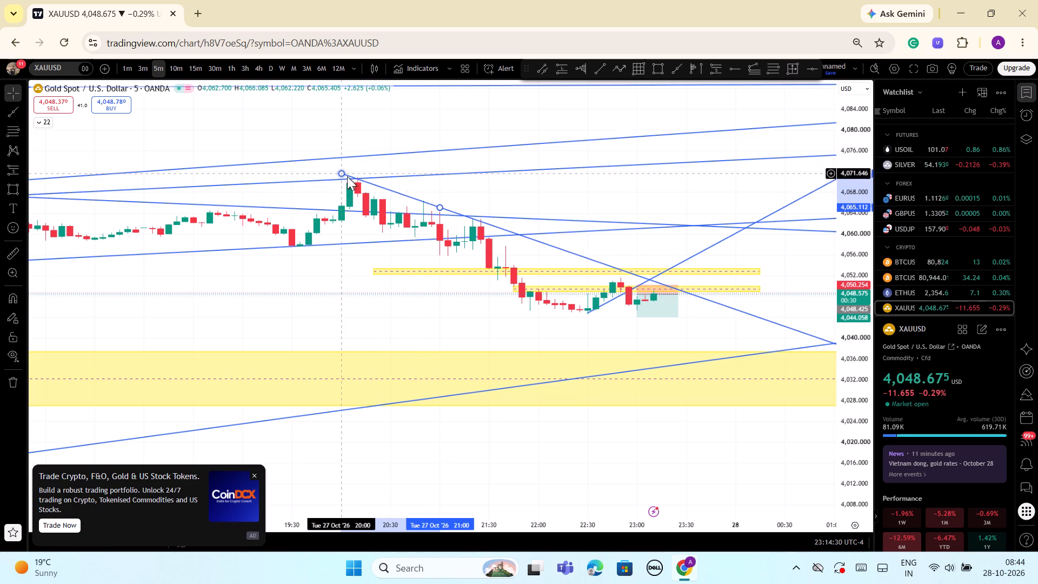
Shift the second anchor of the descending ray from 21:00 to about 21:10, fitting the ray over the following swing high.
drag(440, 207, 454, 209)
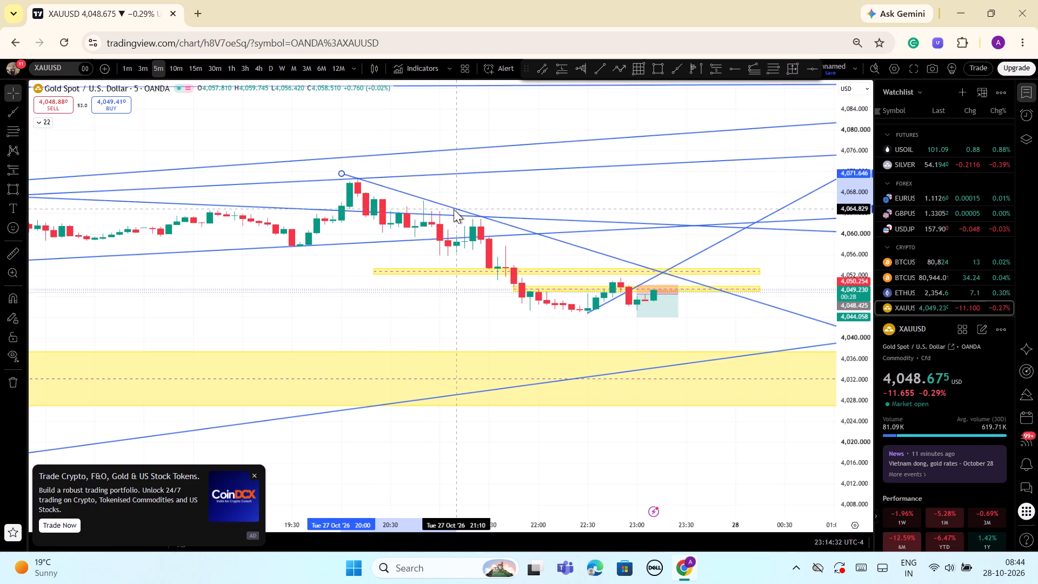
drag(454, 209, 462, 215)
Raise the short position on the 5-minute chart to an entry of about 4,050.275 and a stop of about 4,052.104.
drag(659, 310, 662, 305)
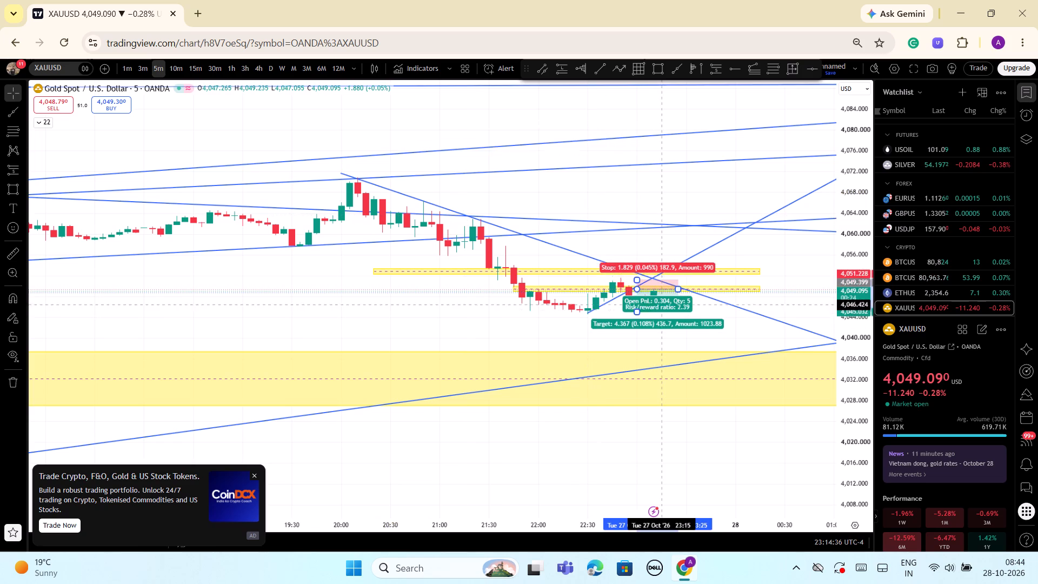
drag(662, 305, 667, 300)
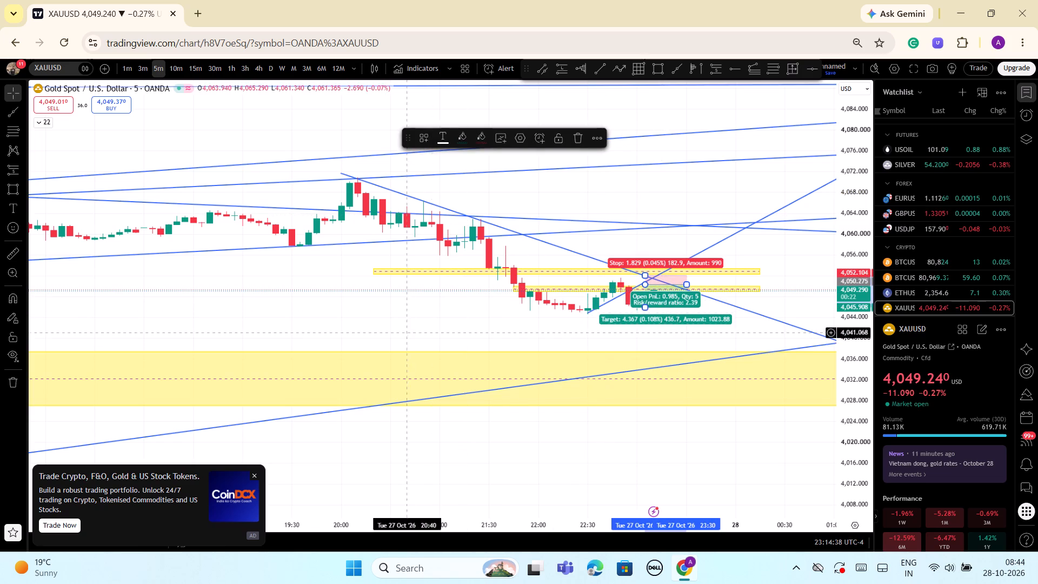
click(402, 331)
Extend the short position's target down into the large yellow zone, to about 4,035.096.
drag(844, 477, 856, 384)
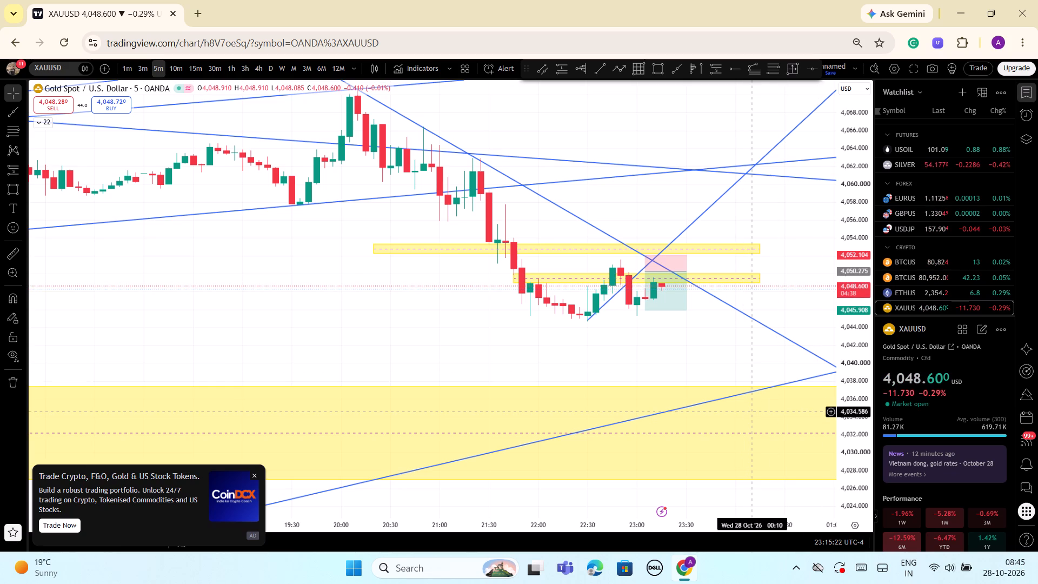
drag(642, 313, 642, 315)
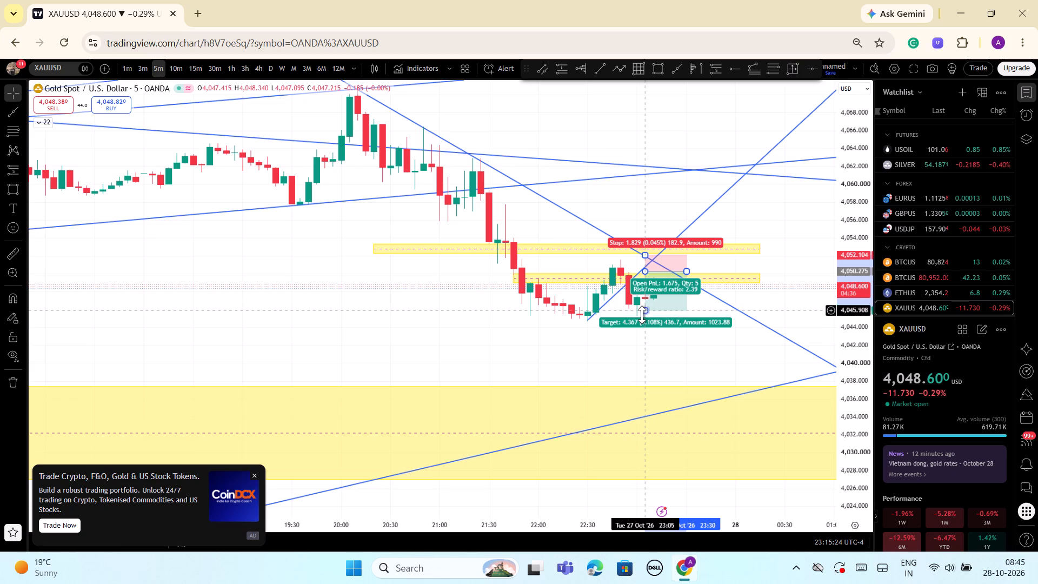
drag(642, 315, 644, 407)
click(505, 348)
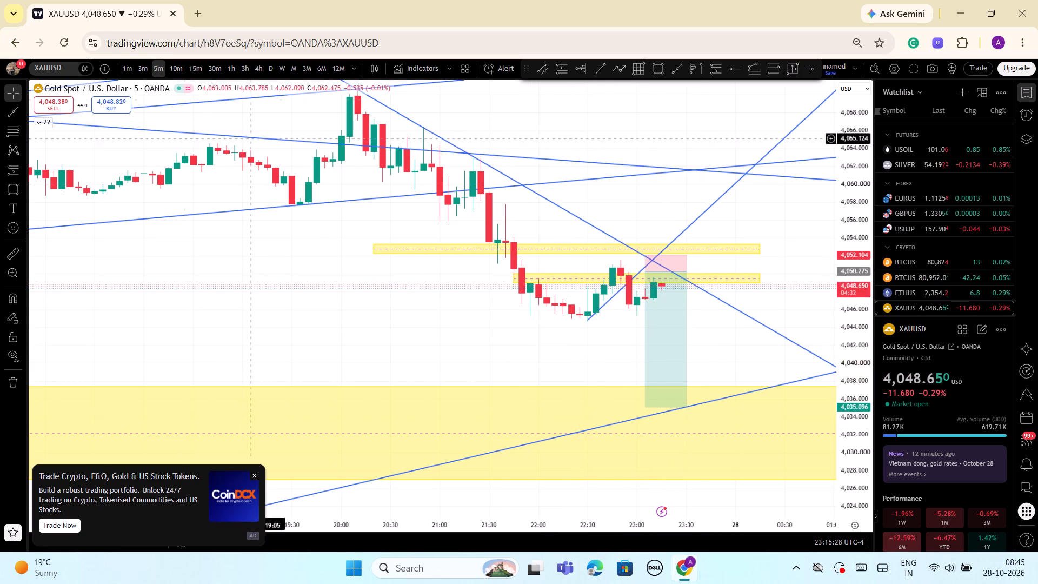
Switch the chart to the 1-minute timeframe and examine price against the descending ray, yellow zones and short position.
click(123, 70)
scroll(630, 316, down, 2)
scroll(671, 269, down, 3)
scroll(776, 292, down, 2)
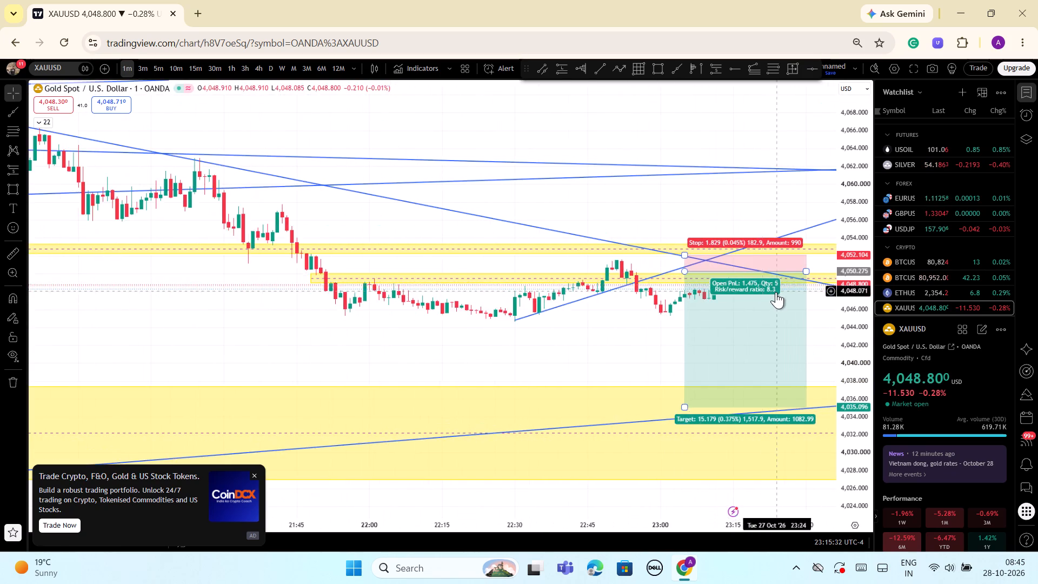
scroll(776, 292, down, 1)
scroll(826, 349, down, 4)
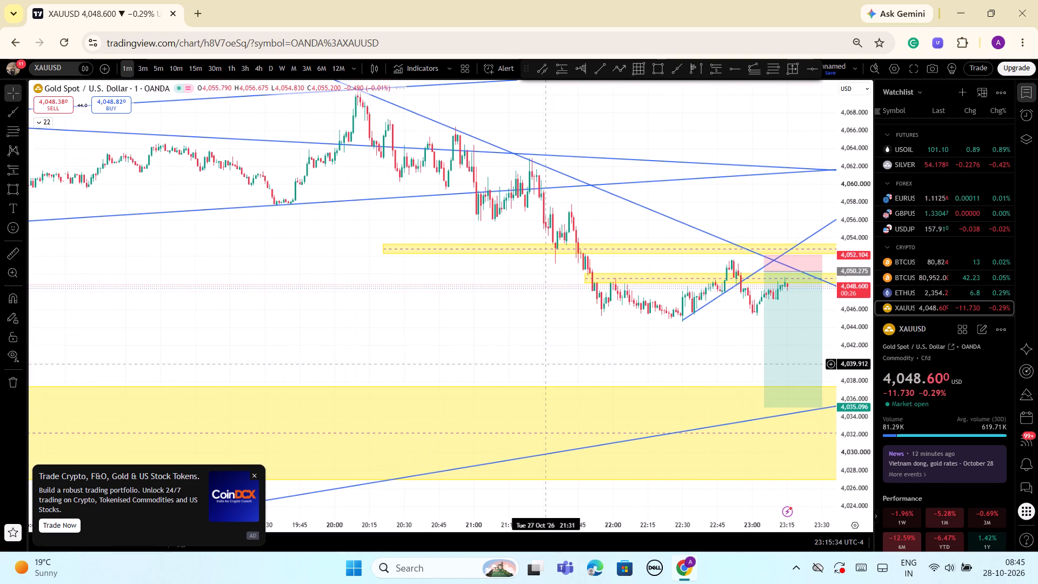
drag(545, 364, 358, 330)
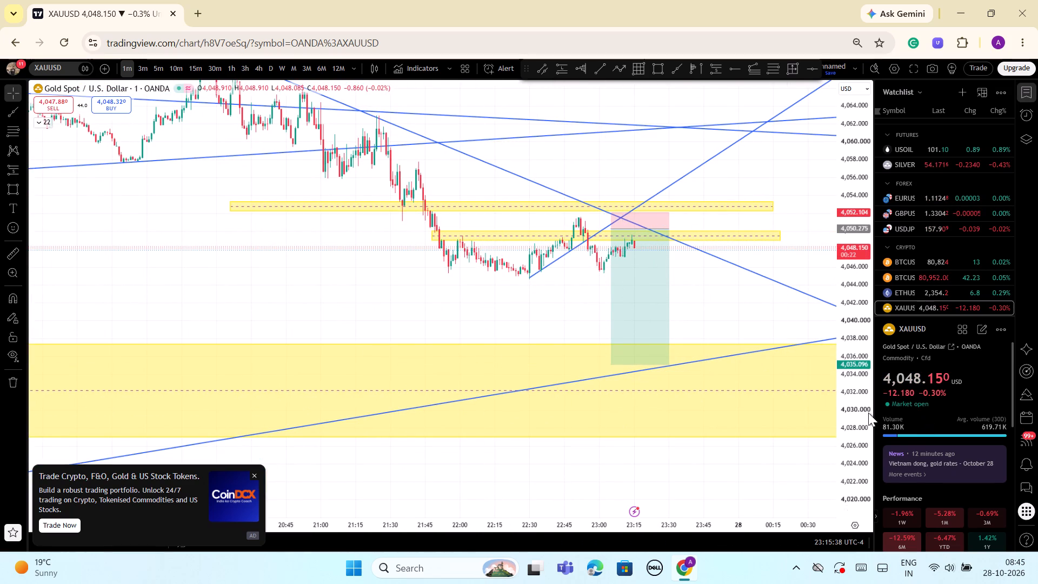
drag(855, 451, 892, 469)
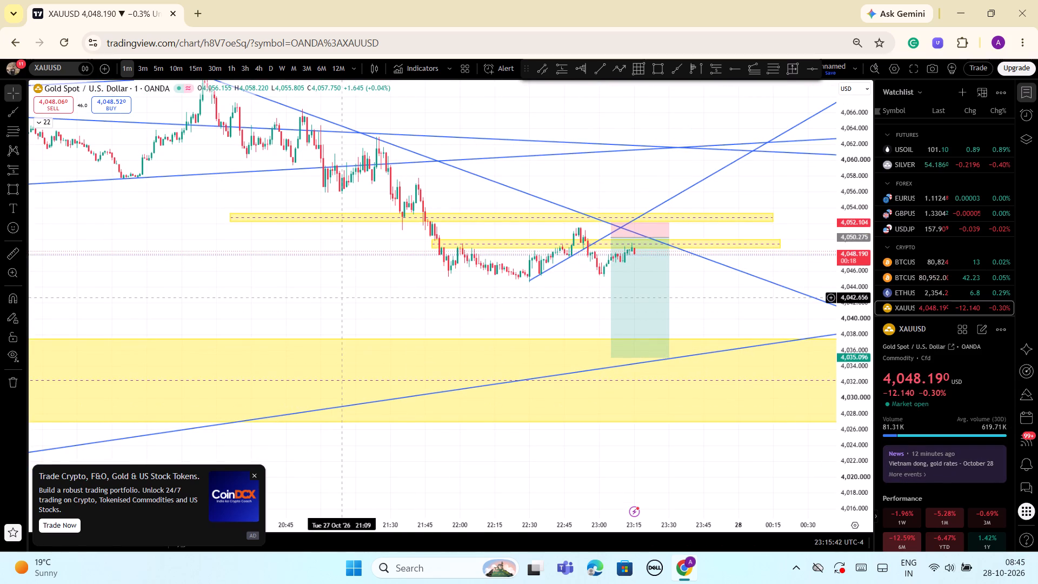
drag(342, 298, 450, 347)
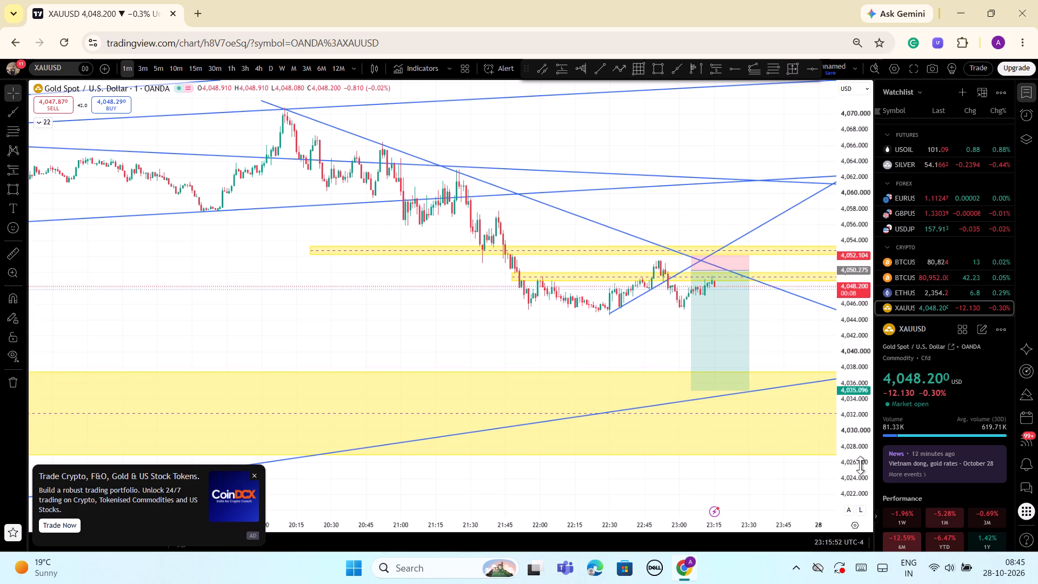
drag(860, 465, 861, 435)
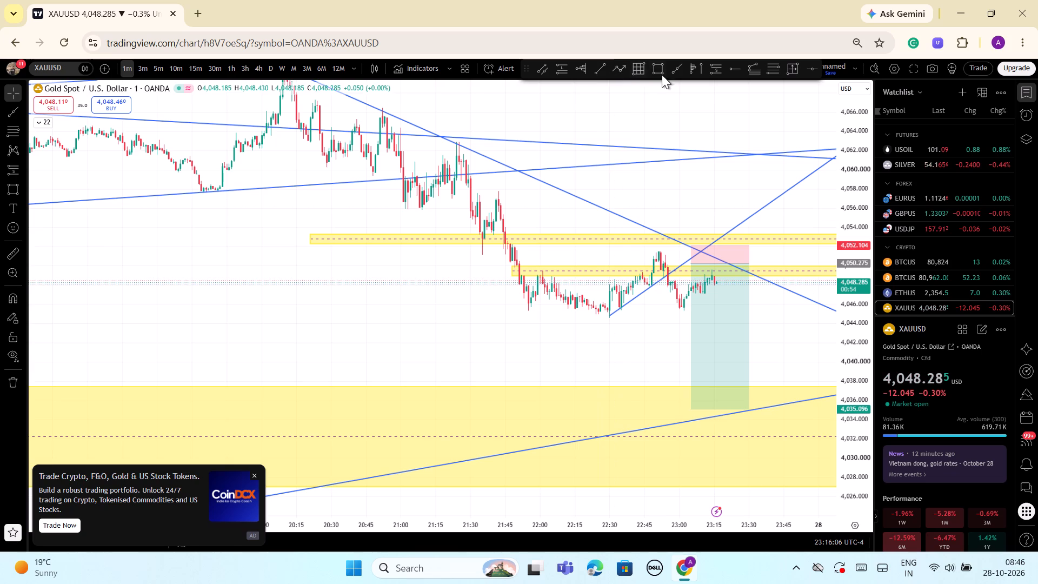
Draw a descending ray from the 21:42 swing high at about 4,057.77 through 22:23 at about 4,054.18.
click(678, 64)
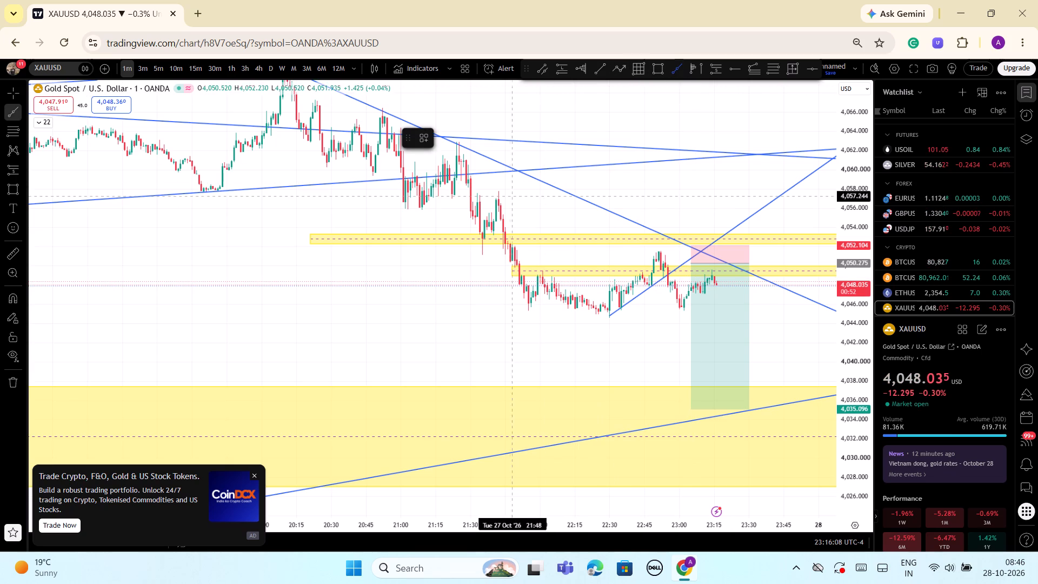
click(499, 191)
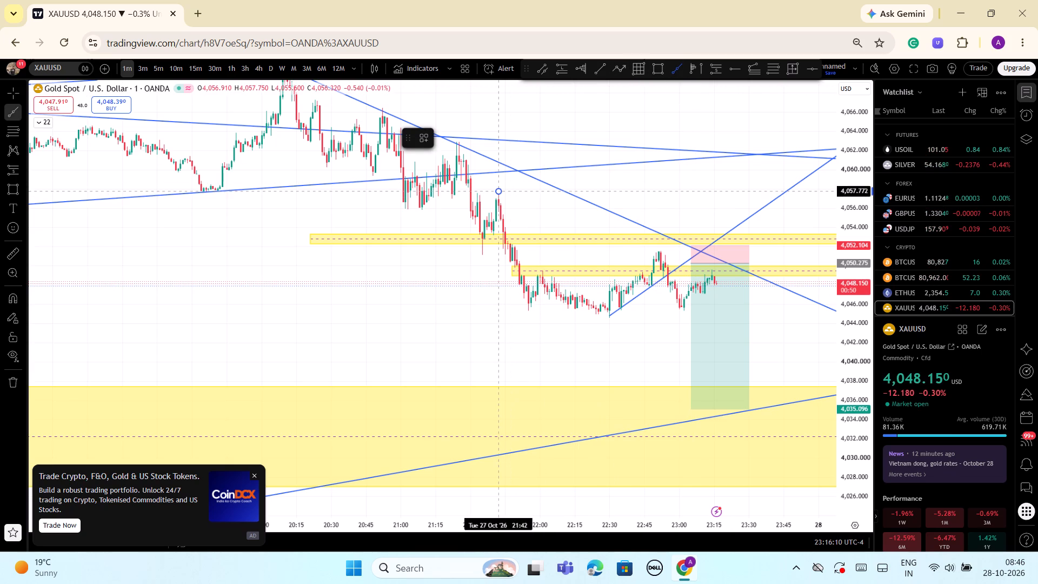
click(593, 226)
click(401, 317)
Examine recent price against the two descending rays and the short position's entry area on the 1-minute chart.
scroll(576, 332, up, 1)
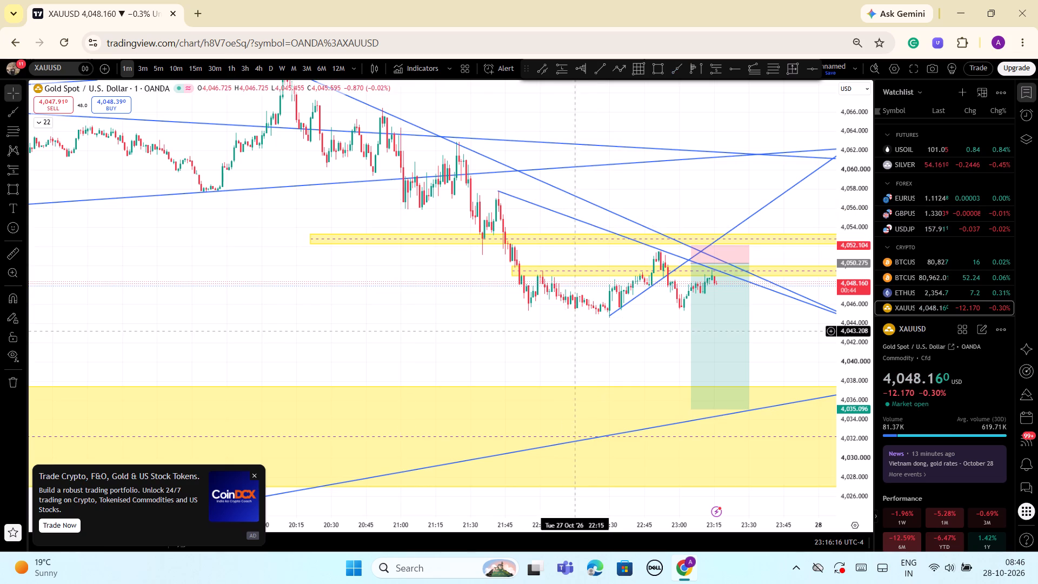
scroll(580, 333, up, 4)
drag(853, 455, 855, 448)
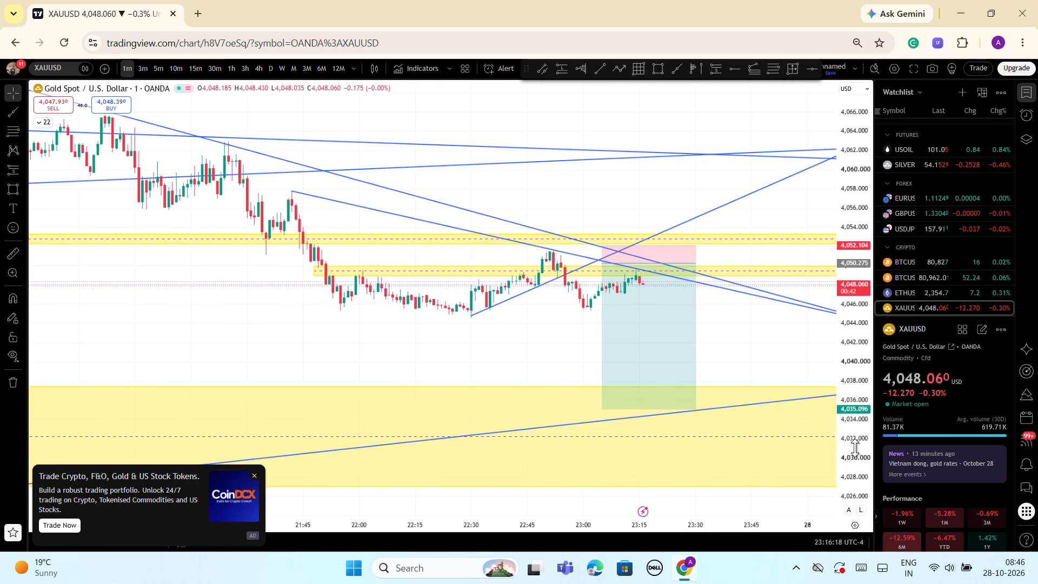
drag(855, 448, 871, 329)
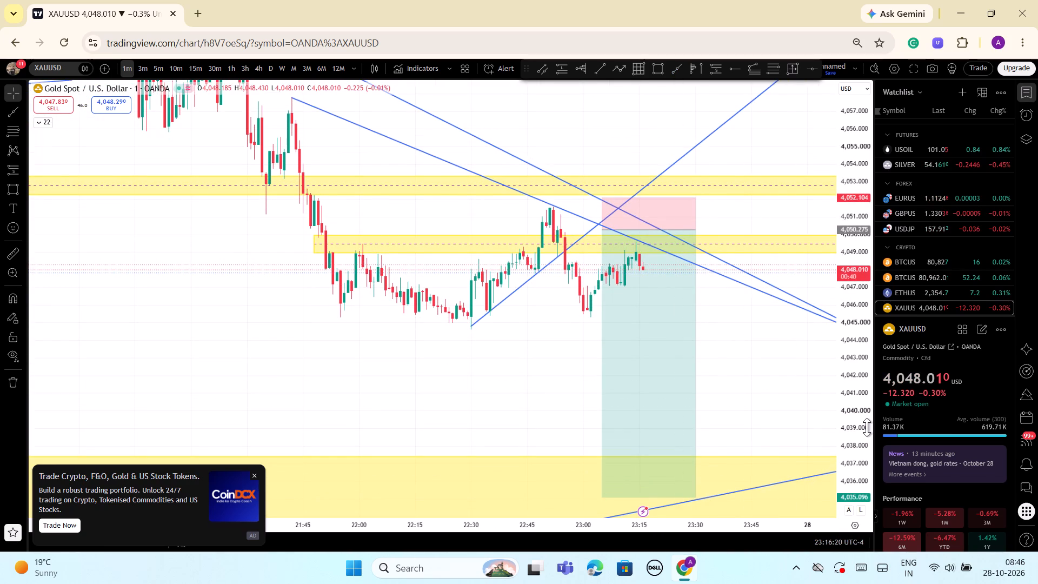
drag(848, 360, 856, 399)
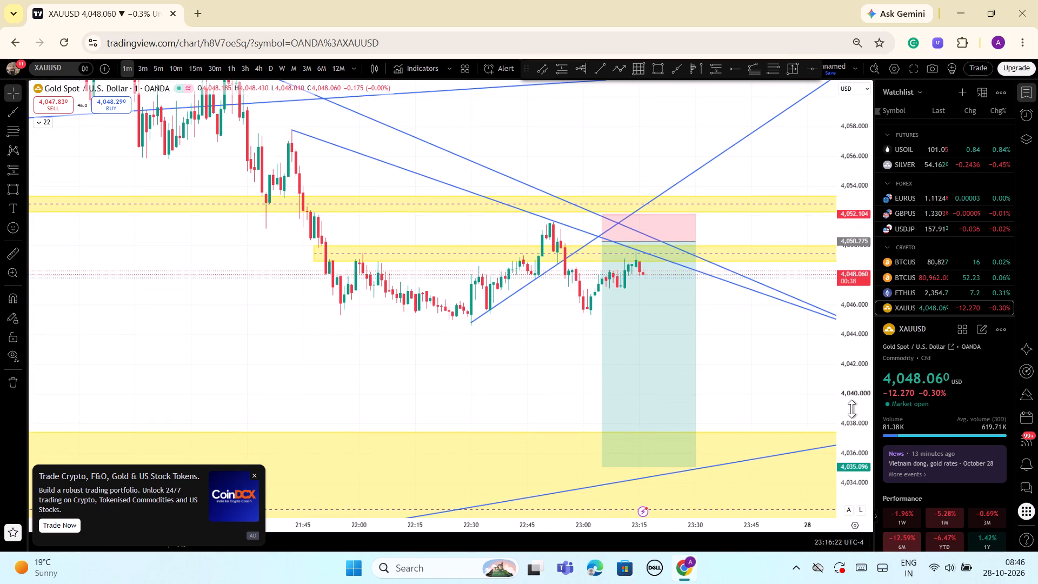
drag(254, 359, 453, 422)
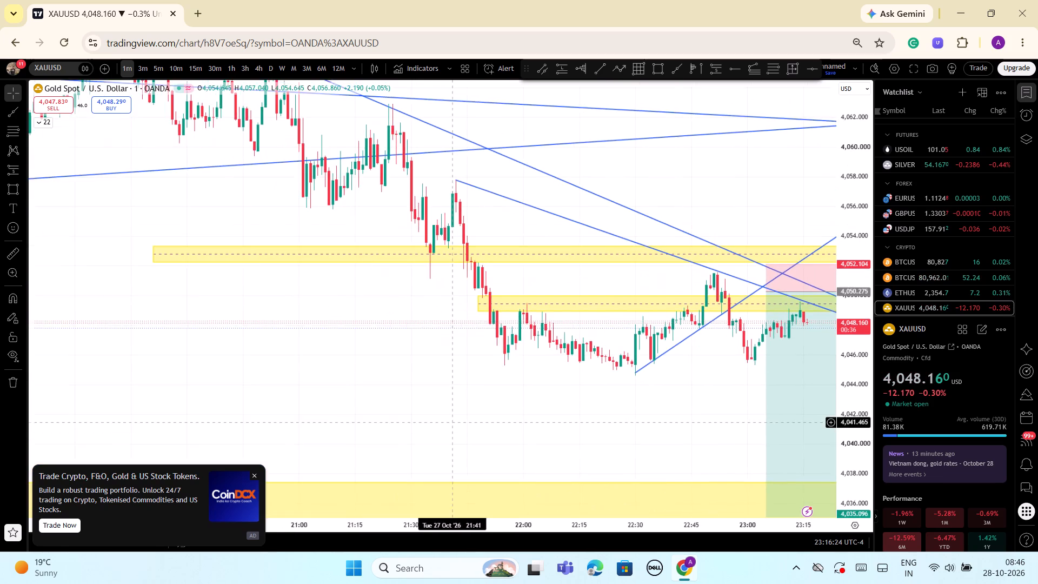
drag(453, 422, 331, 385)
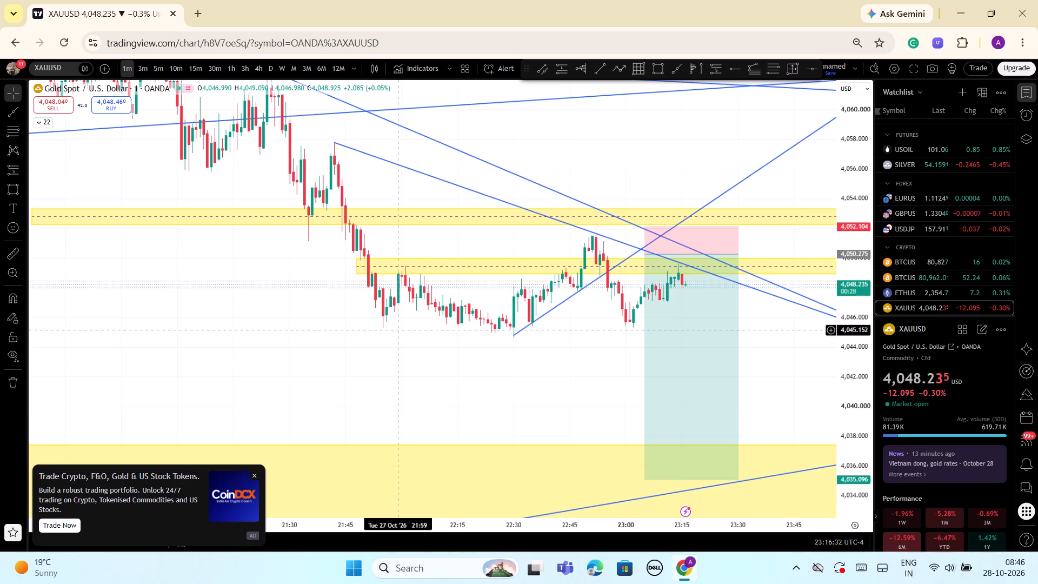
Delete the steep rising ray drawn from the 22:30 low through 22:50.
click(759, 171)
click(591, 141)
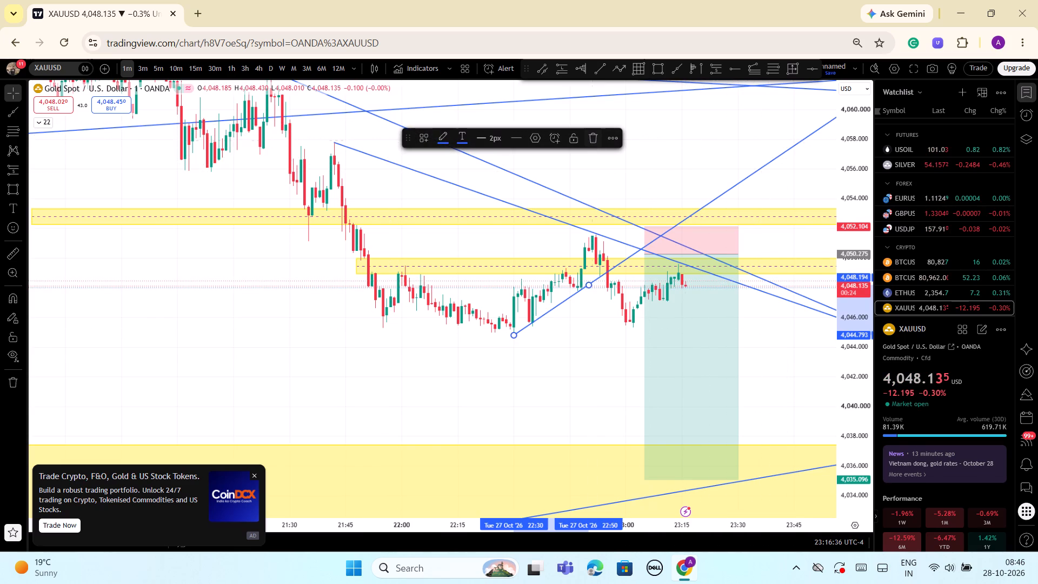
Draw a shallow rising ray from the 22:30 low at about 4,044.64 through 22:50 at about 4,045.08.
click(674, 78)
click(674, 75)
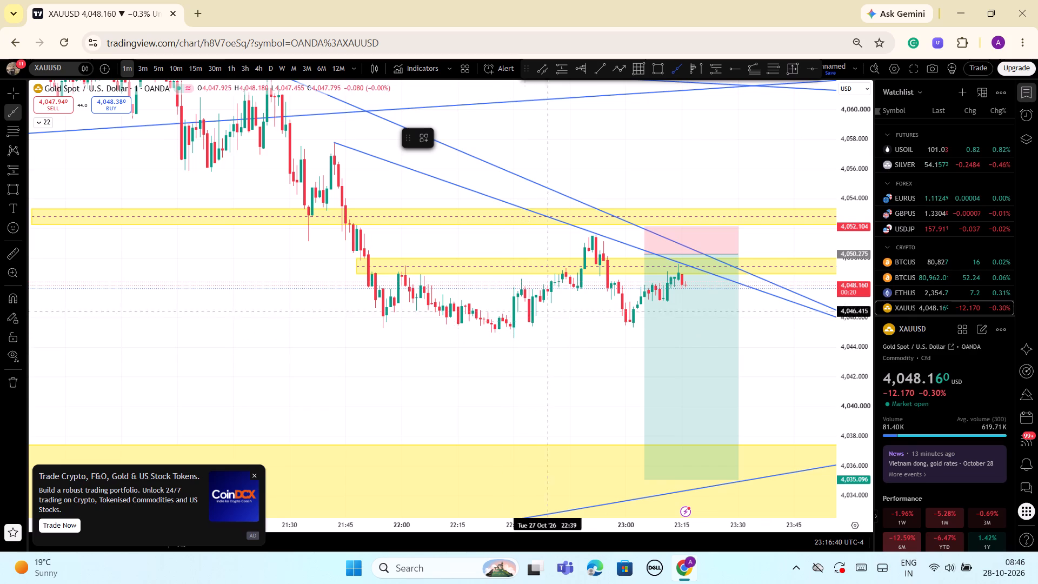
drag(514, 338, 518, 336)
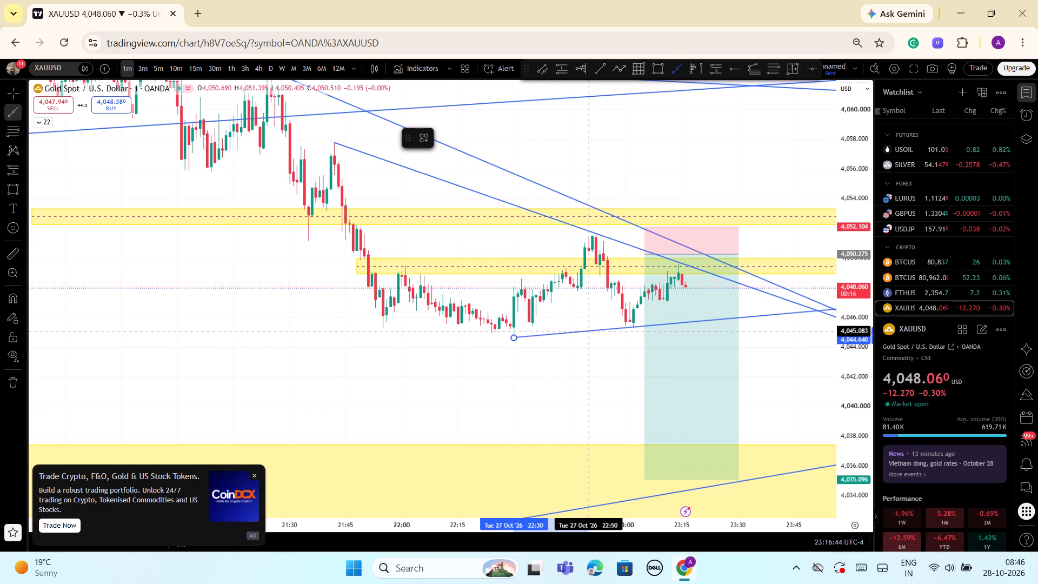
click(588, 331)
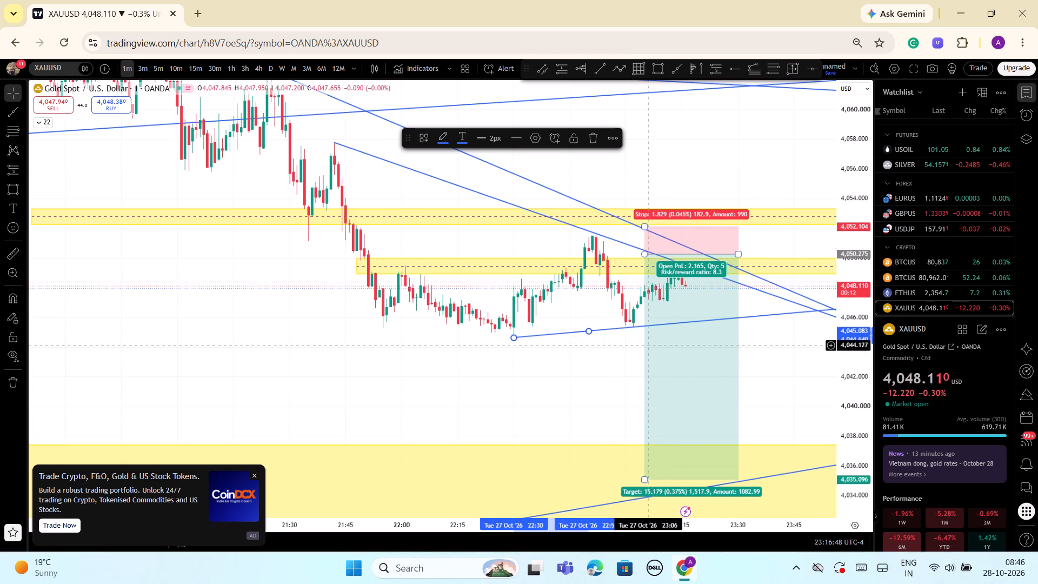
Lower the whole short position to an entry of about 4,049.524, stop of about 4,051.353 and target of about 4,034.345.
scroll(722, 415, down, 1)
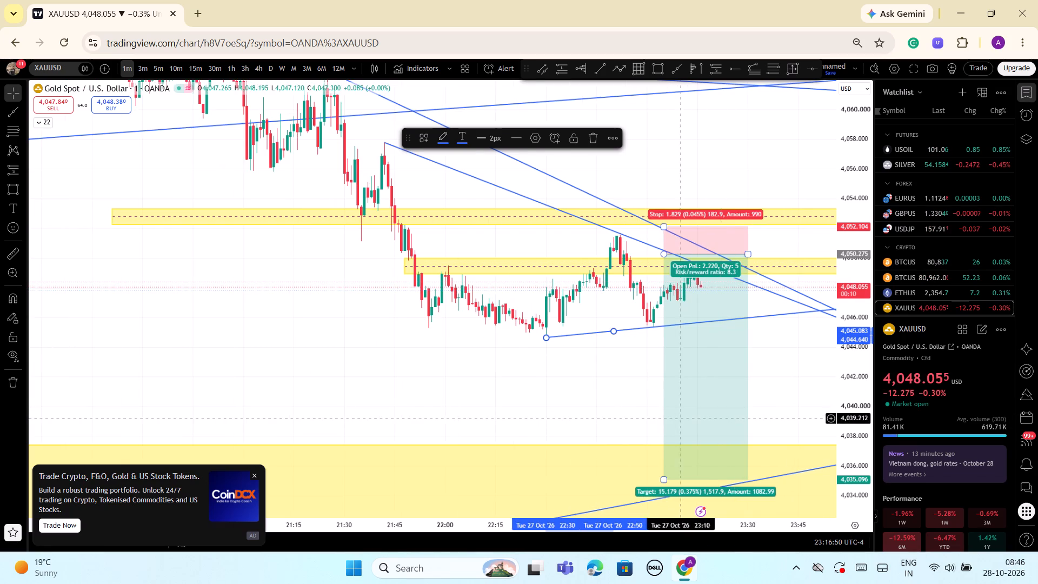
drag(549, 416, 462, 400)
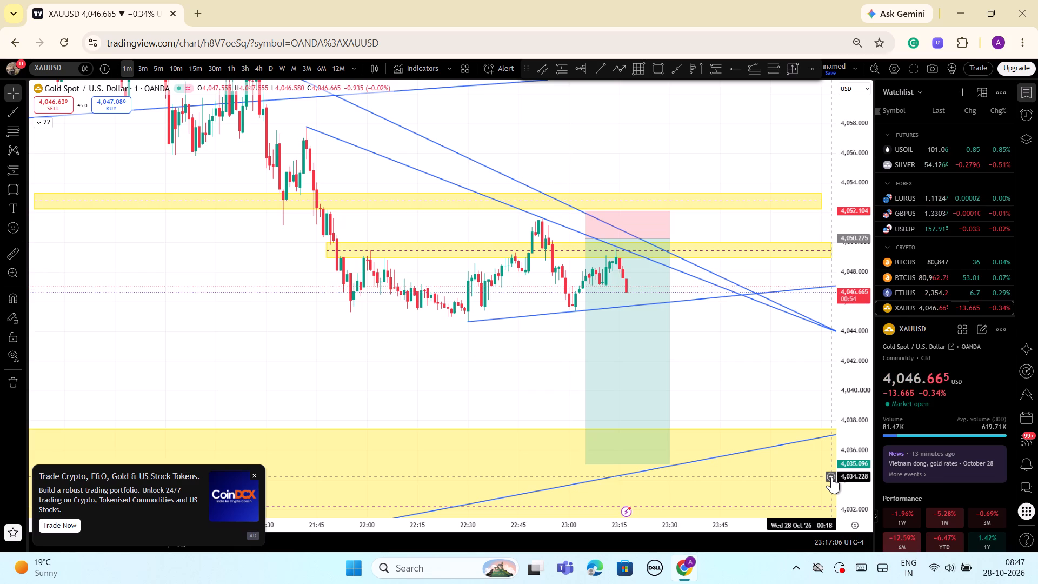
drag(637, 337, 638, 347)
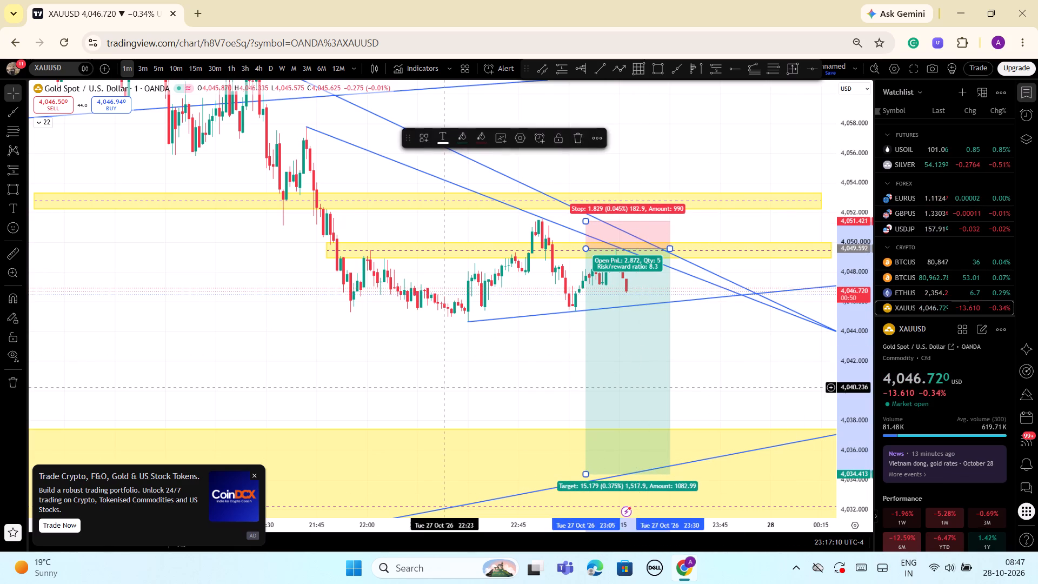
click(443, 388)
click(623, 361)
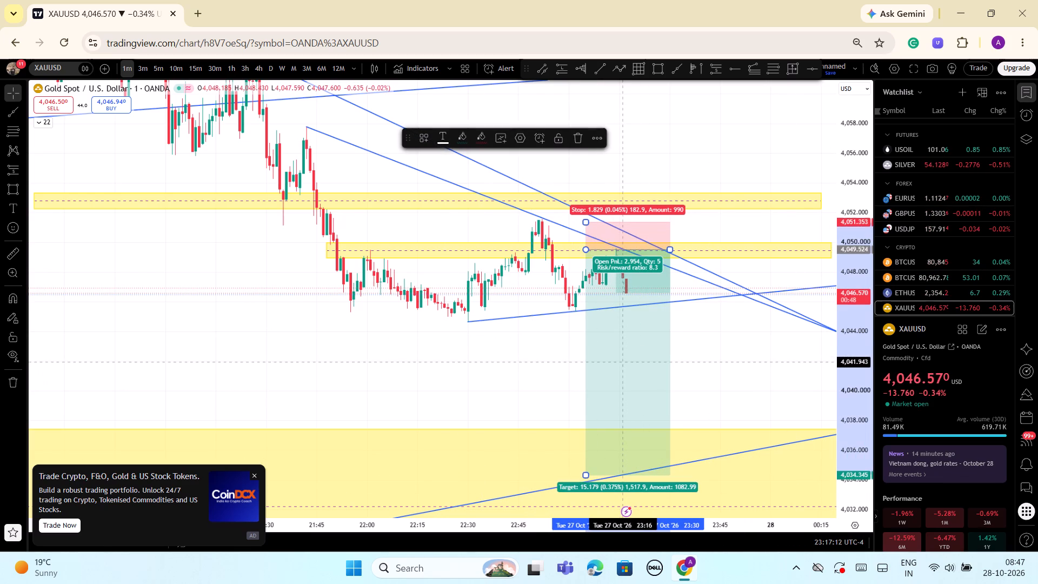
click(534, 390)
Draw a thin rectangle zone along the 22:30 and 23:00 lows, from 22:29 to about 23:39 with its base near 4,044.85.
drag(854, 342, 862, 401)
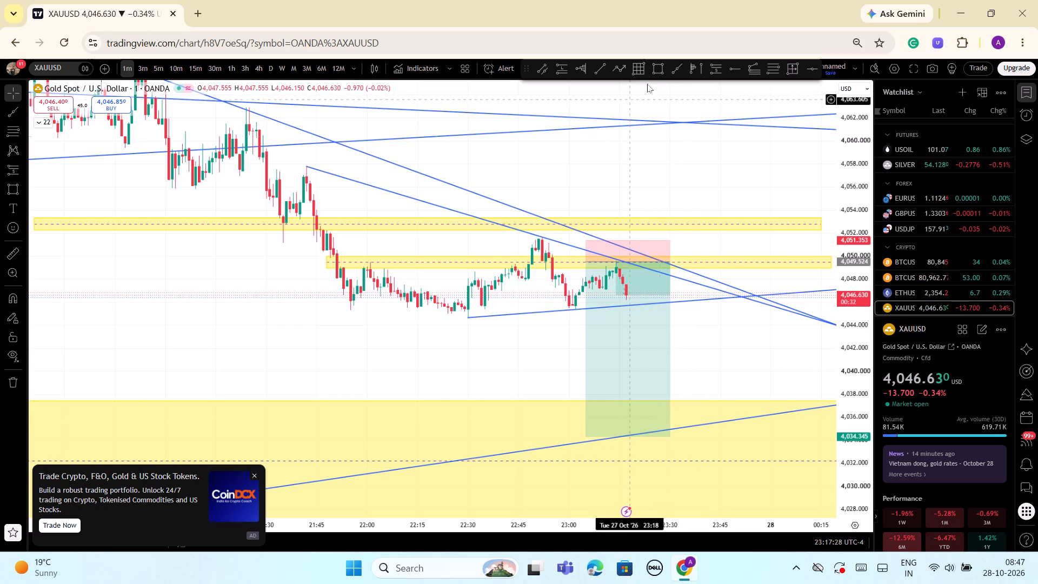
click(661, 68)
click(465, 307)
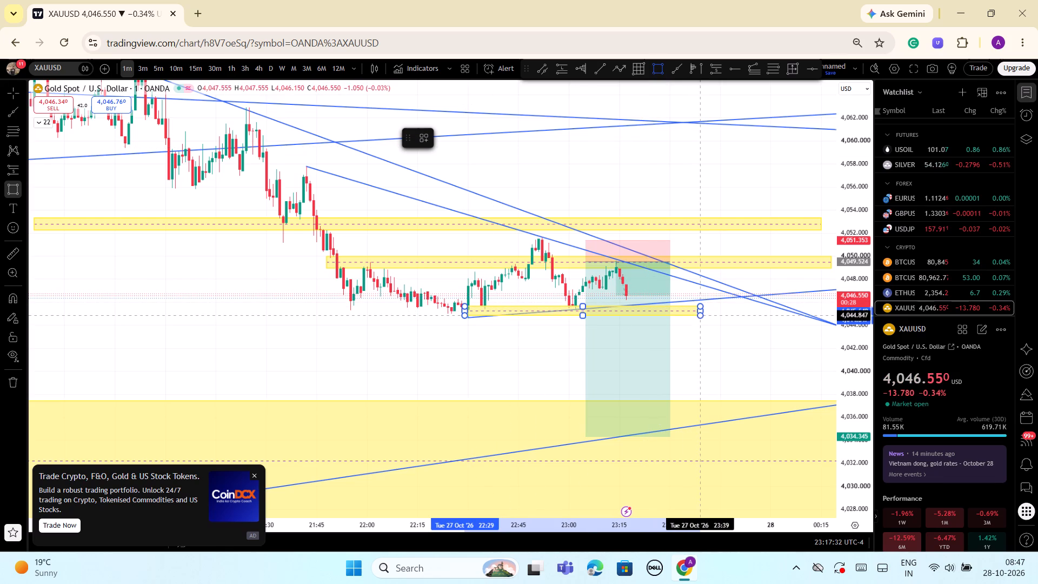
click(702, 315)
click(717, 367)
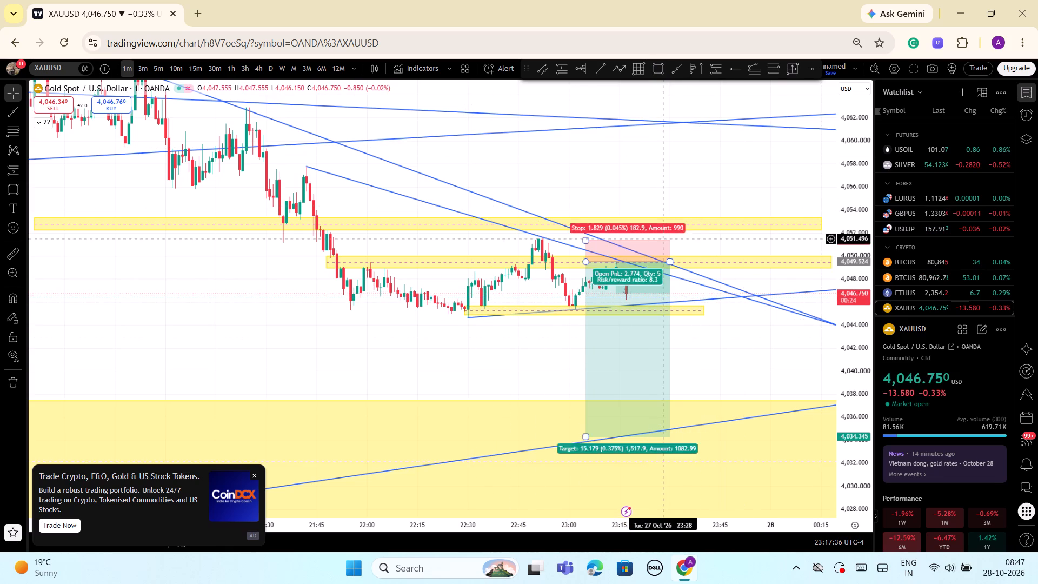
Examine the latest 1-minute candles against the rising ray, the new zone at the lows and the short position.
scroll(800, 196, down, 2)
drag(860, 363, 868, 409)
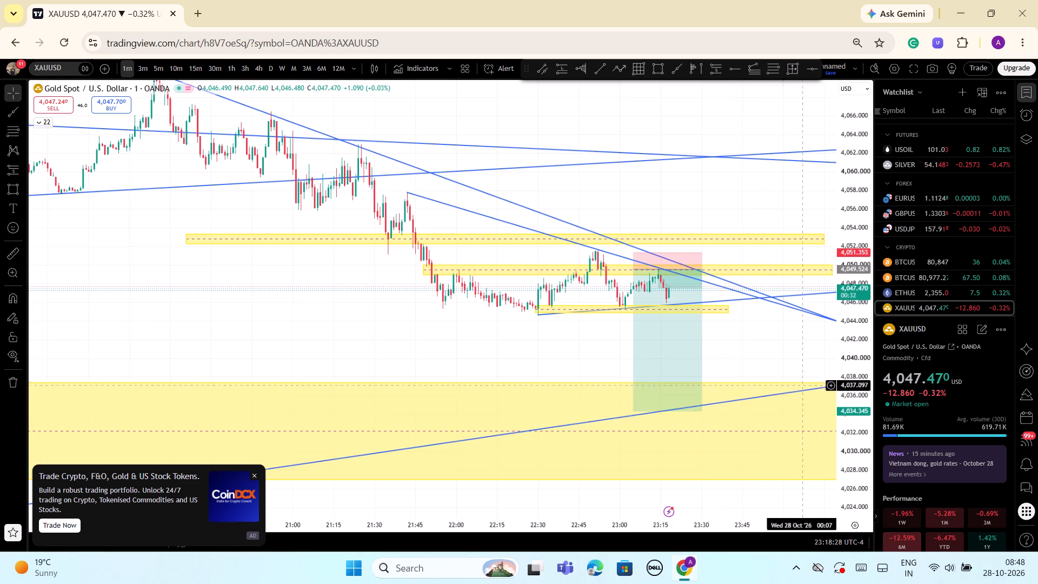
drag(854, 463, 861, 339)
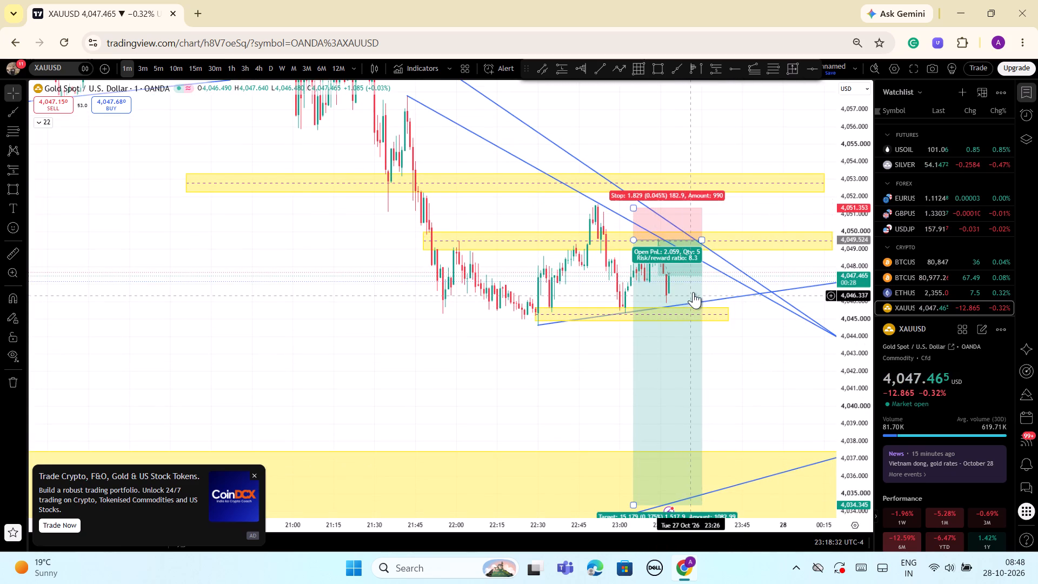
drag(859, 425, 866, 459)
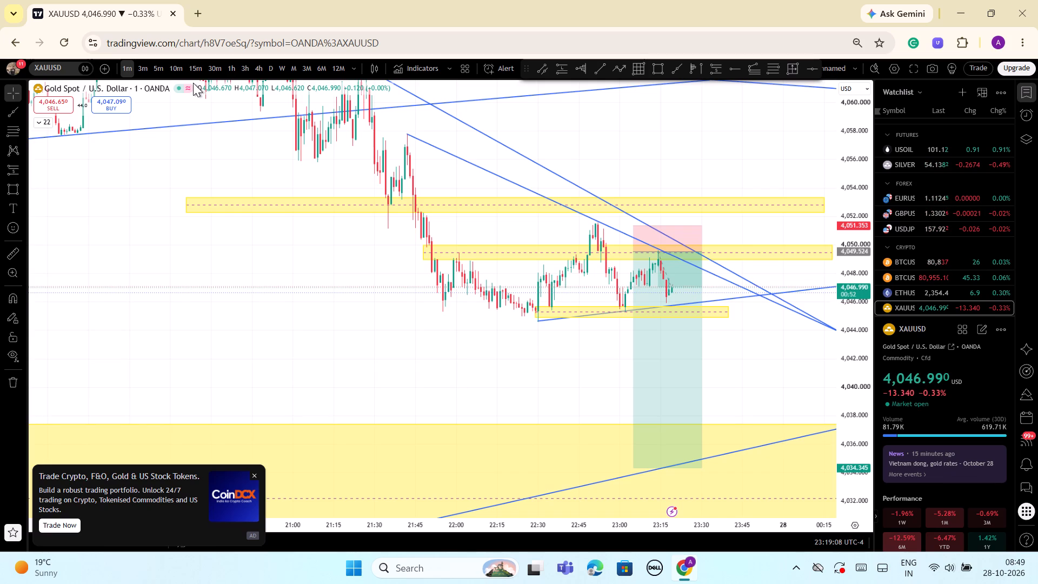
scroll(615, 278, up, 4)
scroll(667, 357, up, 5)
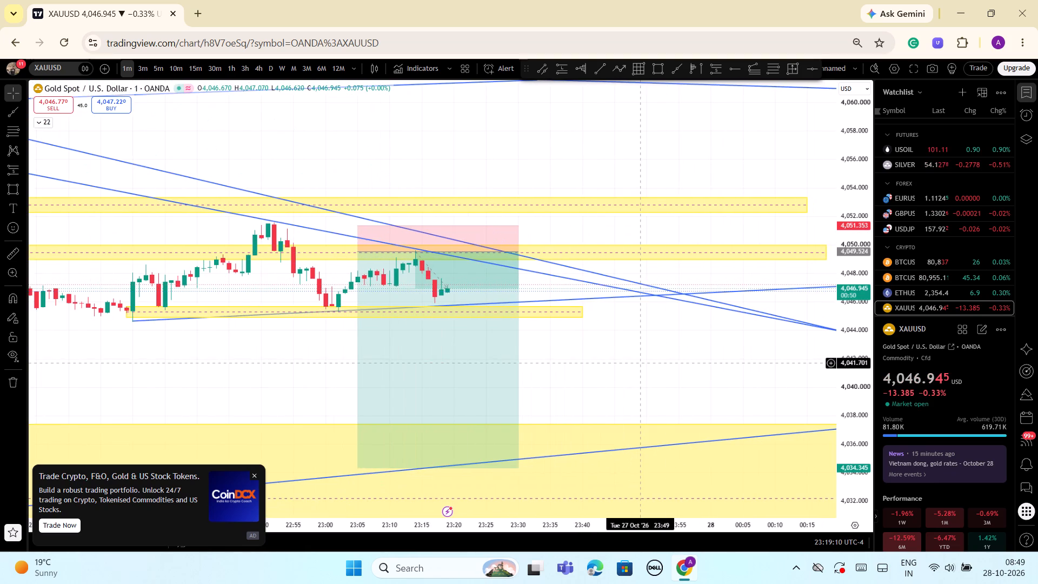
Examine the 1-minute candles around the short position, support zone and converging trend rays at wider and closer scales.
drag(573, 357, 704, 370)
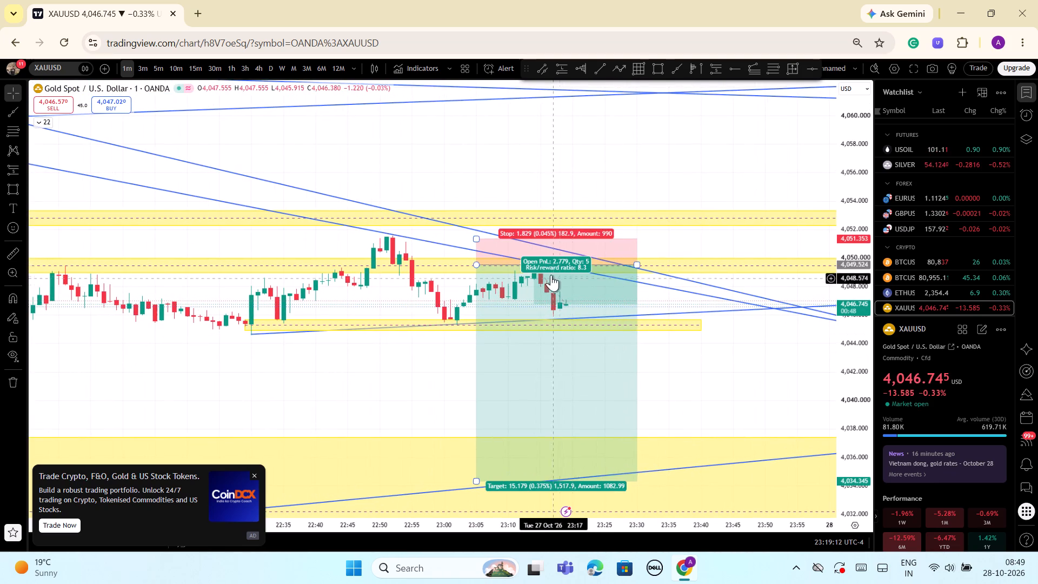
scroll(670, 352, down, 2)
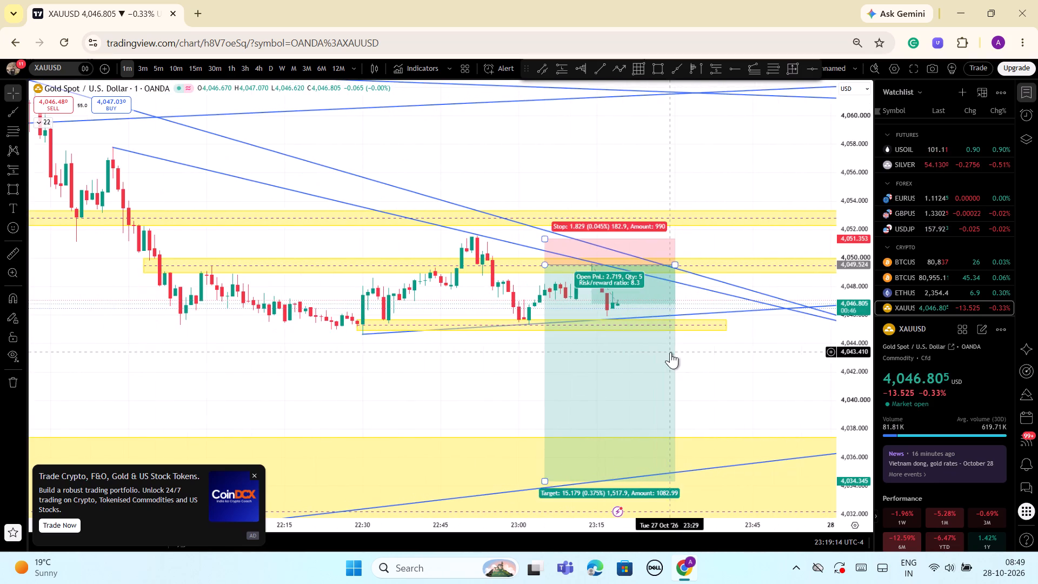
scroll(716, 358, up, 2)
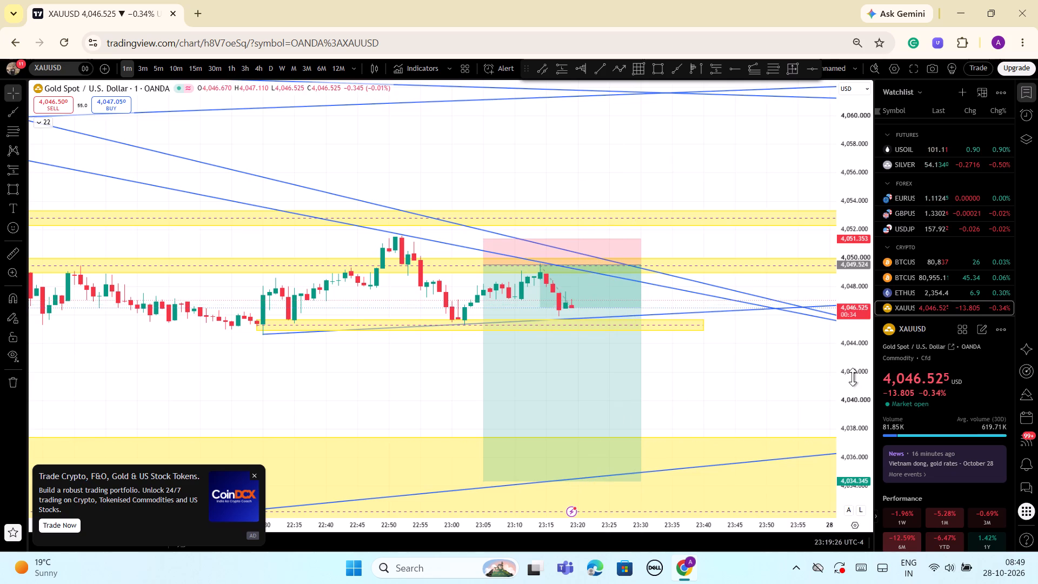
drag(853, 377, 852, 402)
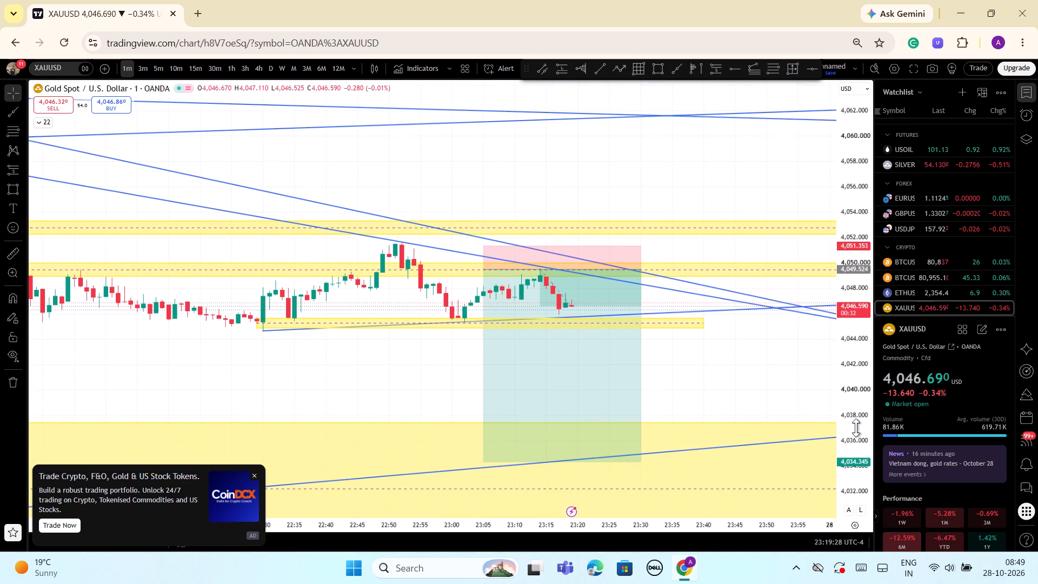
drag(855, 421, 856, 379)
scroll(733, 381, up, 3)
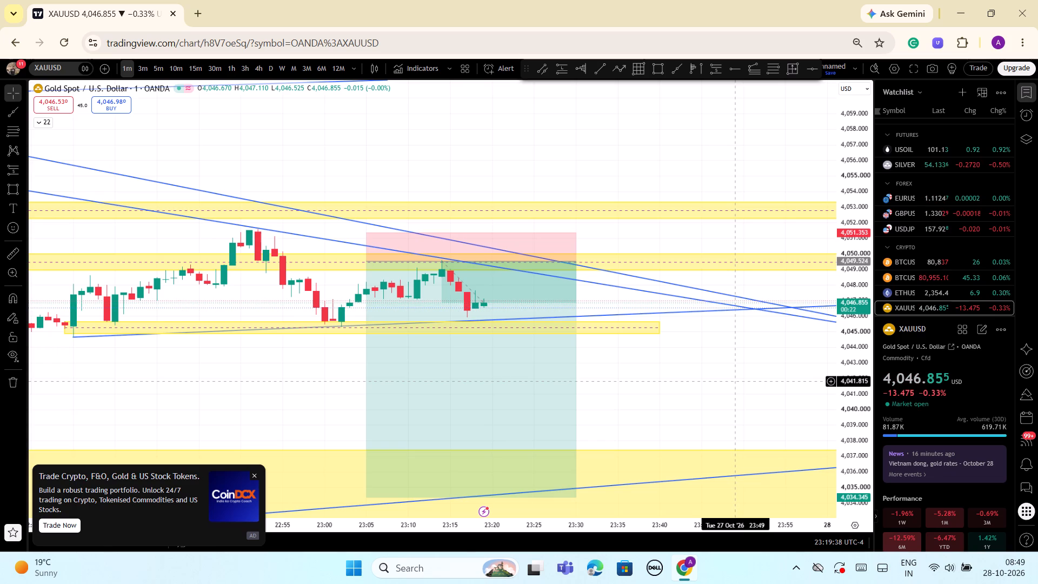
Switch to the 3-minute chart and examine the falling rays, the rising ray from the 22:30 low and the short position.
click(131, 68)
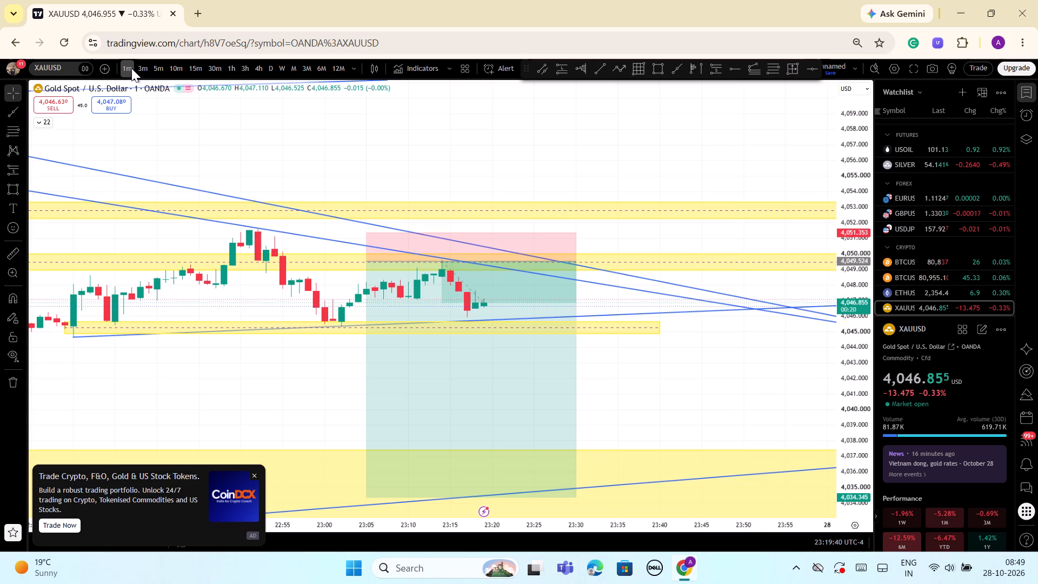
click(146, 72)
scroll(686, 299, down, 4)
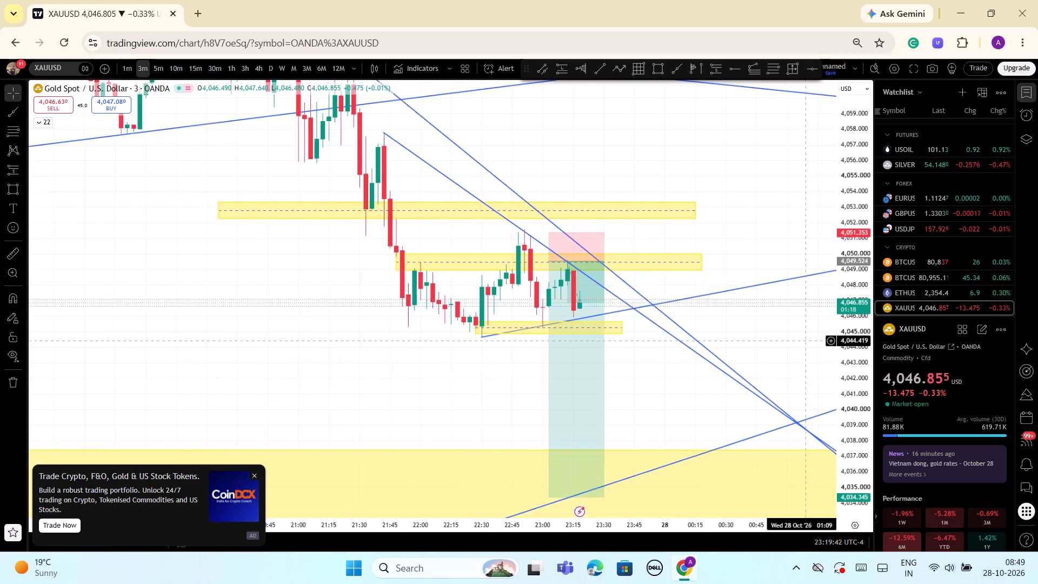
drag(850, 207, 878, 309)
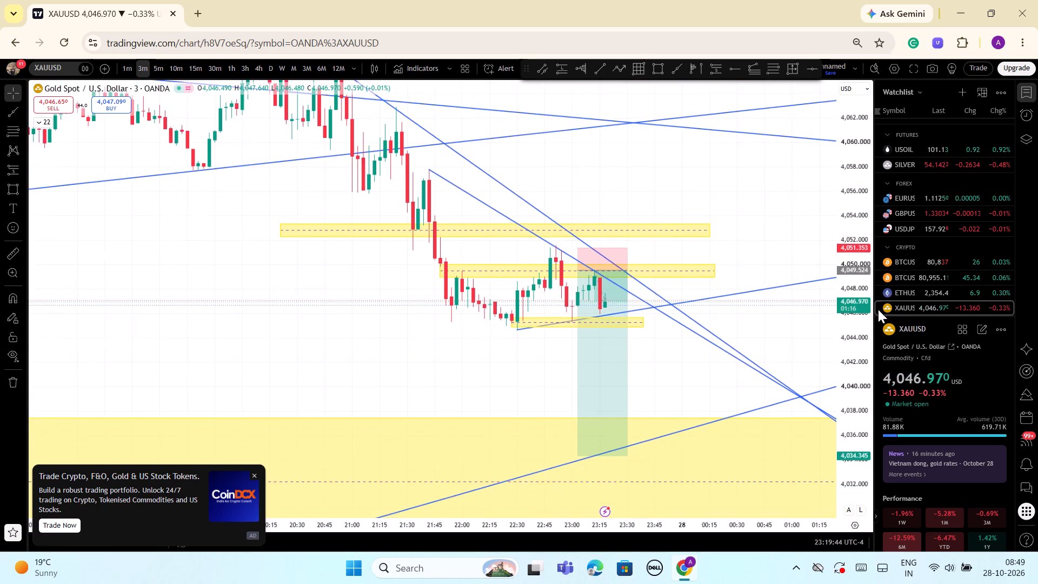
drag(878, 309, 883, 323)
scroll(755, 374, up, 2)
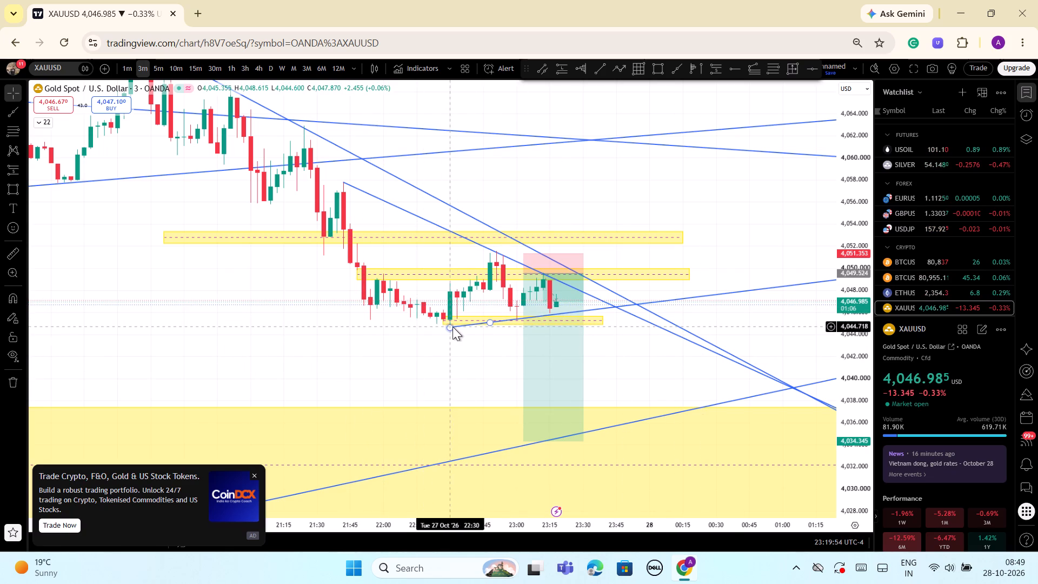
drag(861, 464, 860, 456)
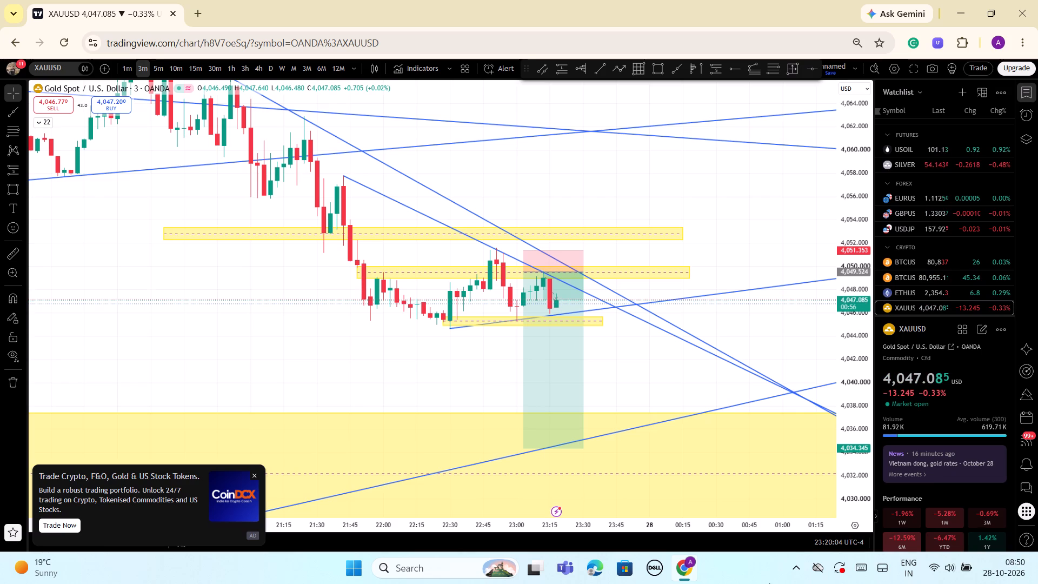
Return to the 1-minute chart and examine the latest candles between the support zone and the short entry.
click(126, 69)
scroll(575, 416, down, 1)
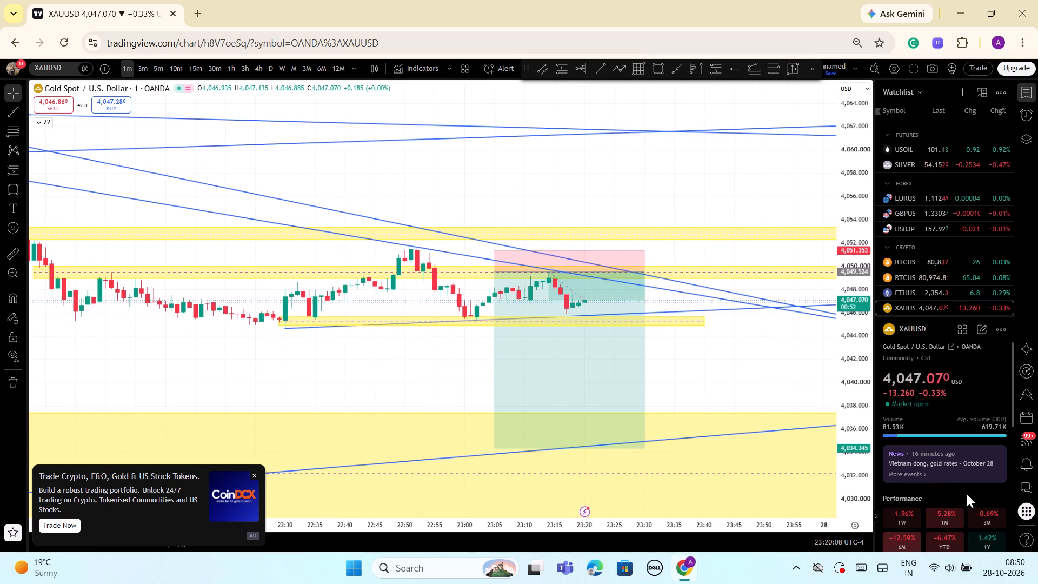
drag(855, 496, 856, 393)
scroll(783, 416, up, 2)
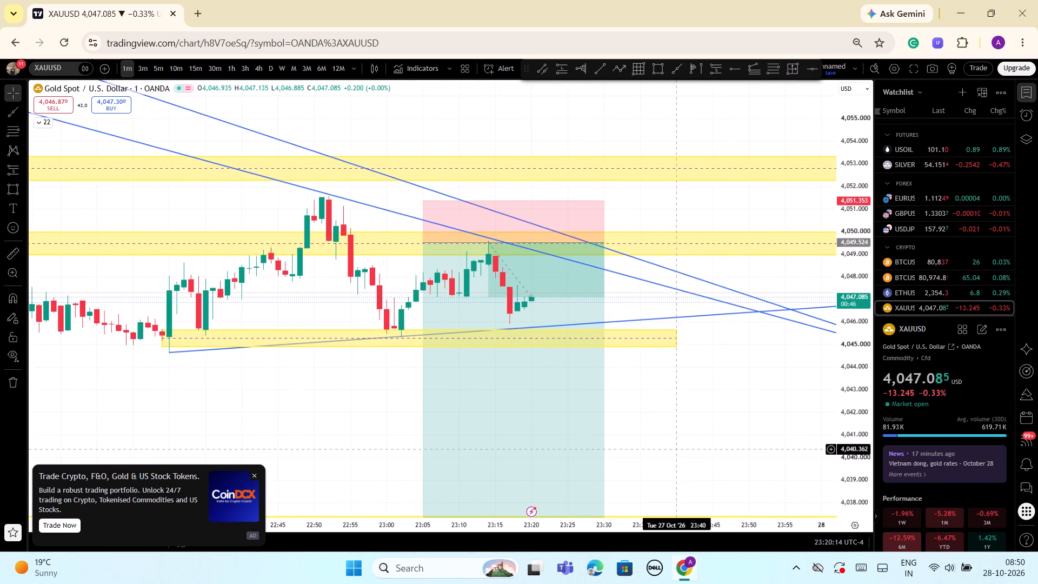
Open the Tradfye order flow terminal in a new browser tab.
click(202, 11)
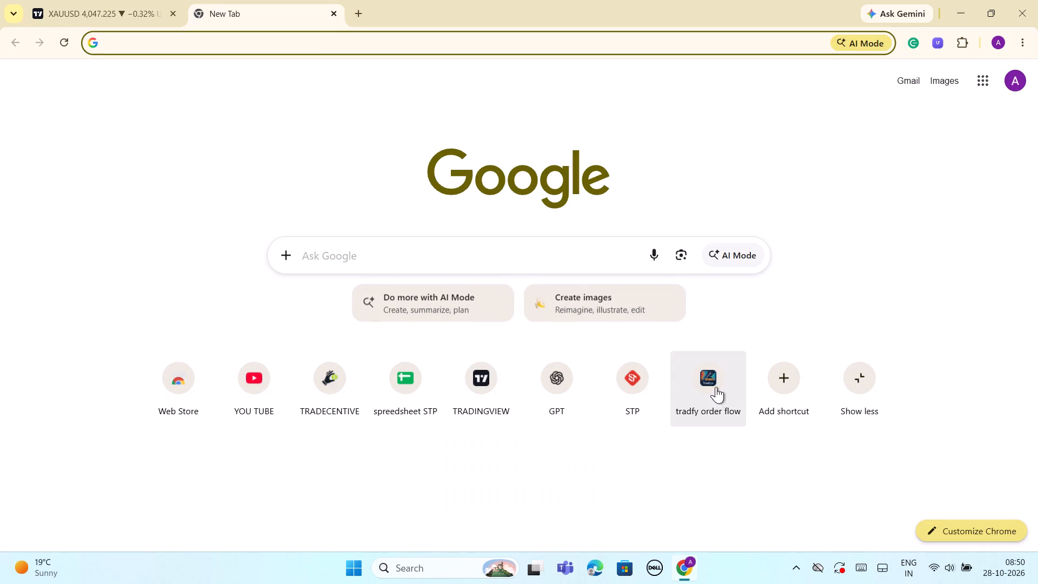
click(710, 385)
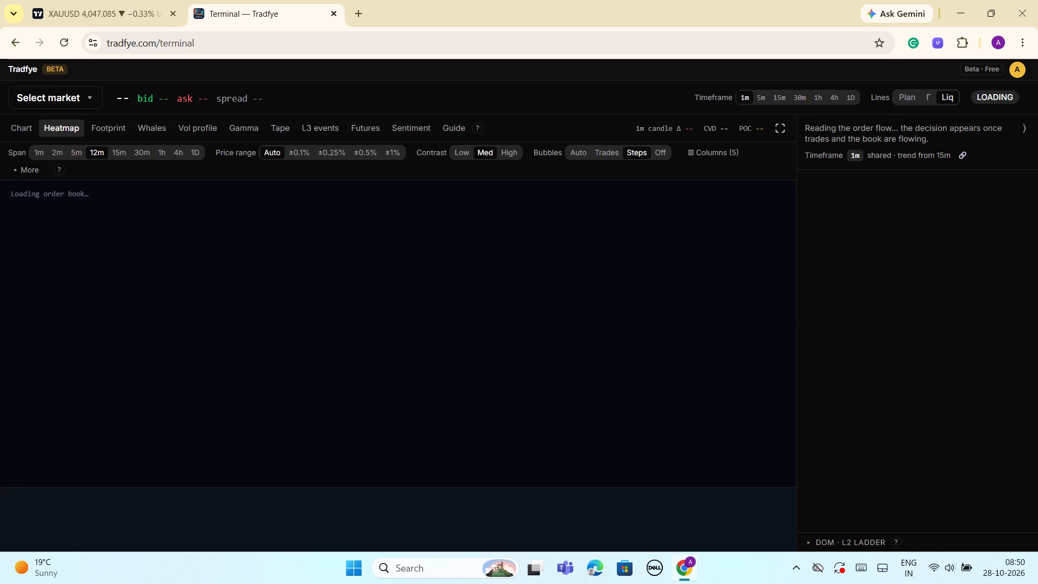
Examine the latest 1-minute candles in the XAUT/USDT footprint view, restoring the live price scale after adjusting it.
click(98, 125)
scroll(587, 422, down, 2)
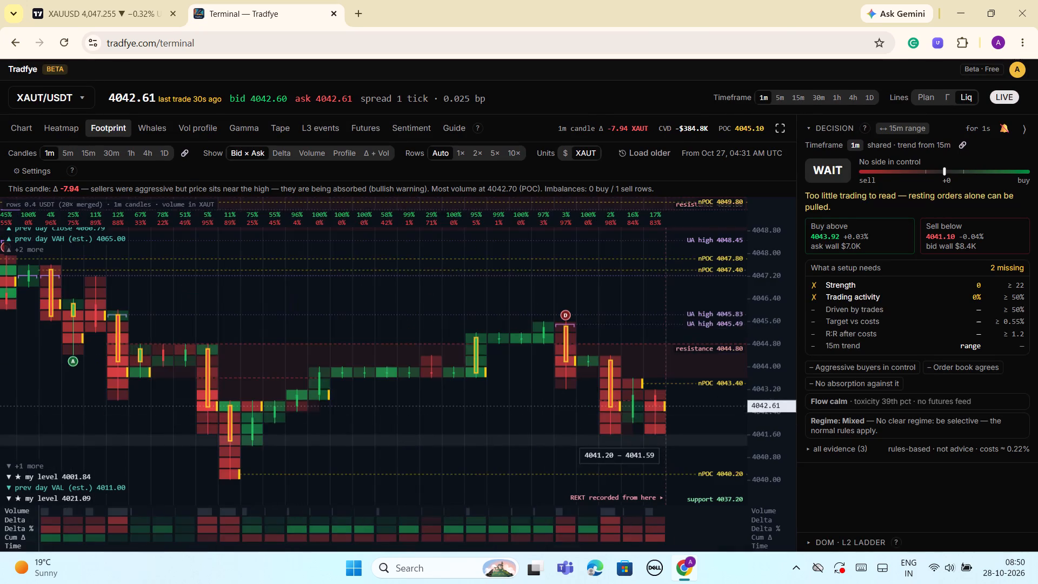
scroll(669, 436, up, 10)
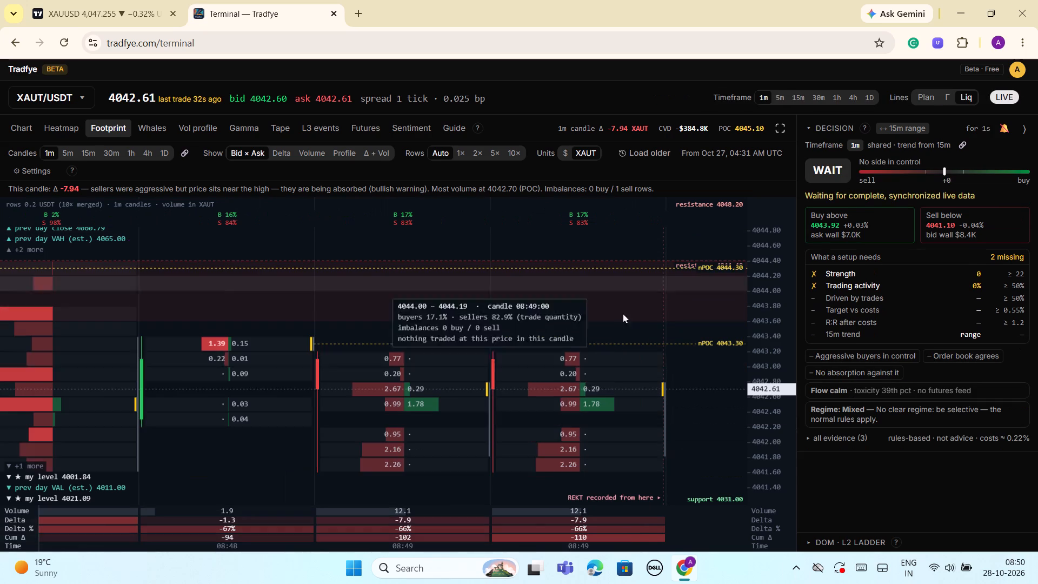
scroll(751, 446, up, 3)
drag(668, 447, 674, 363)
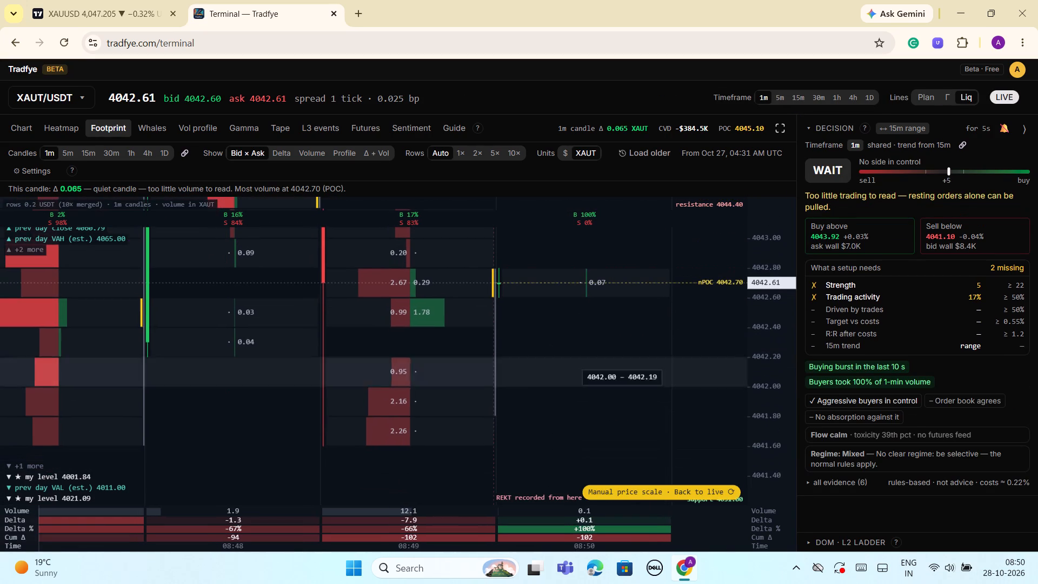
scroll(667, 357, up, 4)
click(731, 495)
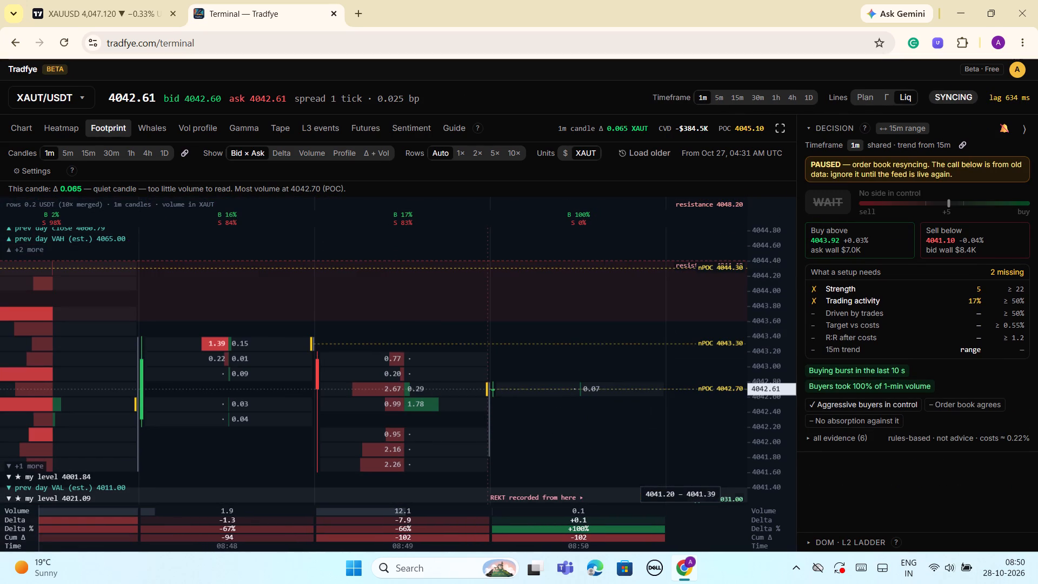
scroll(591, 499, down, 2)
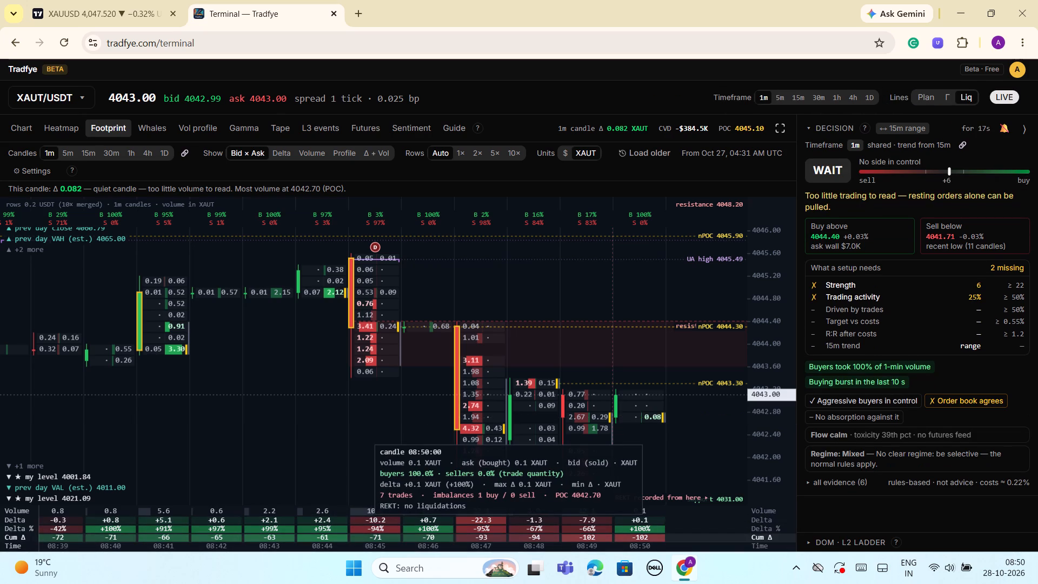
scroll(661, 337, up, 3)
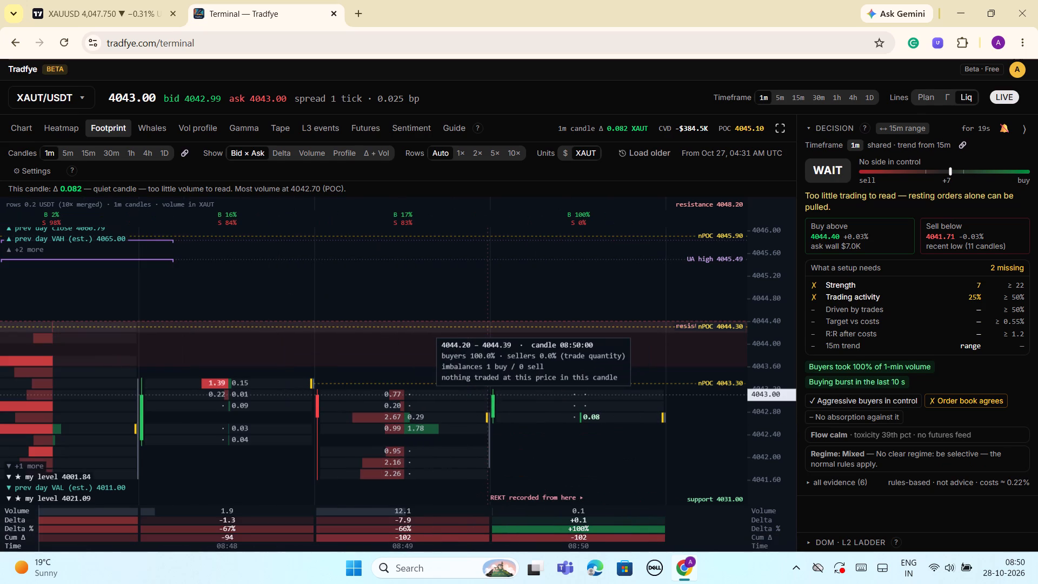
scroll(642, 327, up, 3)
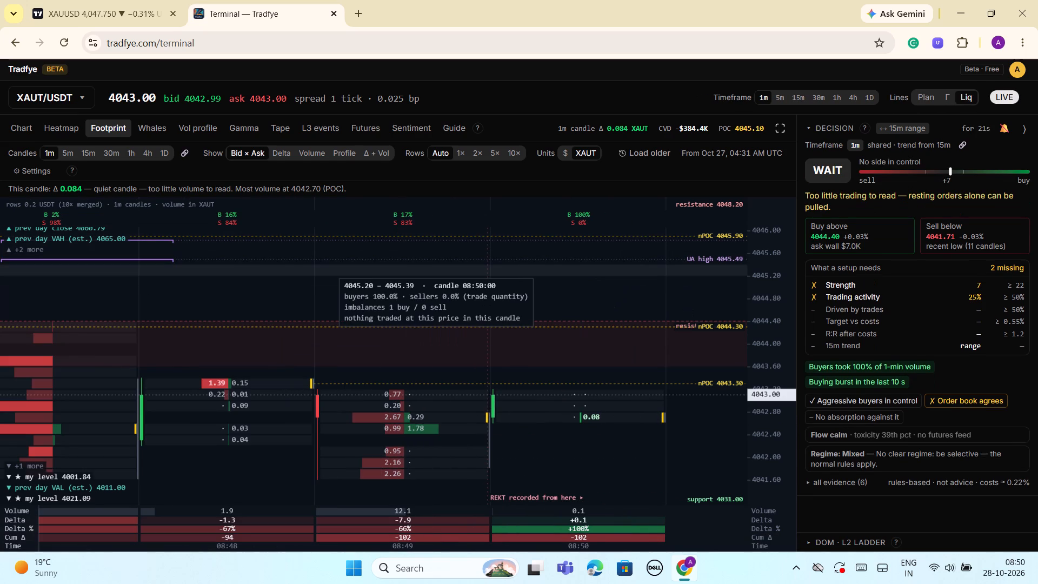
scroll(638, 428, up, 2)
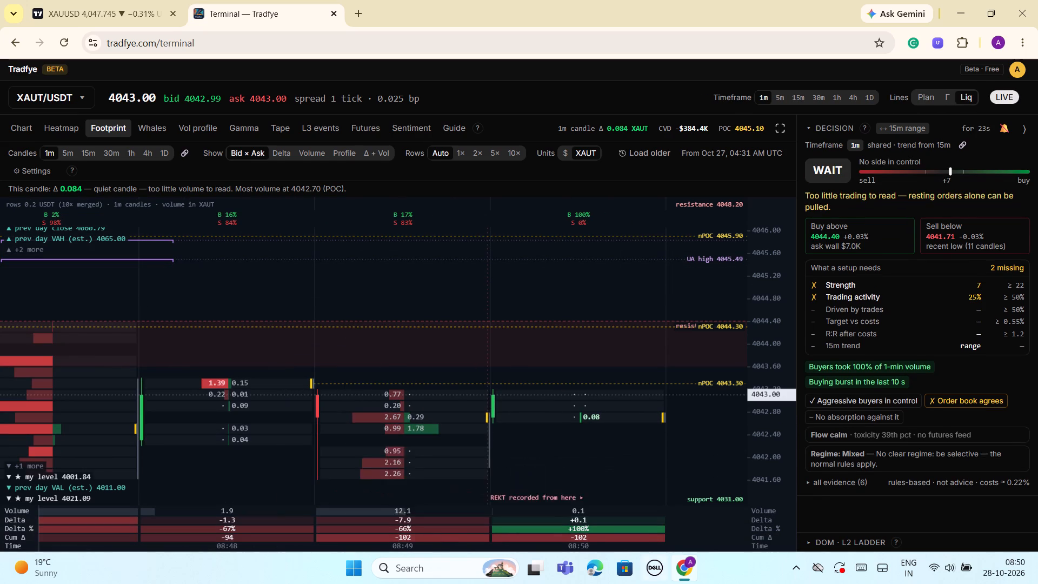
scroll(620, 314, up, 2)
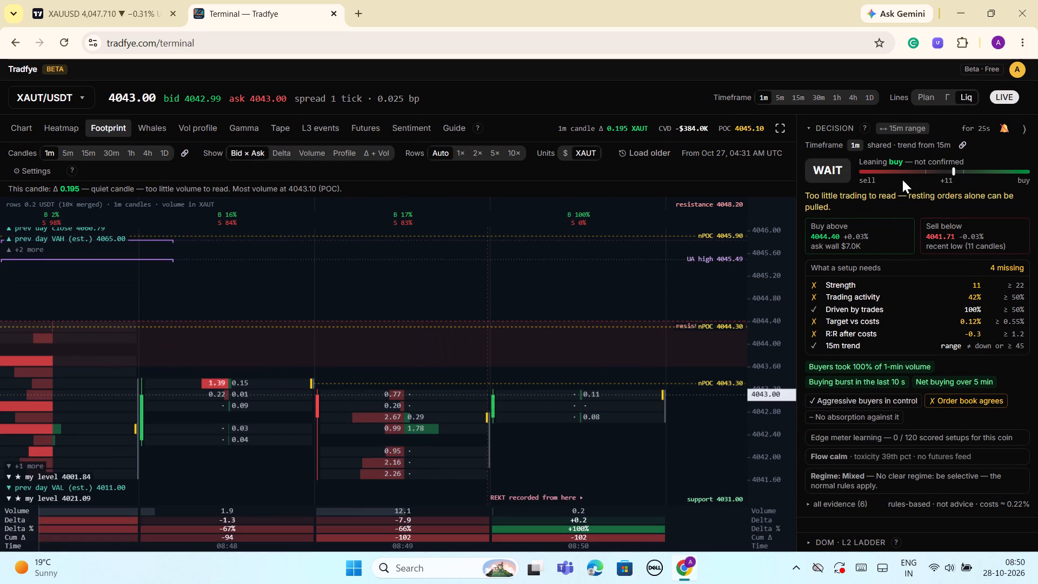
scroll(786, 248, up, 2)
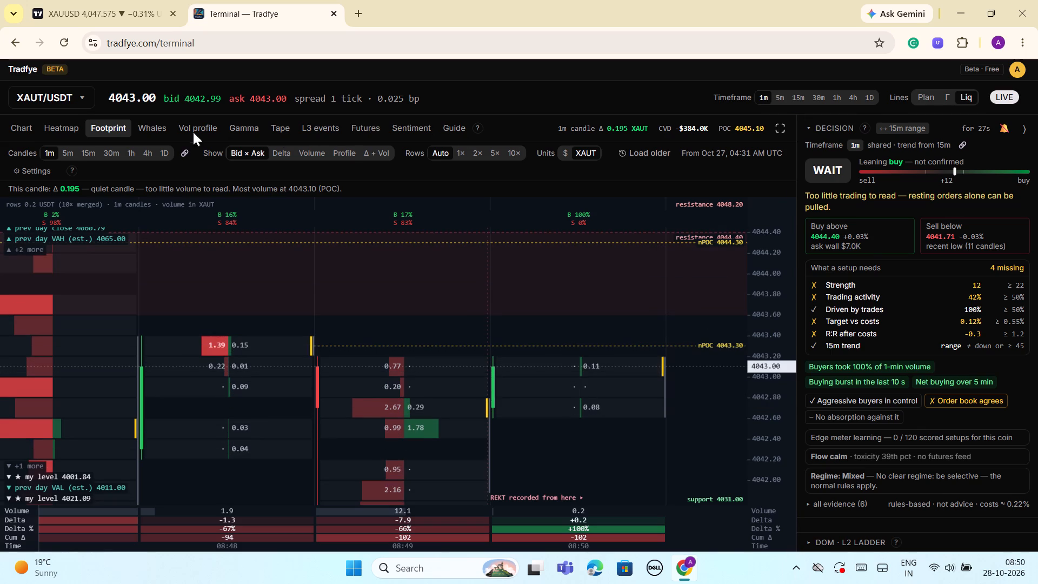
Examine large buyer and seller activity in the Whales view, resetting the price scale to live.
click(139, 123)
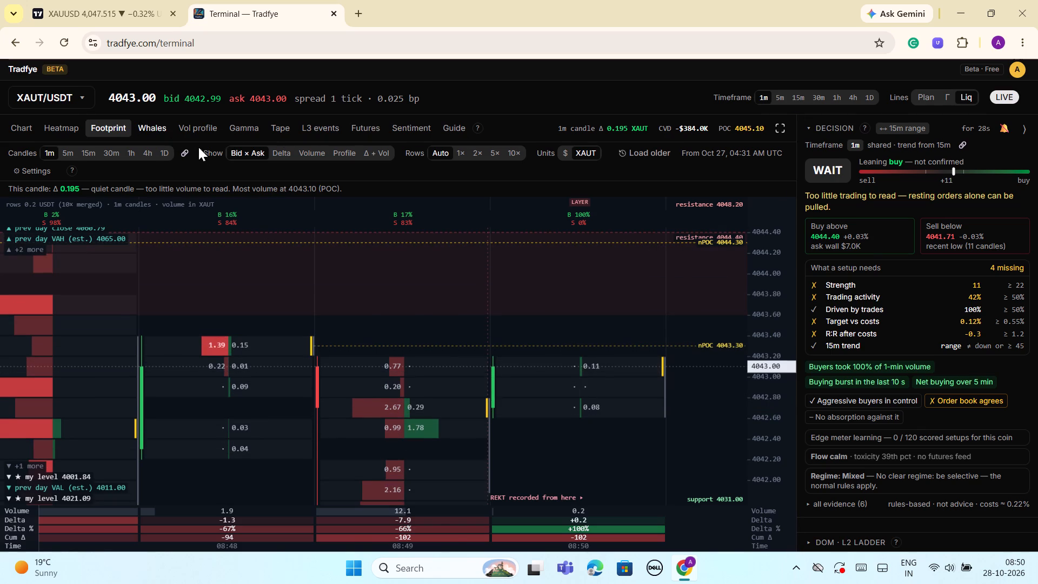
scroll(754, 384, up, 2)
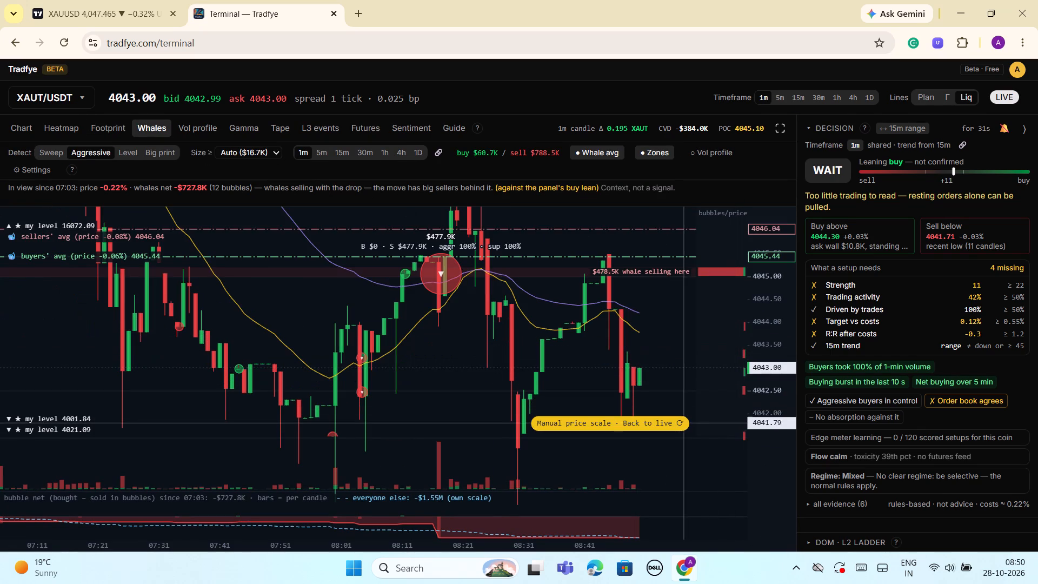
click(679, 424)
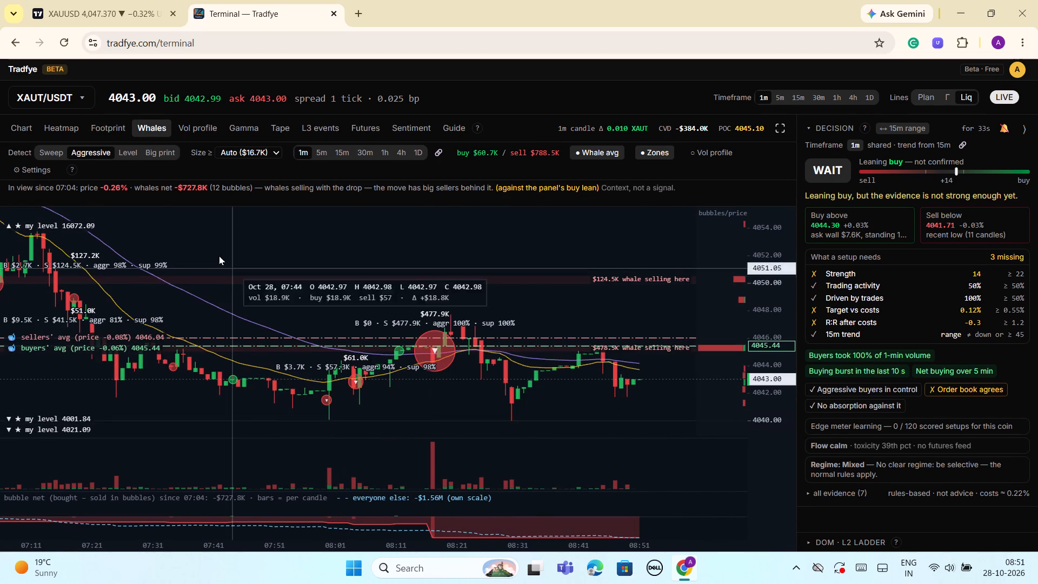
Examine the resting bid and ask walls and recent trade bubbles in the XAUT/USDT order-book heatmap.
click(65, 130)
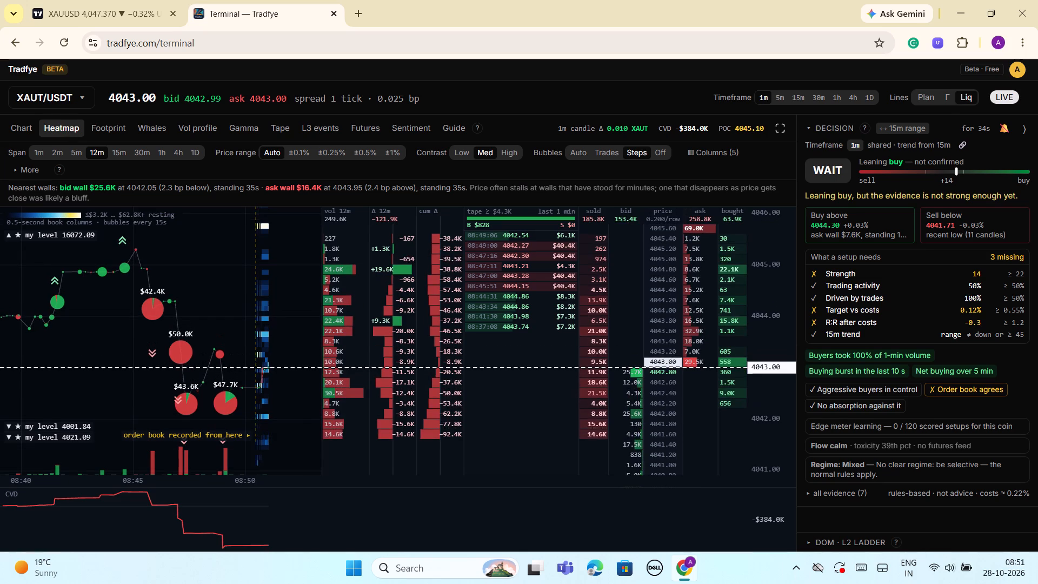
scroll(496, 348, up, 3)
scroll(260, 397, up, 2)
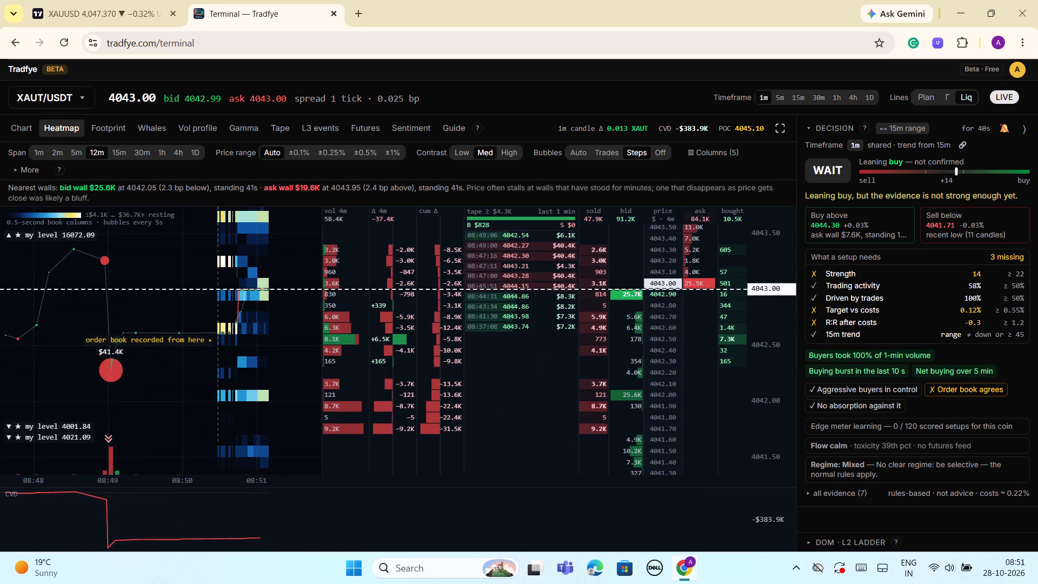
scroll(542, 261, up, 2)
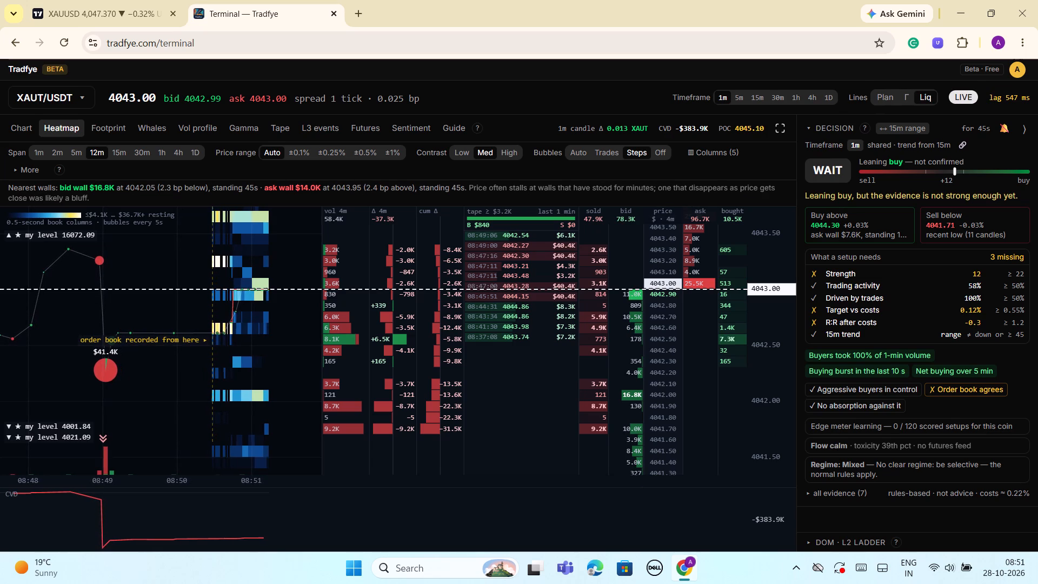
Return to the footprint view and examine the newest 1-minute candles' bid and ask volumes.
click(109, 128)
scroll(502, 337, up, 3)
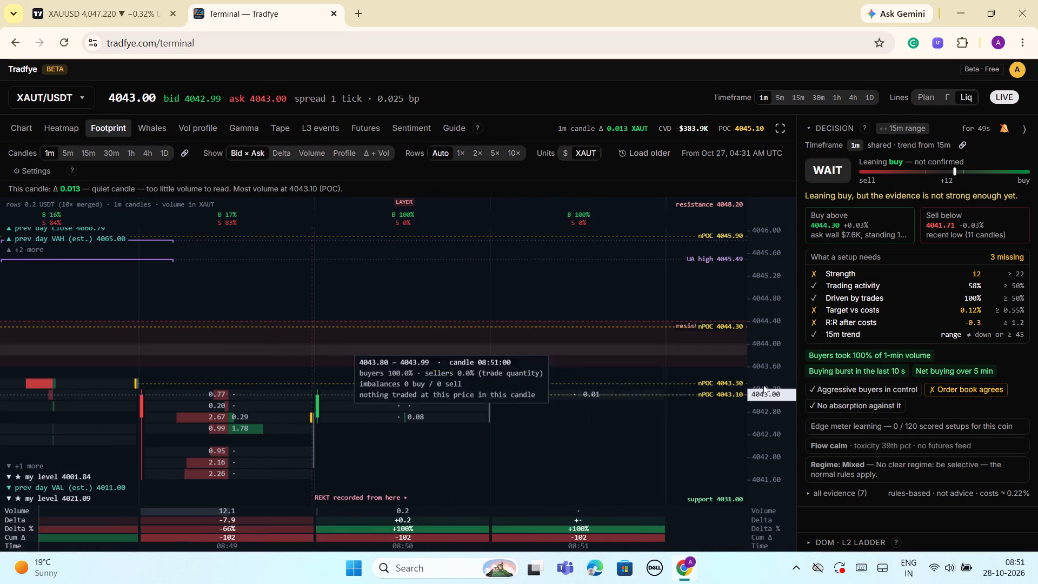
scroll(592, 389, up, 3)
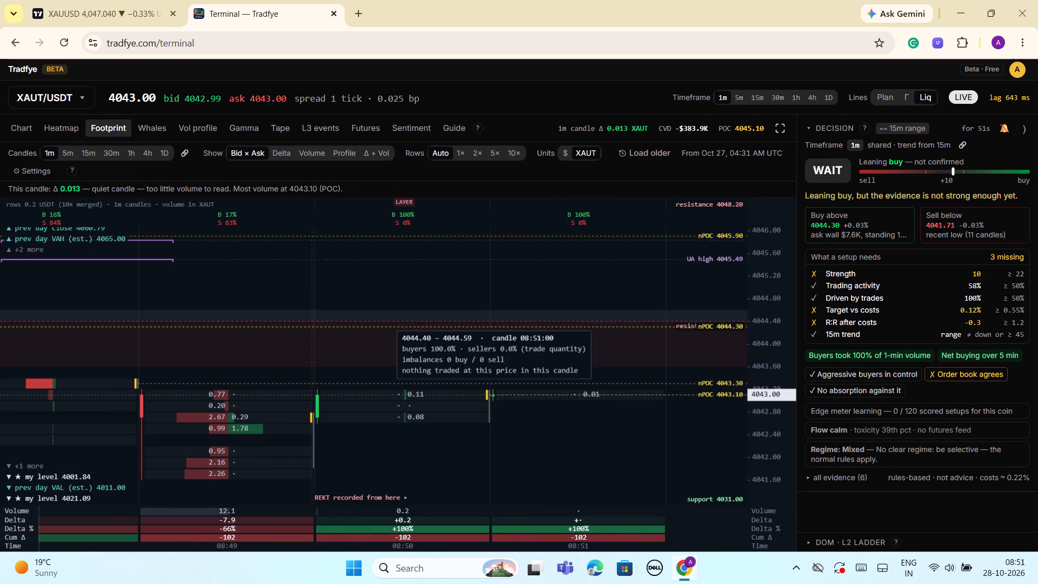
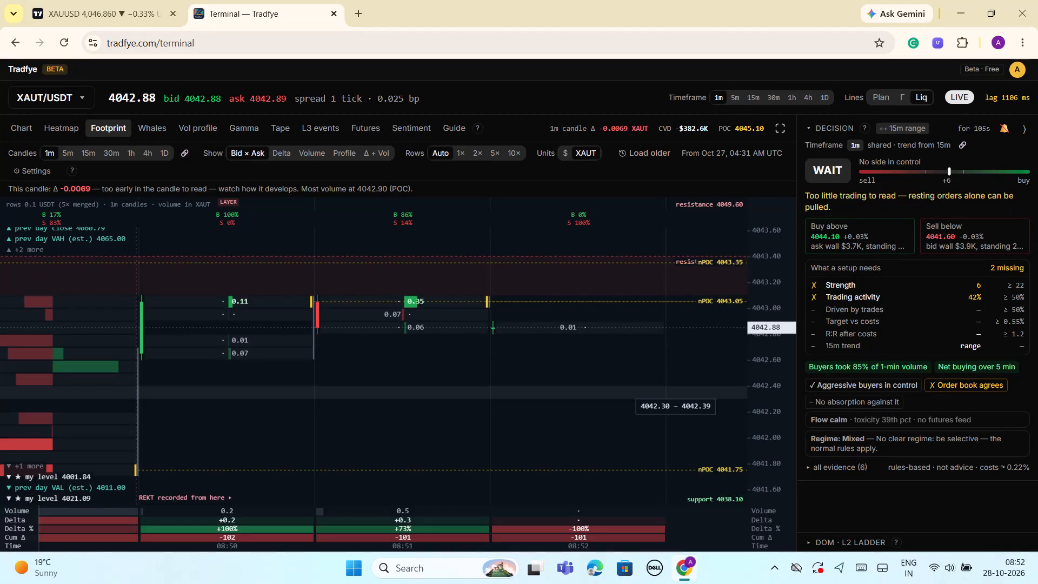
Examine the newest 1-minute XAUT/USDT footprint candles against the preceding candles' bid and ask volumes.
scroll(692, 404, up, 4)
scroll(624, 526, down, 2)
scroll(622, 527, up, 1)
scroll(622, 527, down, 2)
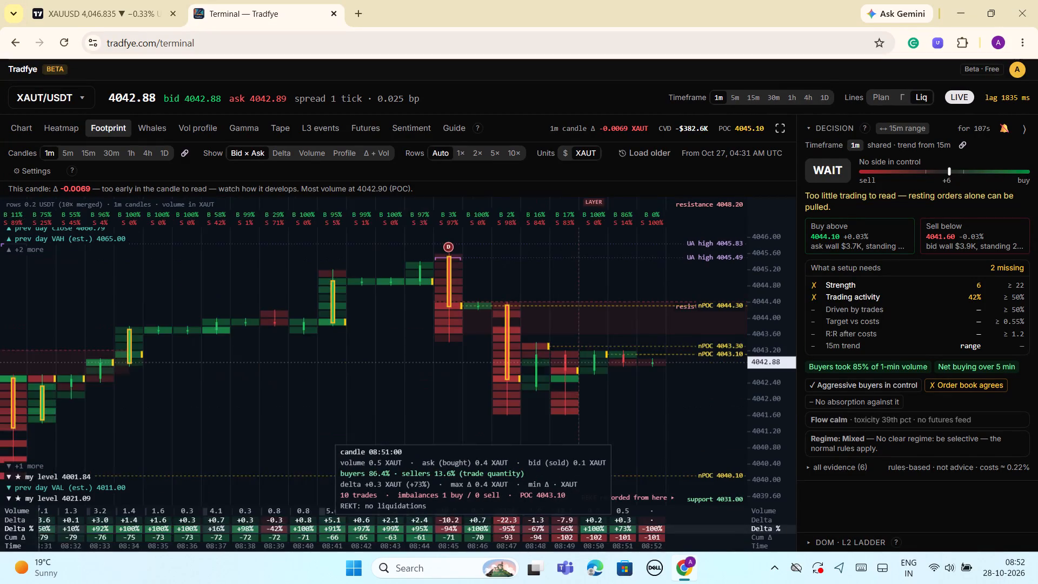
scroll(622, 527, up, 10)
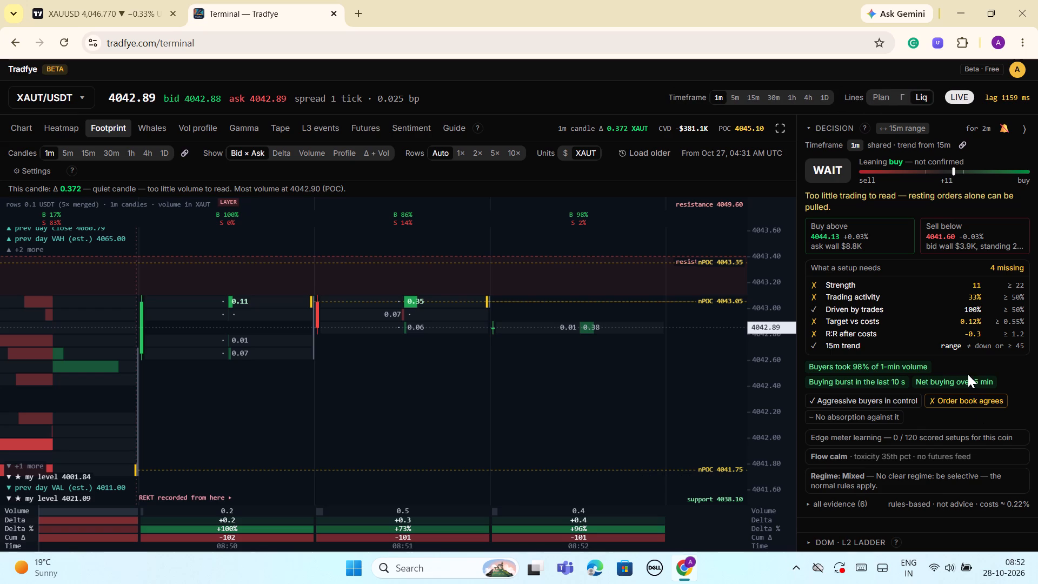
Switch to the XAUUSD chart in TradingView and examine the 1-minute price action against the trend rays, yellow zones and short position.
click(104, 8)
scroll(644, 280, down, 4)
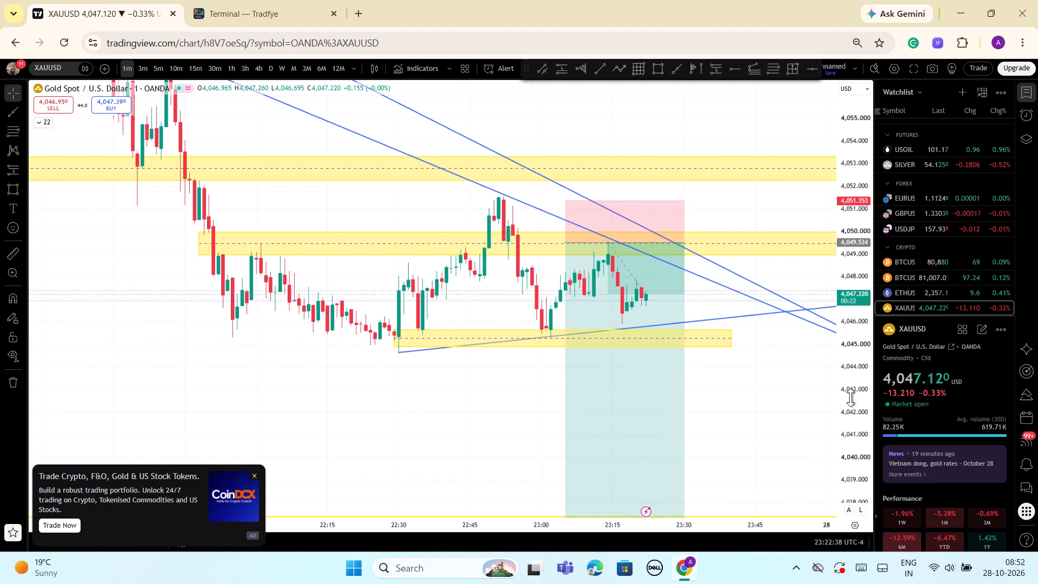
drag(844, 394, 847, 467)
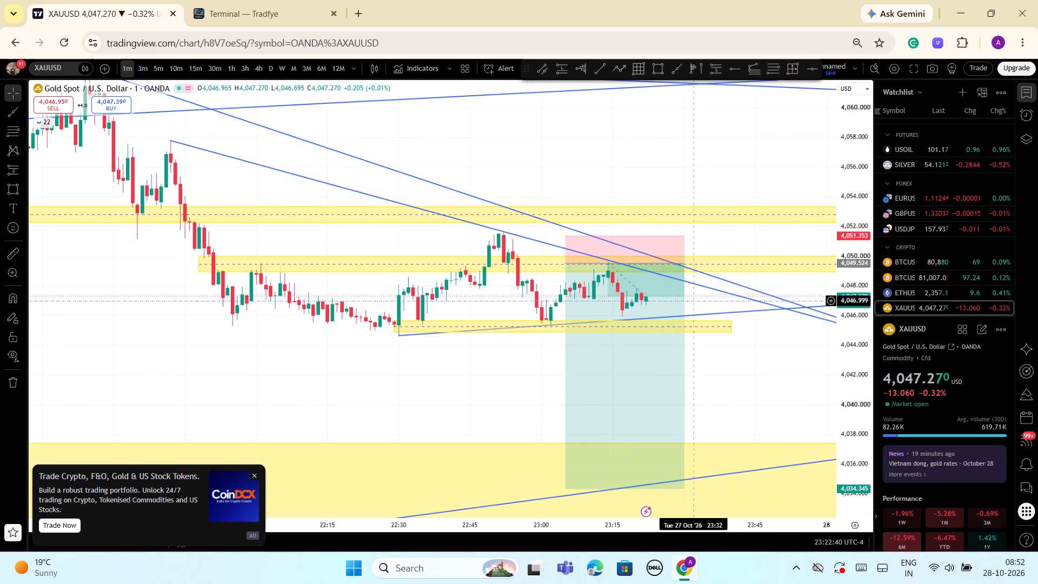
scroll(706, 305, up, 2)
scroll(706, 305, down, 2)
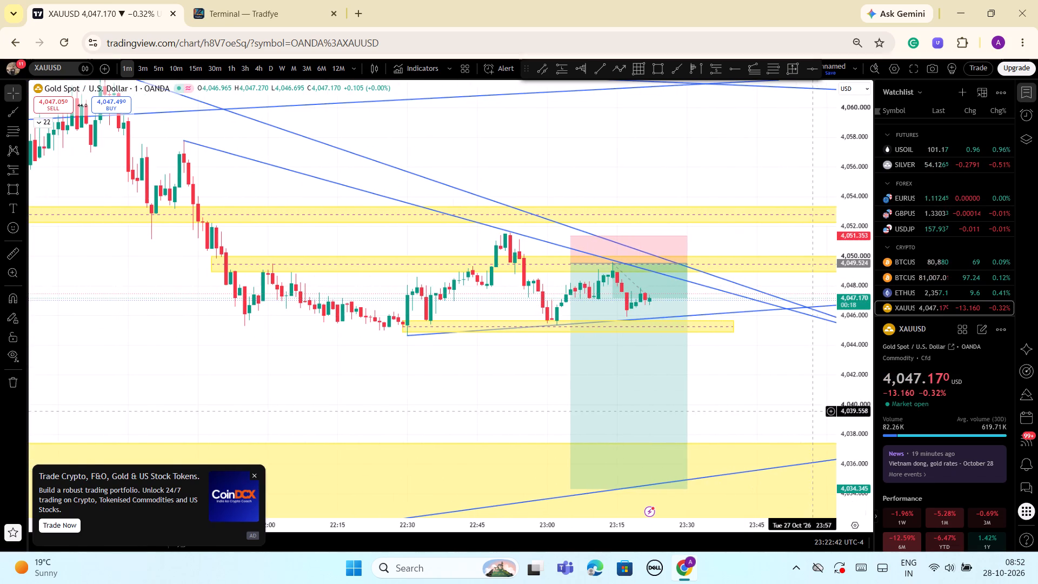
drag(843, 447, 856, 316)
scroll(702, 311, up, 7)
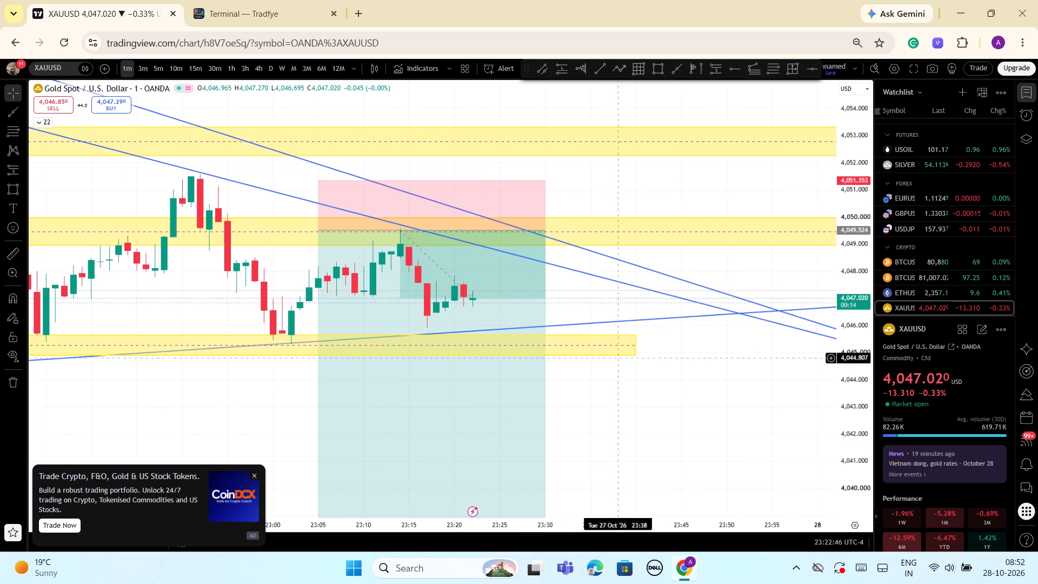
scroll(687, 390, down, 2)
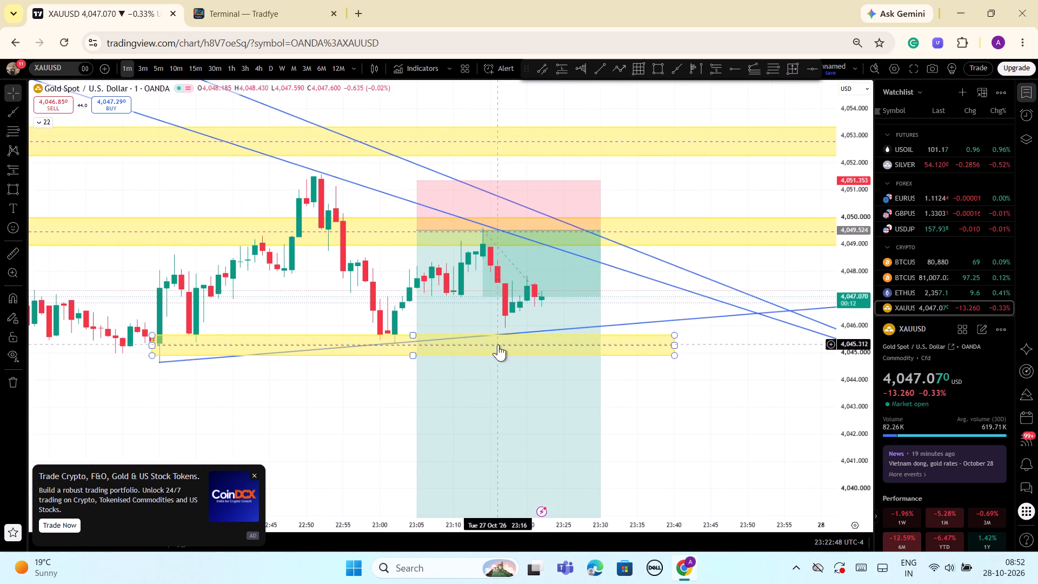
scroll(651, 297, down, 2)
scroll(757, 323, down, 2)
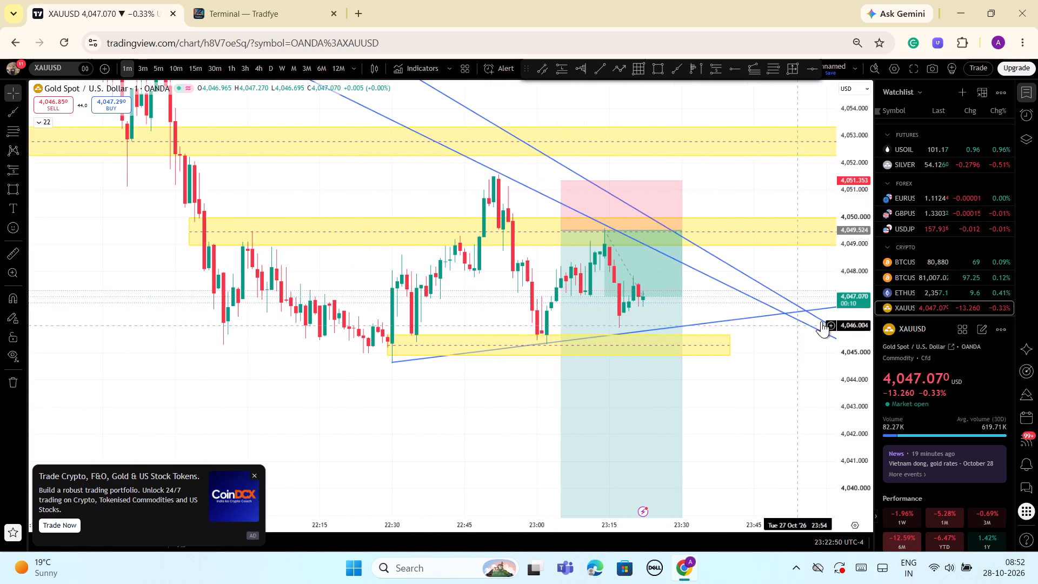
drag(840, 262, 862, 318)
scroll(777, 388, down, 6)
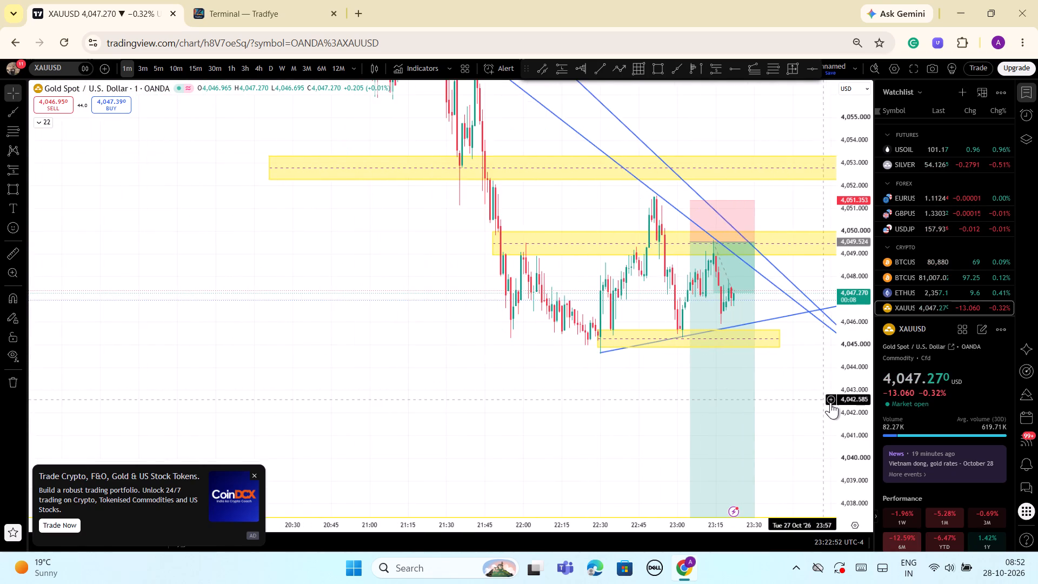
scroll(830, 402, up, 8)
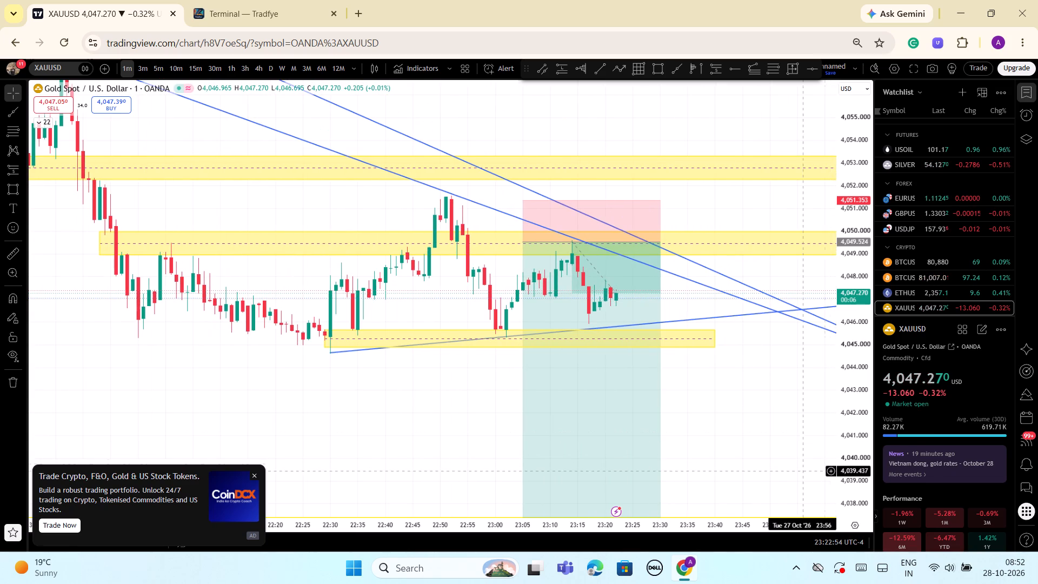
scroll(846, 448, up, 2)
scroll(845, 450, down, 2)
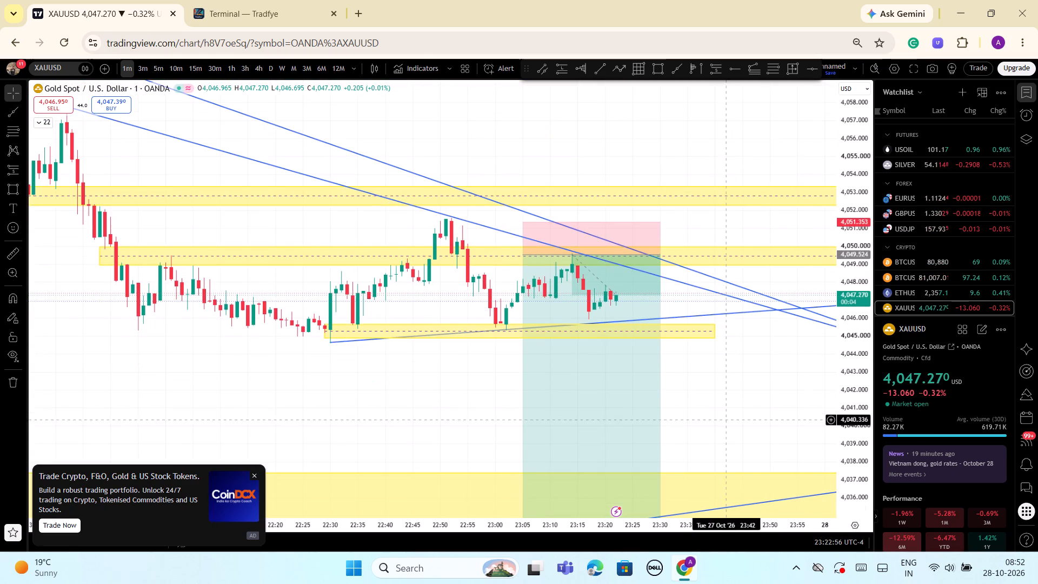
scroll(727, 405, up, 3)
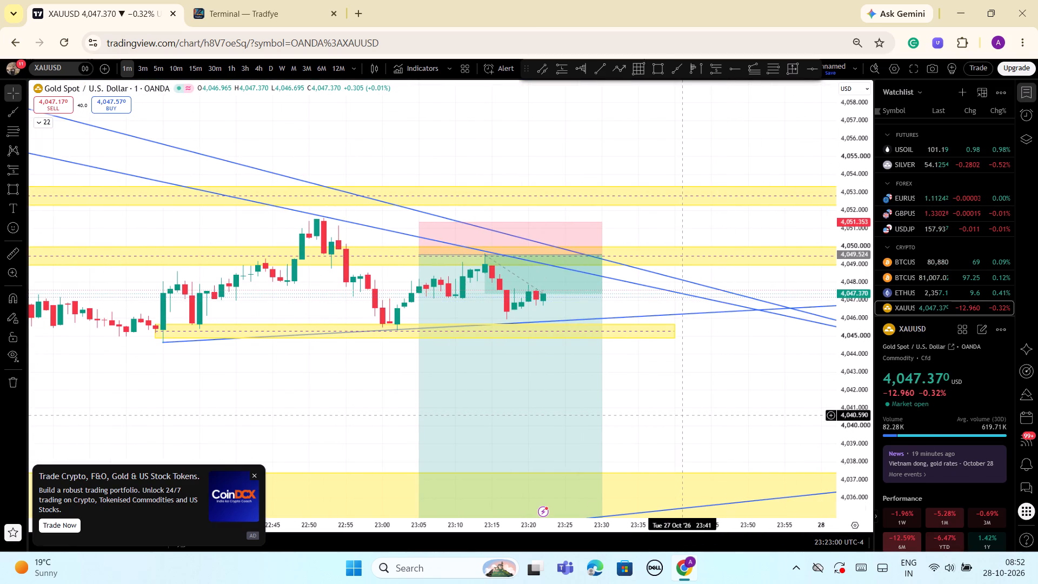
drag(862, 484, 899, 345)
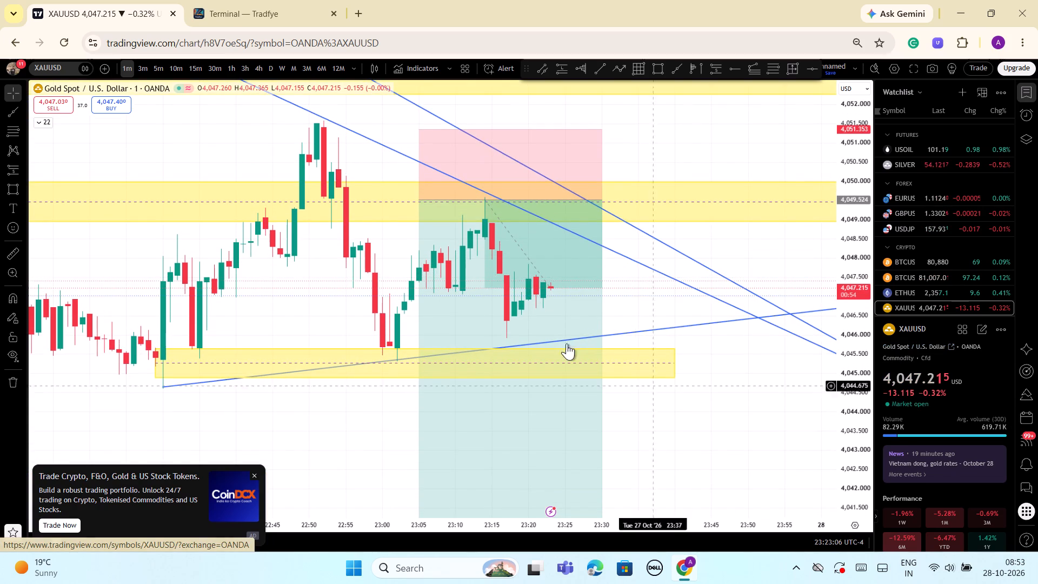
scroll(604, 334, down, 3)
scroll(711, 377, down, 3)
drag(854, 386, 863, 484)
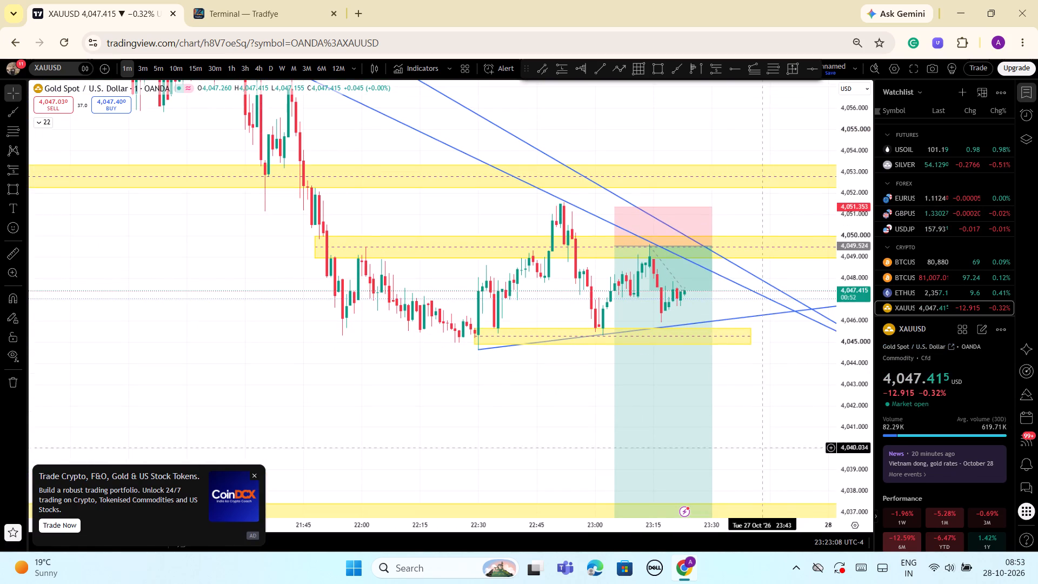
Extend the short position's time span to about 23:52, keeping its price levels.
scroll(730, 408, up, 2)
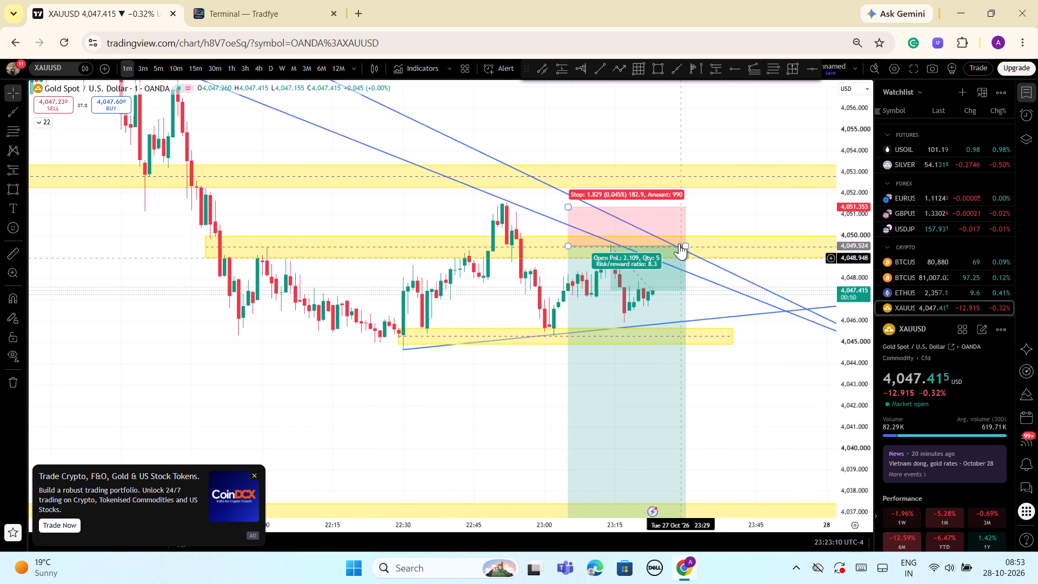
drag(684, 244, 788, 258)
click(378, 408)
Examine the extended short position's path from its entry down to the target inside the lower yellow zone.
drag(864, 444, 853, 467)
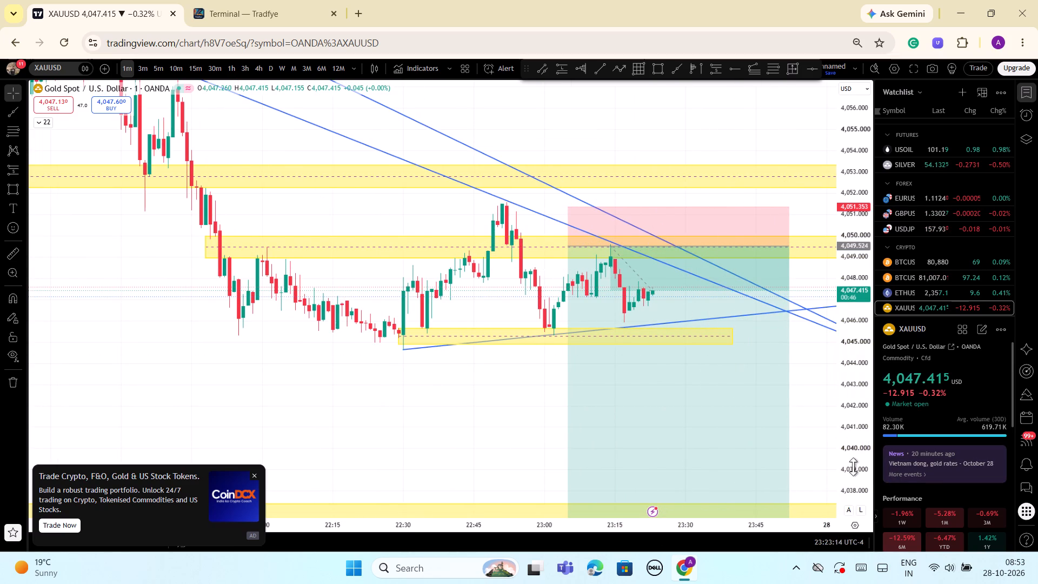
drag(853, 467, 852, 467)
scroll(444, 442, down, 1)
drag(449, 435, 401, 313)
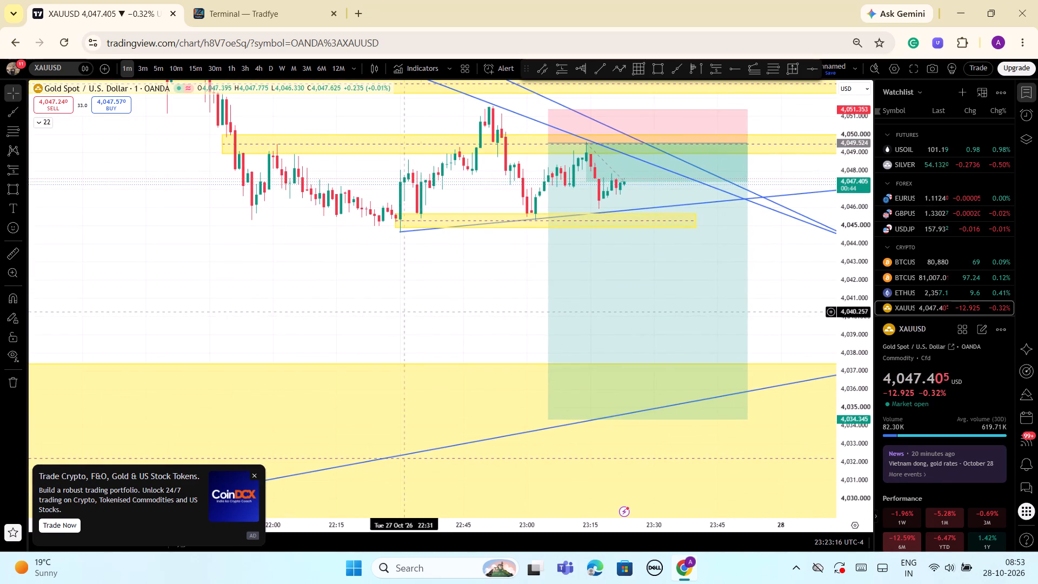
drag(851, 485, 864, 423)
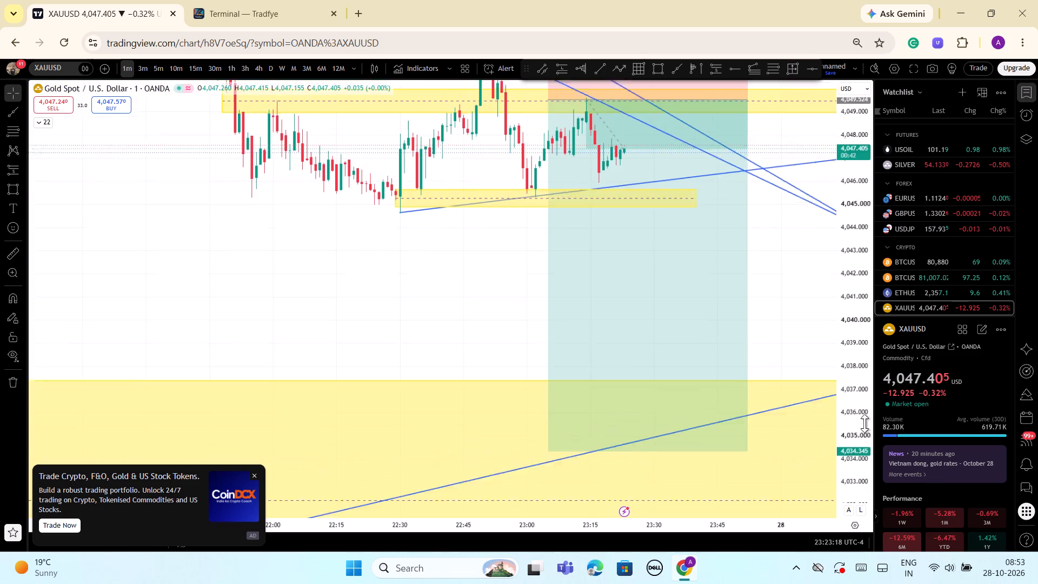
drag(864, 423, 862, 465)
scroll(367, 339, up, 1)
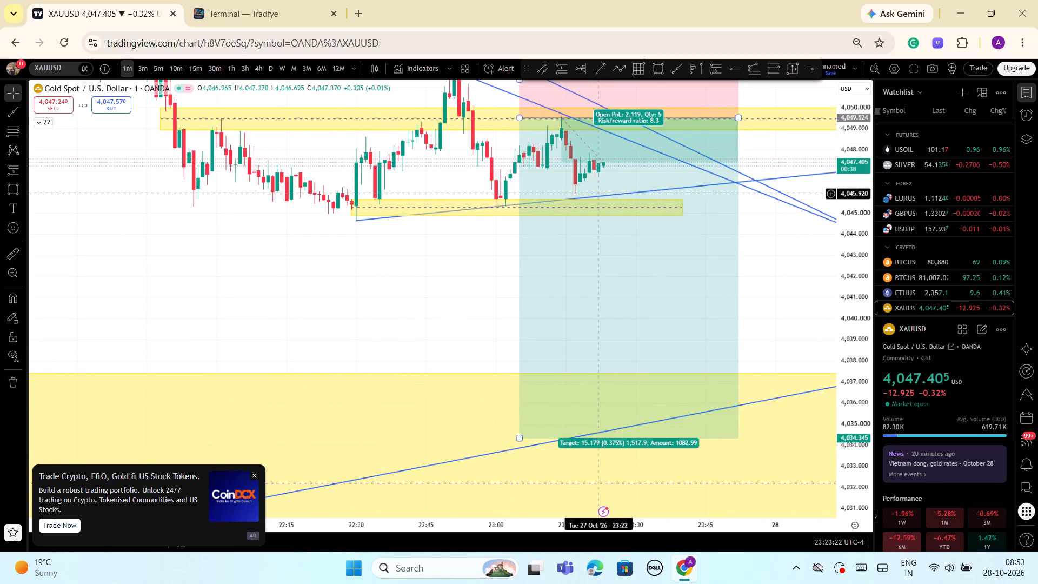
drag(867, 424, 869, 410)
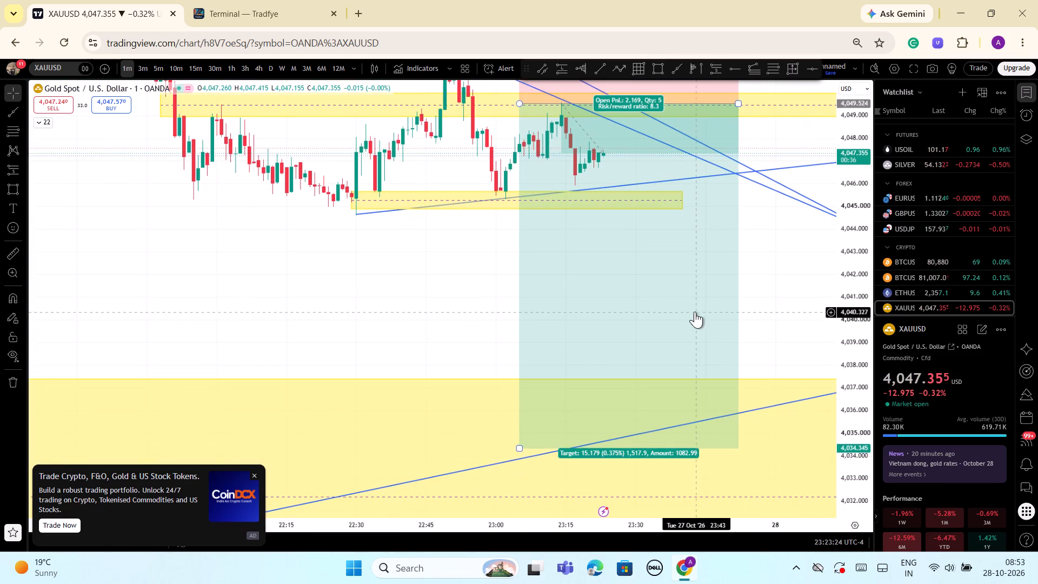
scroll(695, 311, up, 4)
scroll(695, 311, down, 3)
drag(856, 290, 862, 363)
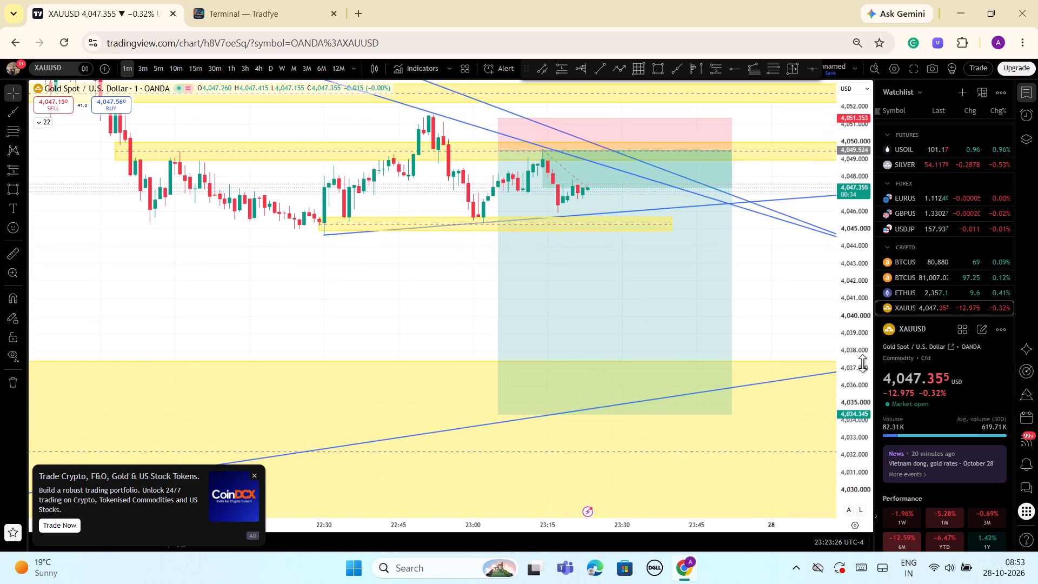
drag(862, 363, 857, 393)
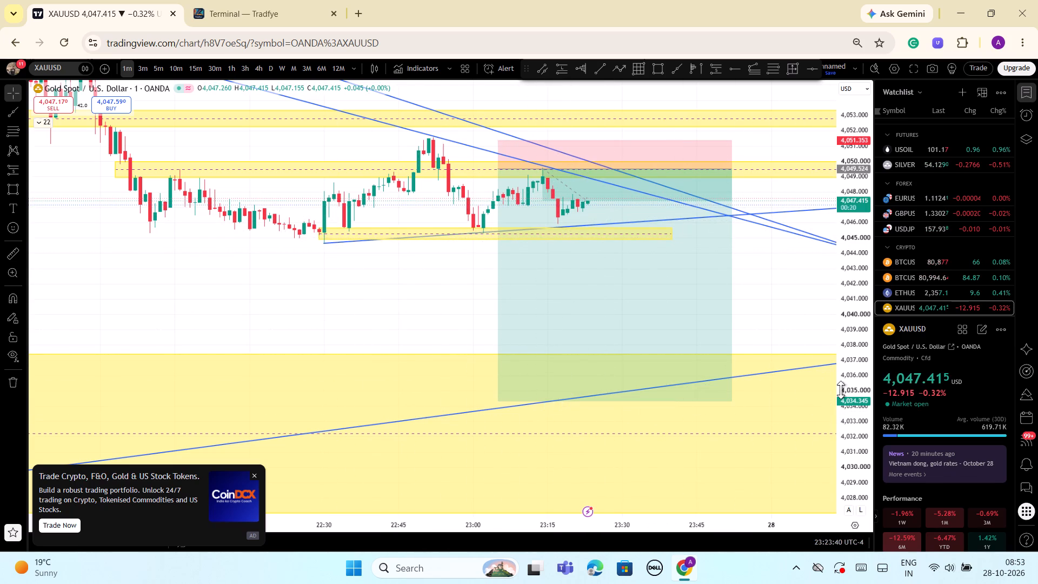
drag(845, 448, 861, 353)
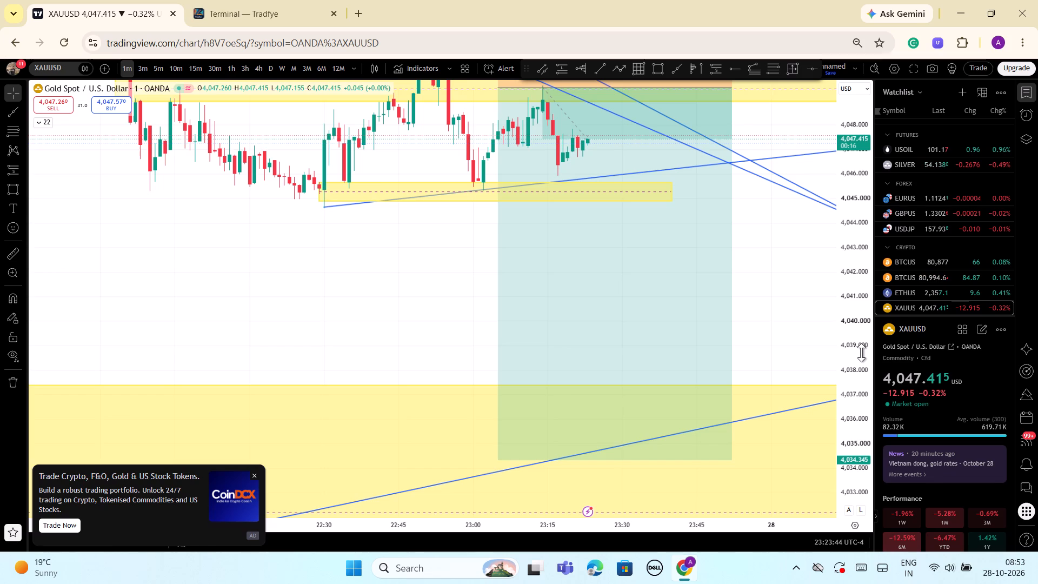
drag(861, 353, 857, 381)
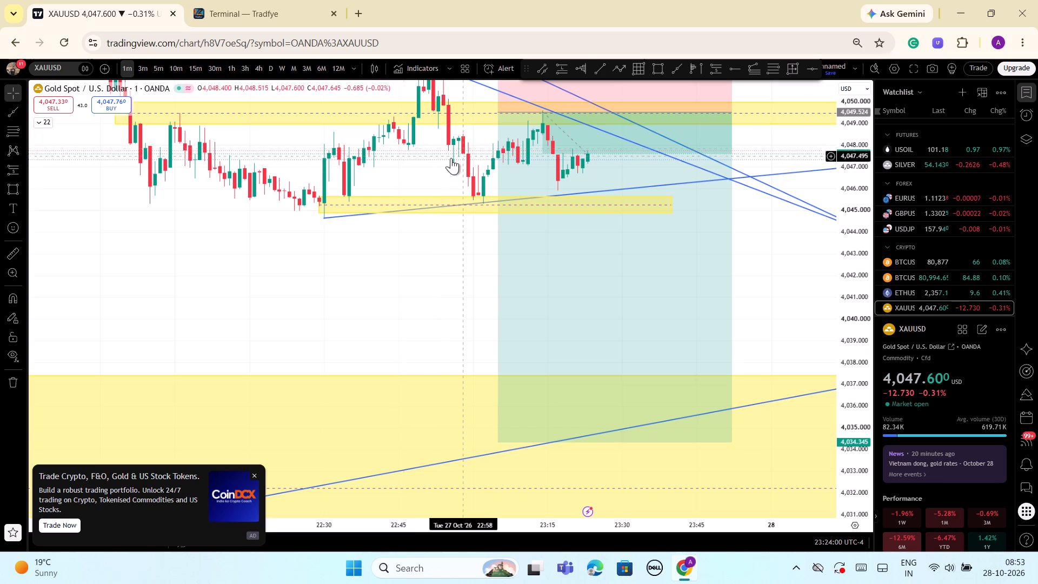
Measure the swing high from about 22:47 to 22:57 with a price and date range, shift it onto the lower zone, and delete it.
drag(447, 258, 454, 276)
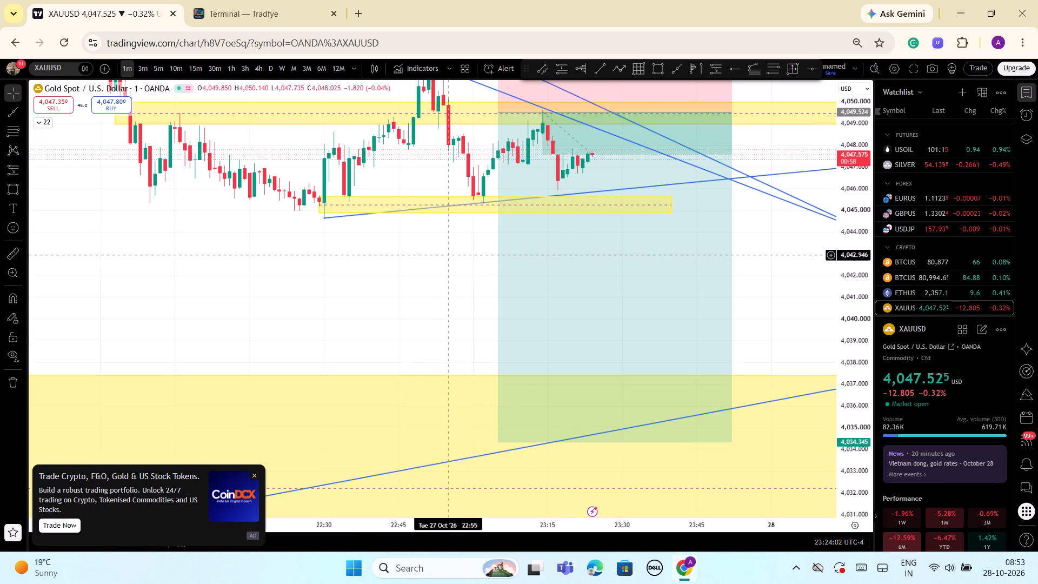
drag(454, 276, 474, 366)
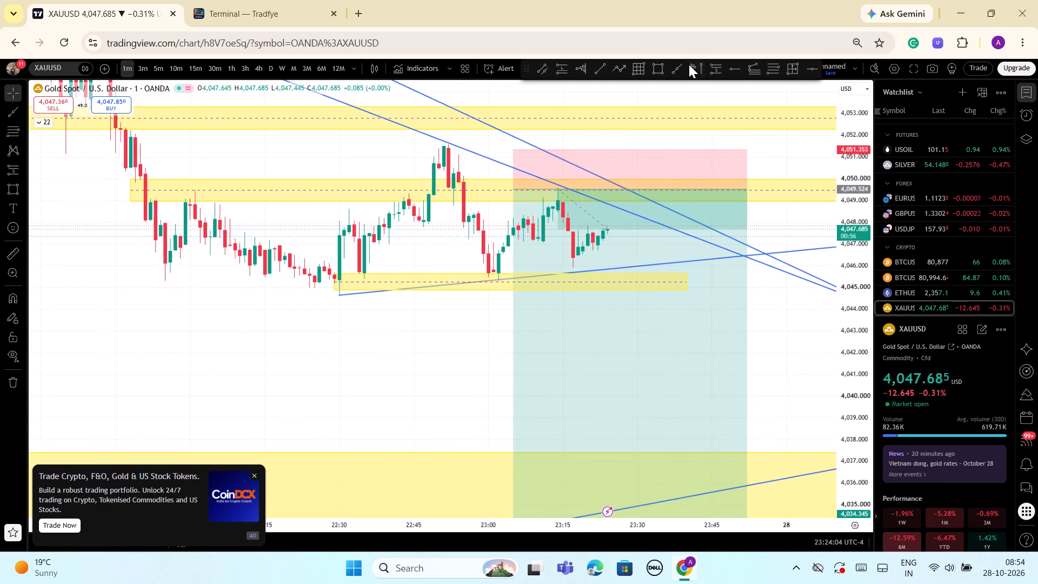
click(793, 67)
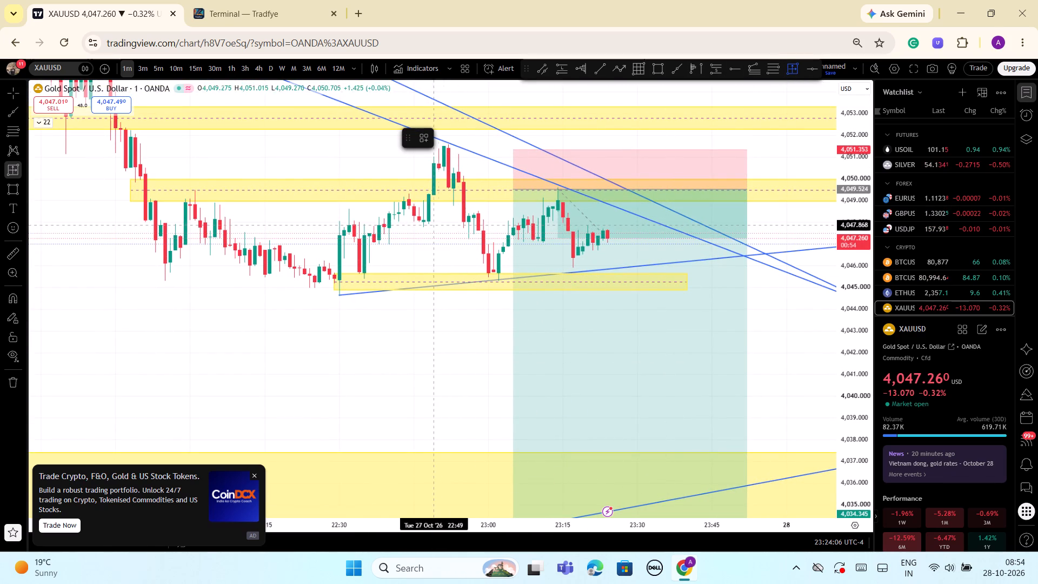
click(423, 224)
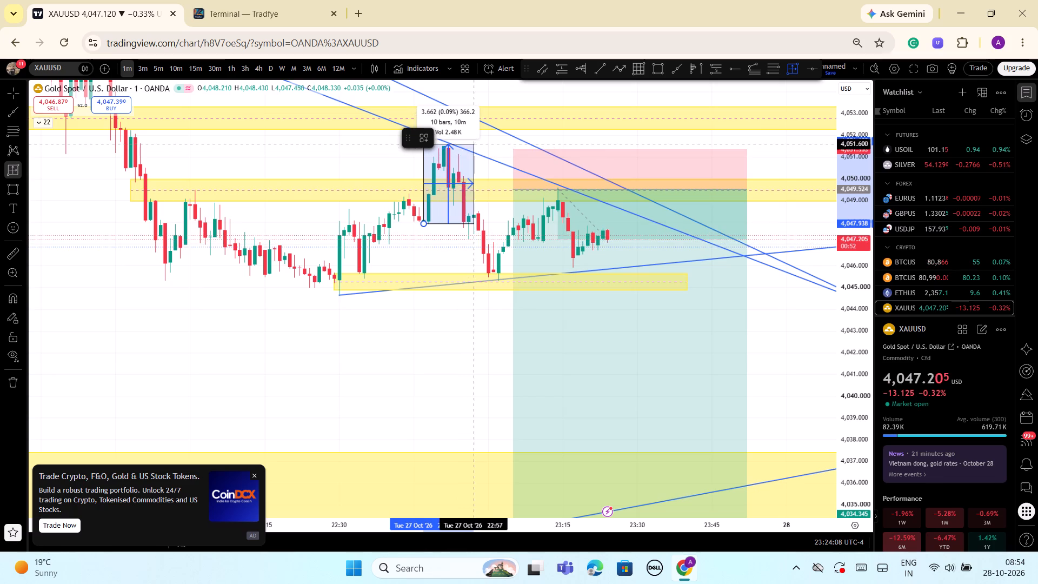
click(473, 144)
drag(447, 182, 411, 251)
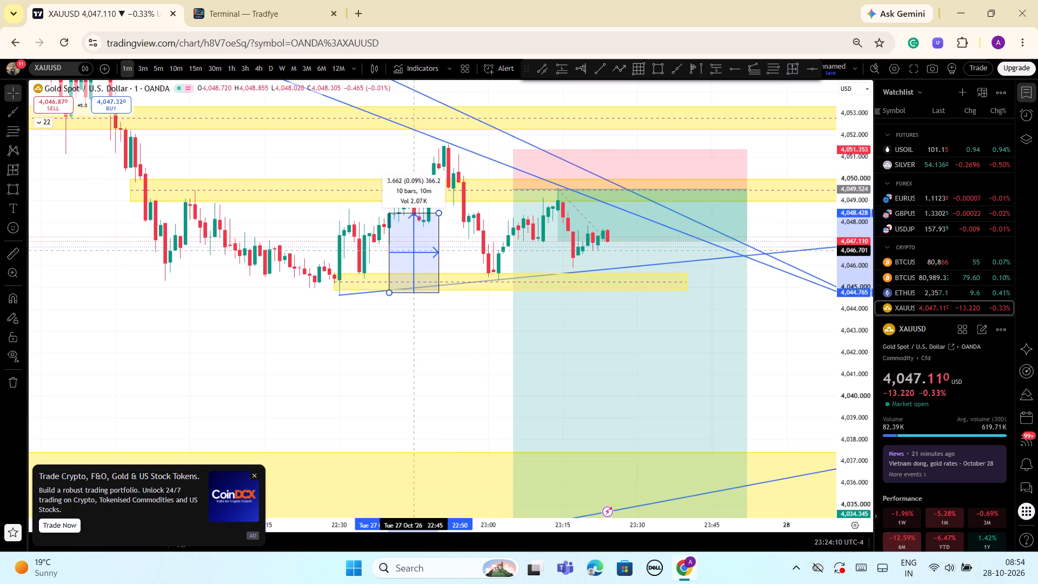
drag(411, 251, 415, 264)
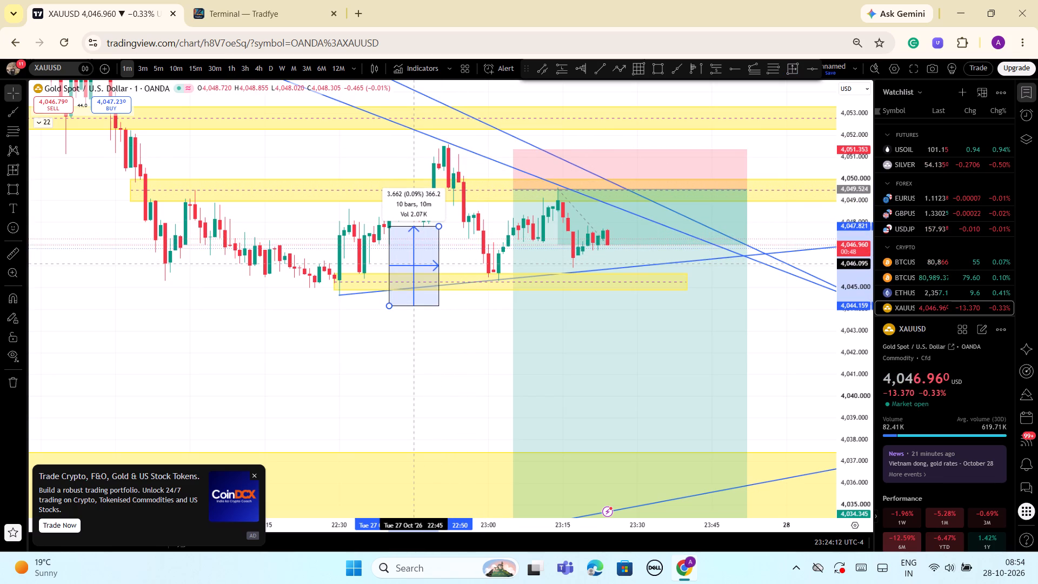
drag(415, 264, 417, 264)
click(571, 136)
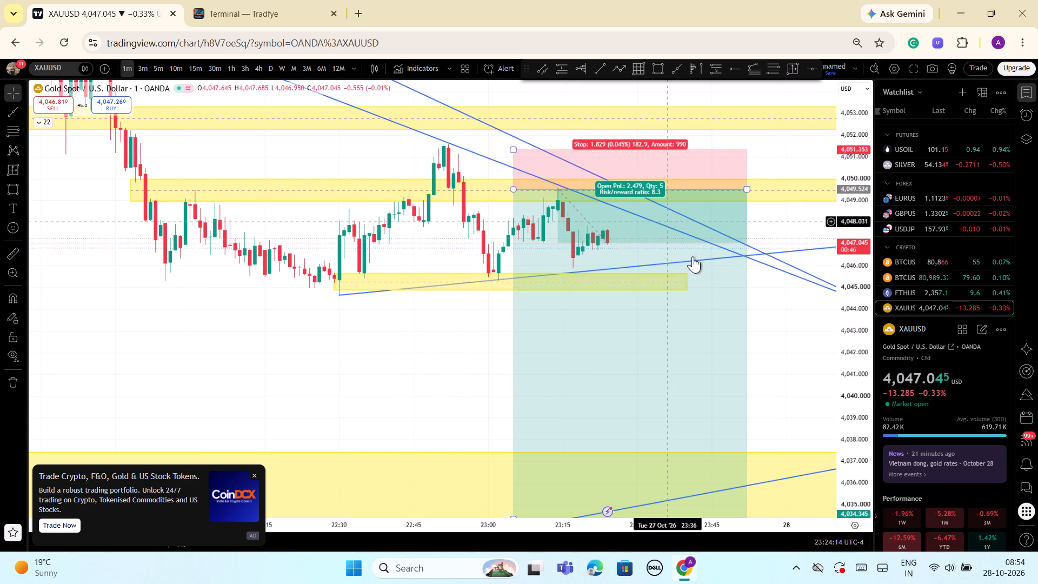
drag(860, 425, 865, 415)
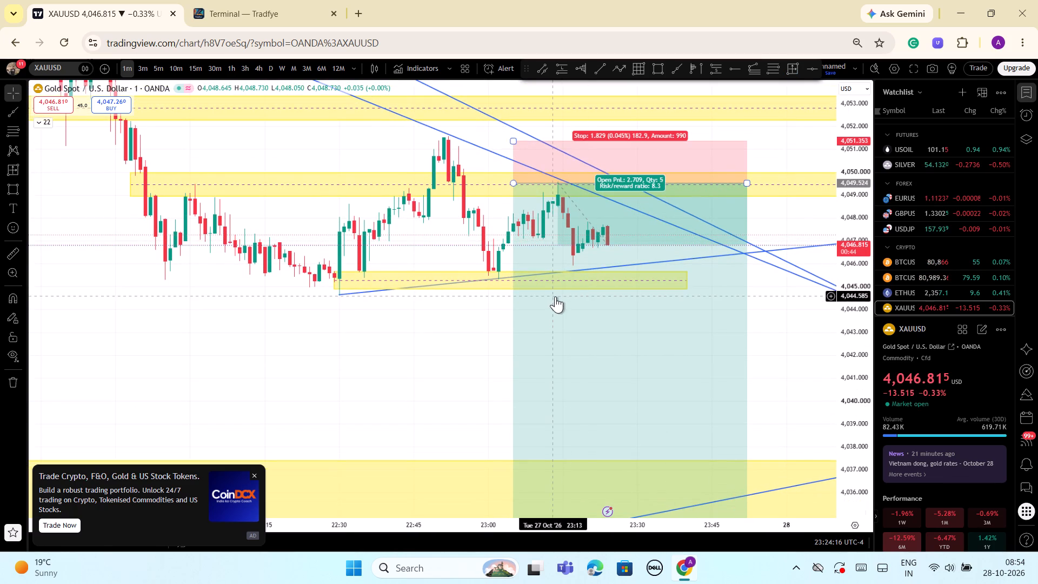
Switch to the Tradfye terminal and examine the bid and ask volumes of the latest 1-minute XAUT/USDT footprint candles.
click(235, 15)
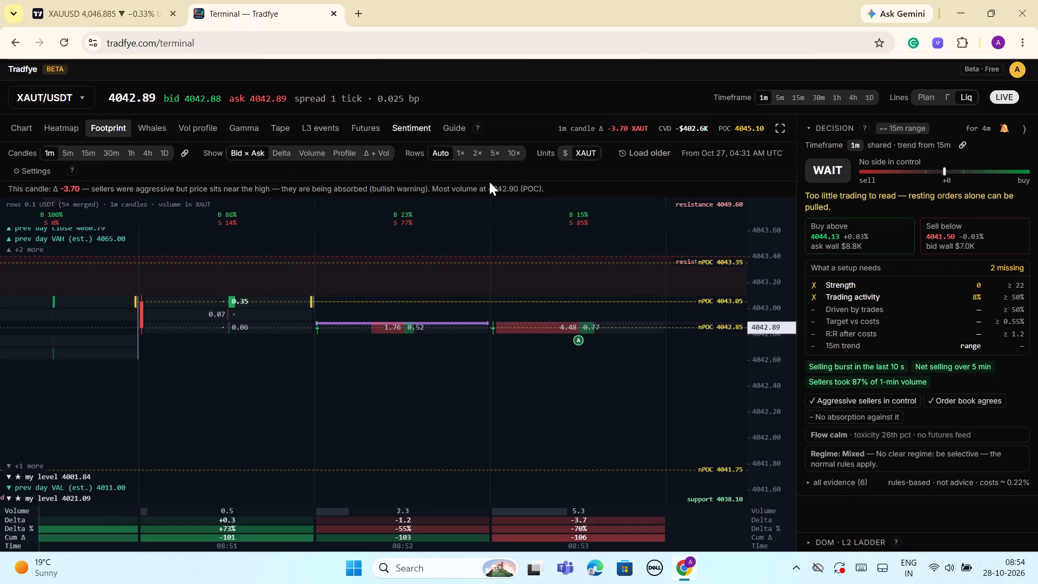
scroll(581, 347, up, 4)
scroll(653, 407, up, 2)
scroll(688, 441, down, 3)
scroll(667, 447, up, 1)
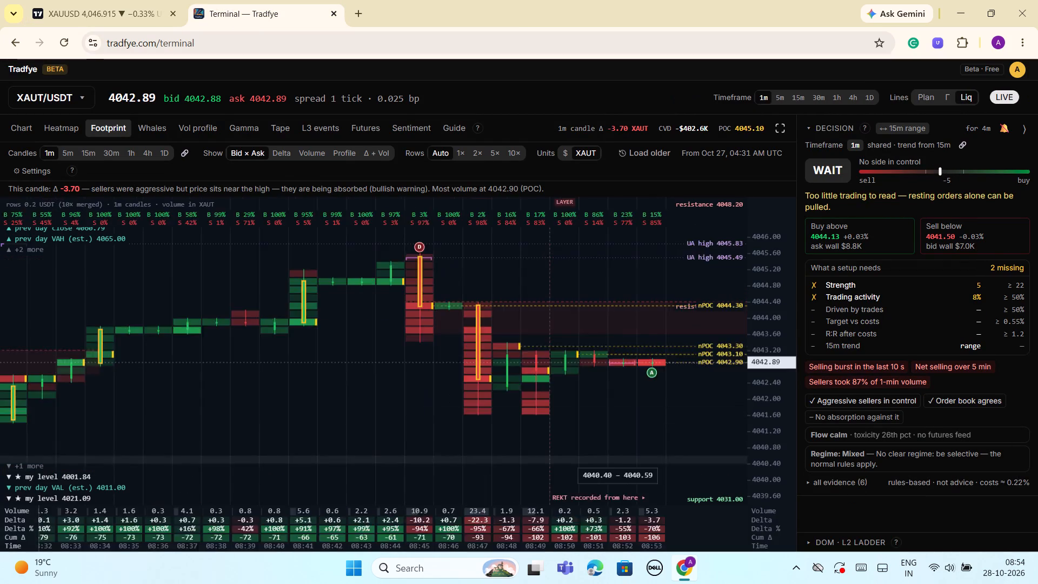
scroll(668, 449, up, 2)
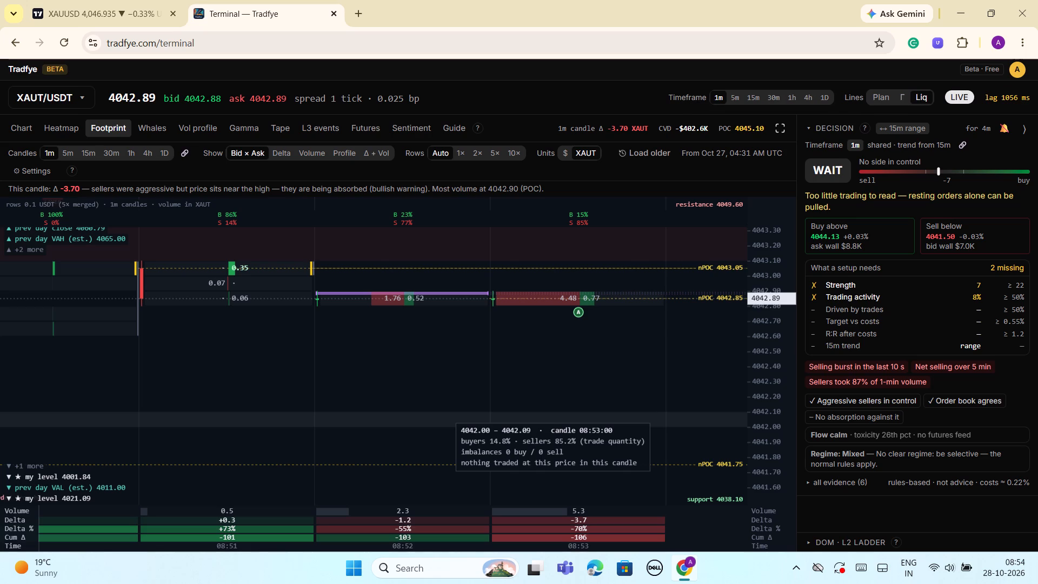
Examine the latest XAUT/USDT footprint candles and the resting order walls on the 12-minute liquidity heatmap.
scroll(691, 429, up, 2)
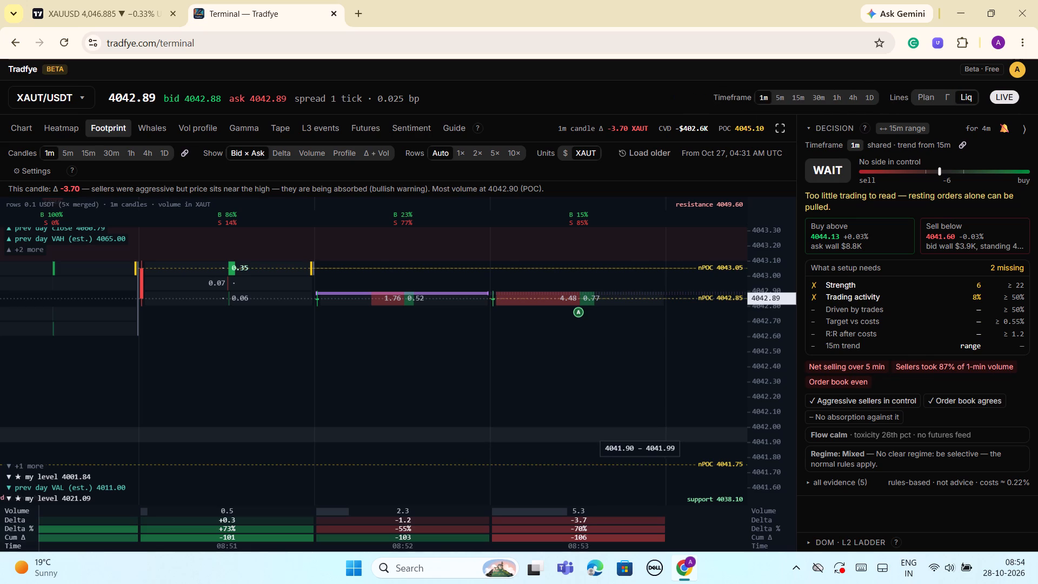
scroll(700, 353, up, 2)
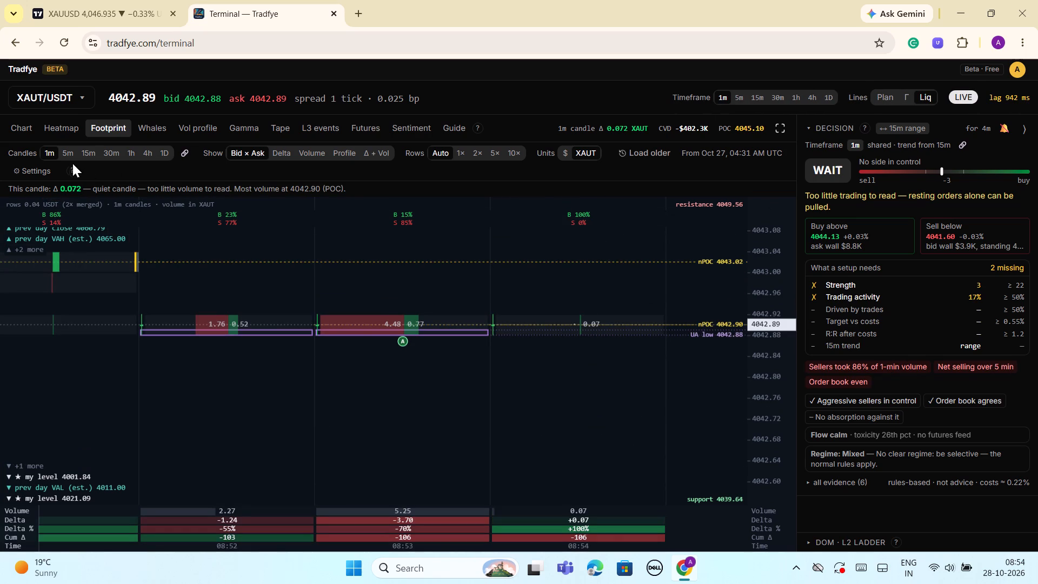
click(73, 128)
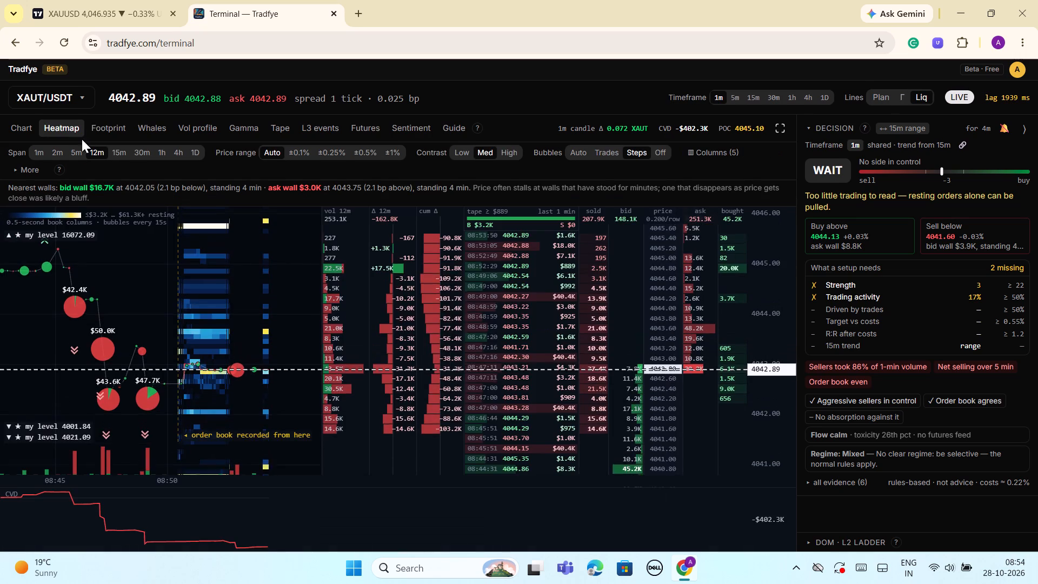
scroll(355, 361, down, 2)
scroll(269, 376, down, 3)
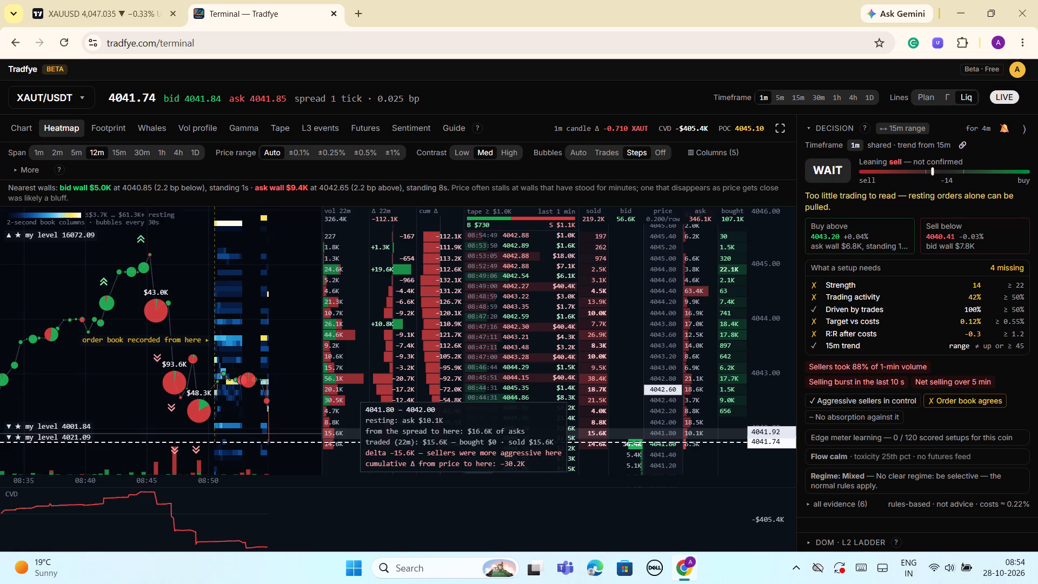
Examine the XAUT/USDT 1-minute candlestick chart with its EMA 21 and EMA 50 across the overnight decline.
click(8, 130)
scroll(669, 403, down, 1)
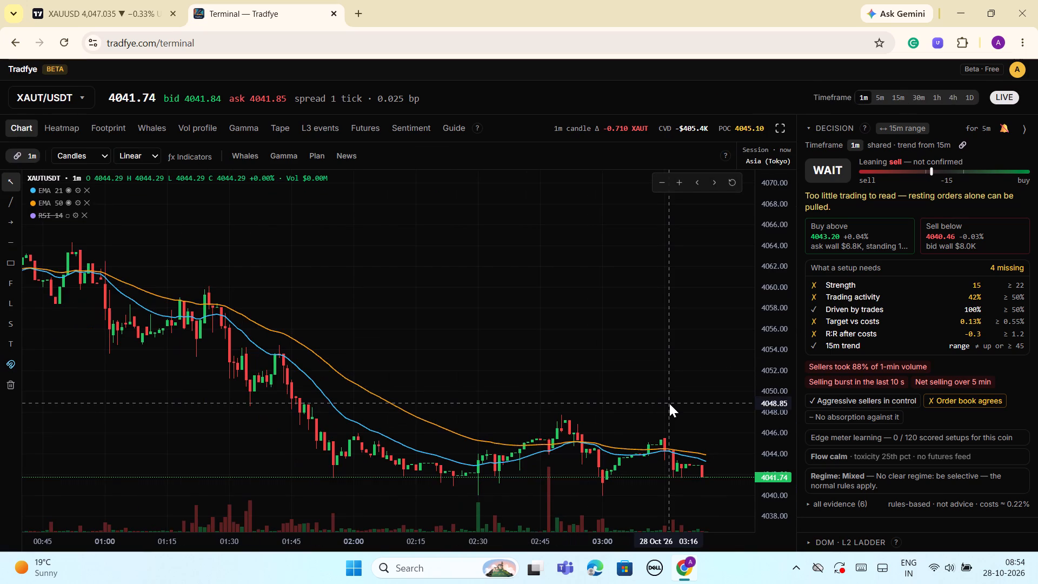
scroll(671, 403, down, 11)
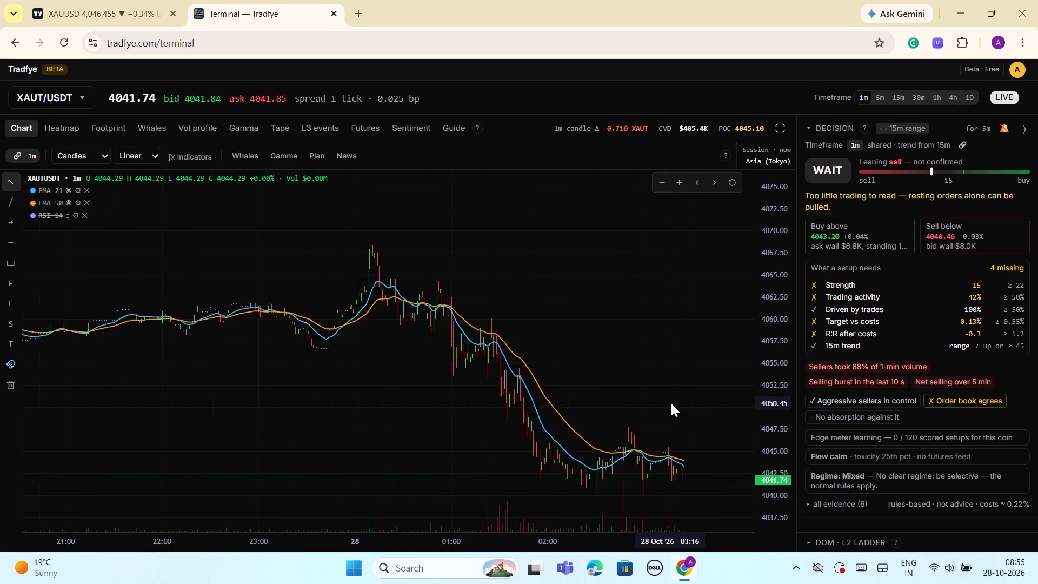
scroll(671, 403, down, 1)
drag(660, 396, 581, 241)
scroll(614, 422, up, 3)
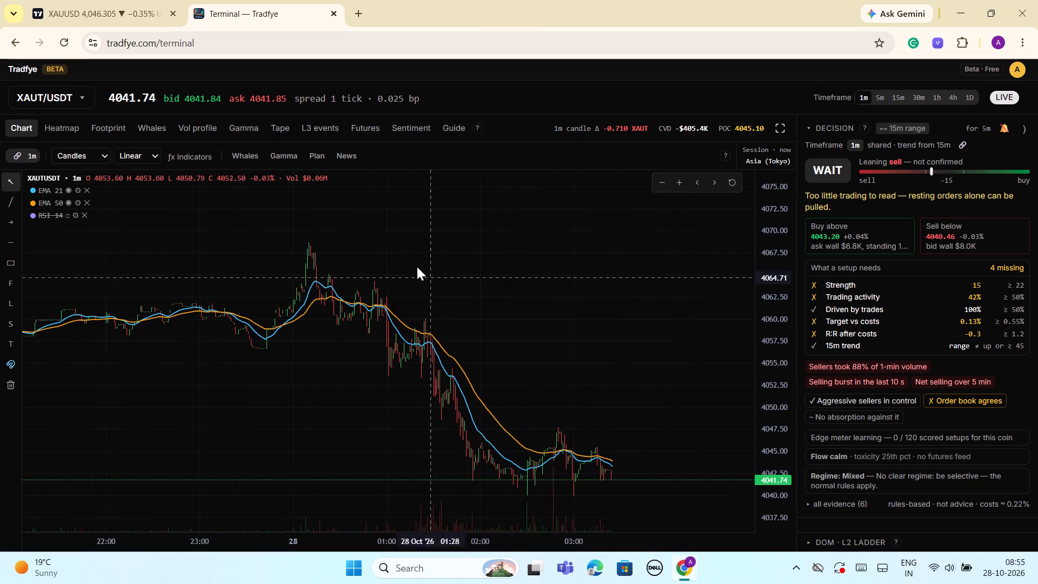
drag(773, 275, 794, 415)
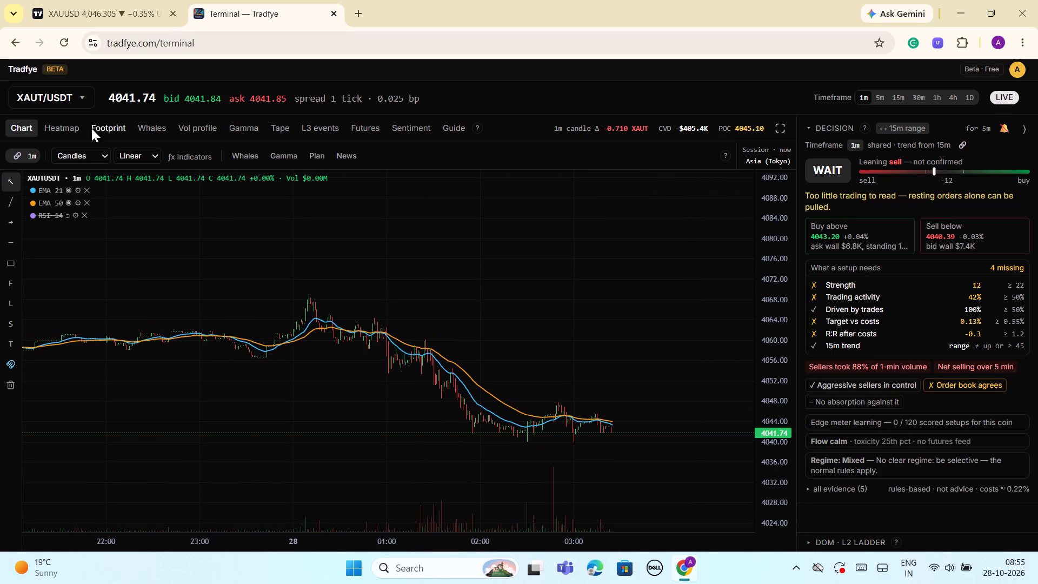
Examine the aggressive whale trades and their average buy and sell levels on the XAUT/USDT 1-minute chart.
click(154, 124)
scroll(500, 312, down, 1)
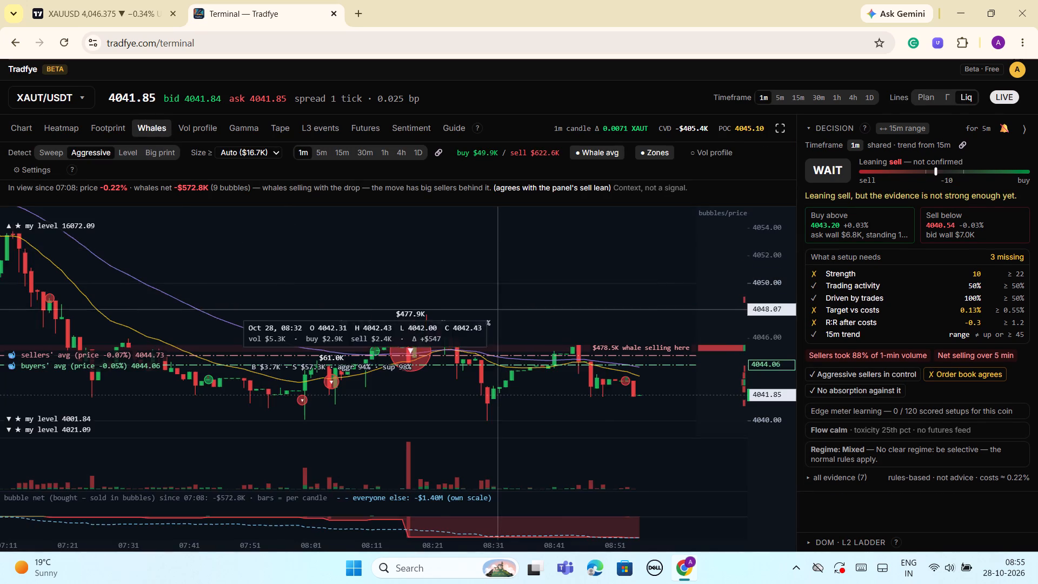
scroll(501, 313, down, 2)
scroll(668, 395, up, 2)
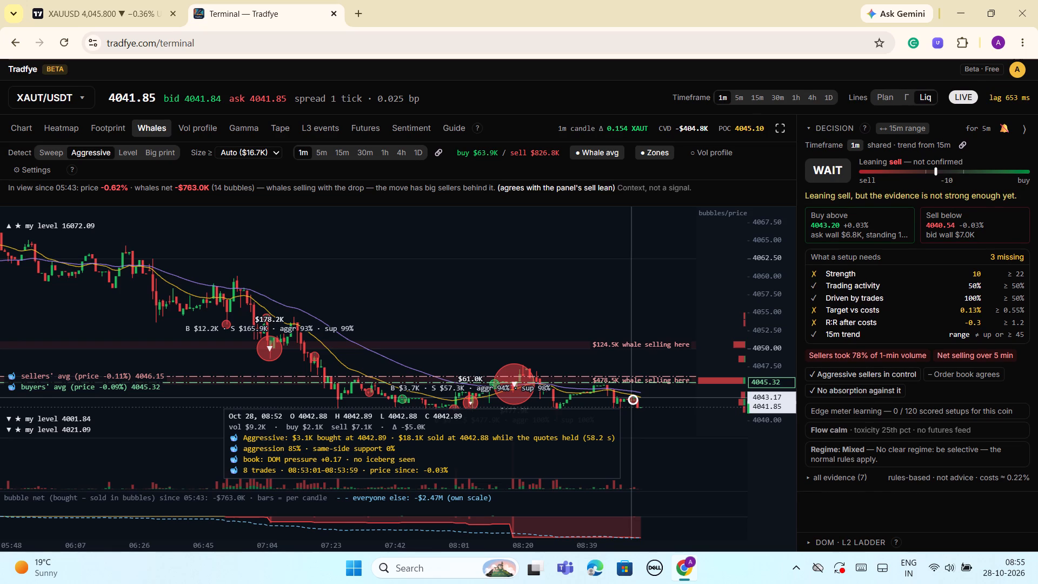
Switch back to the XAUUSD chart and examine the short position against the yellow zones and converging trend rays.
click(110, 11)
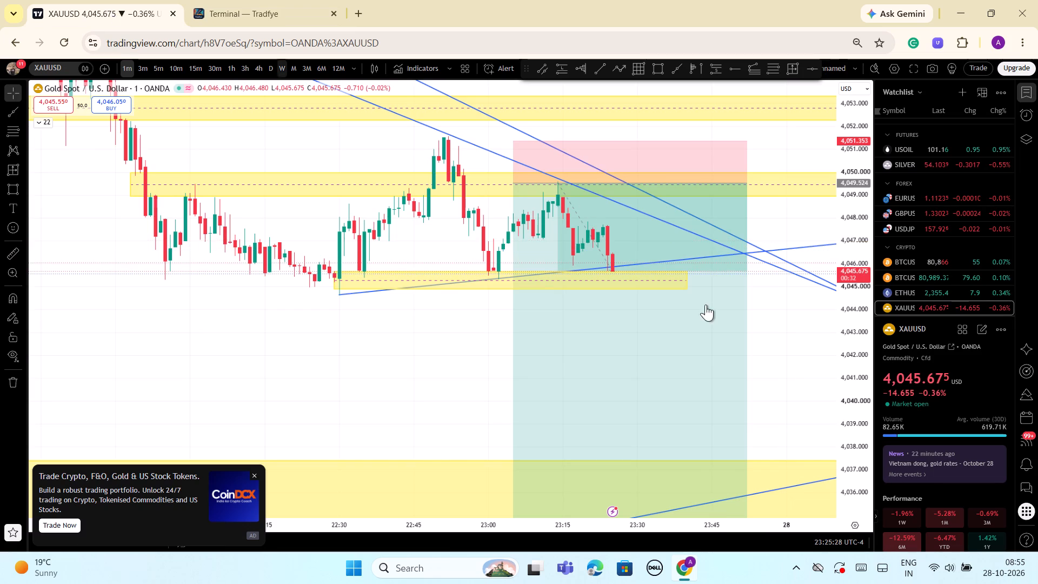
scroll(806, 462, up, 1)
scroll(806, 462, down, 3)
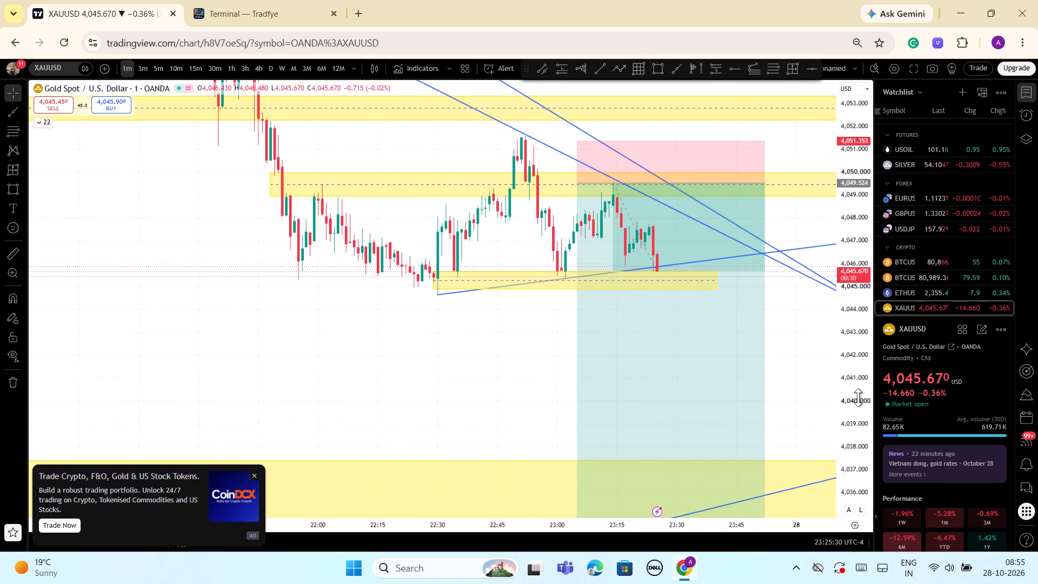
drag(861, 397, 850, 463)
scroll(841, 455, down, 2)
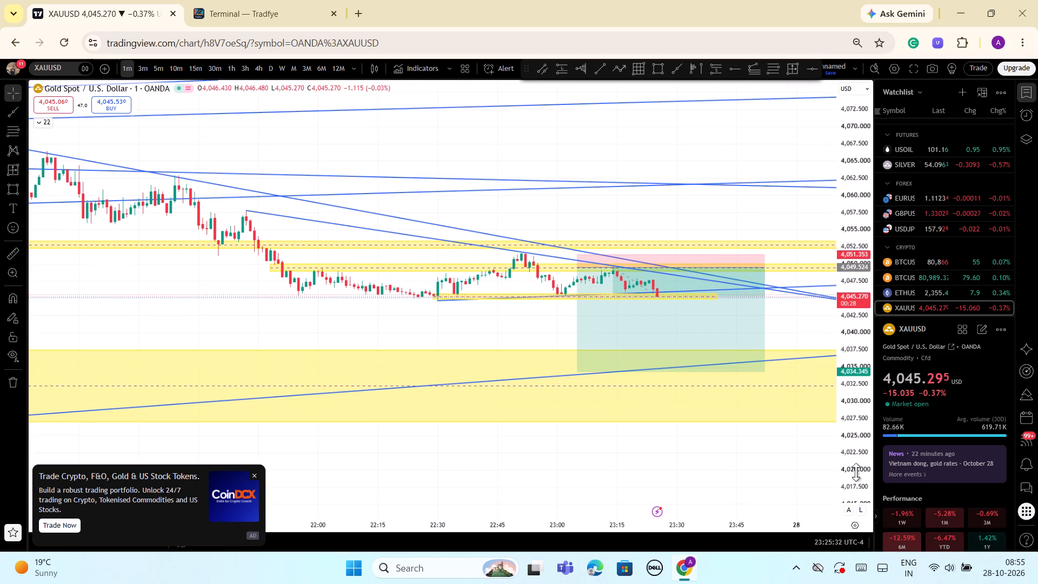
drag(862, 481, 824, 377)
scroll(668, 354, down, 2)
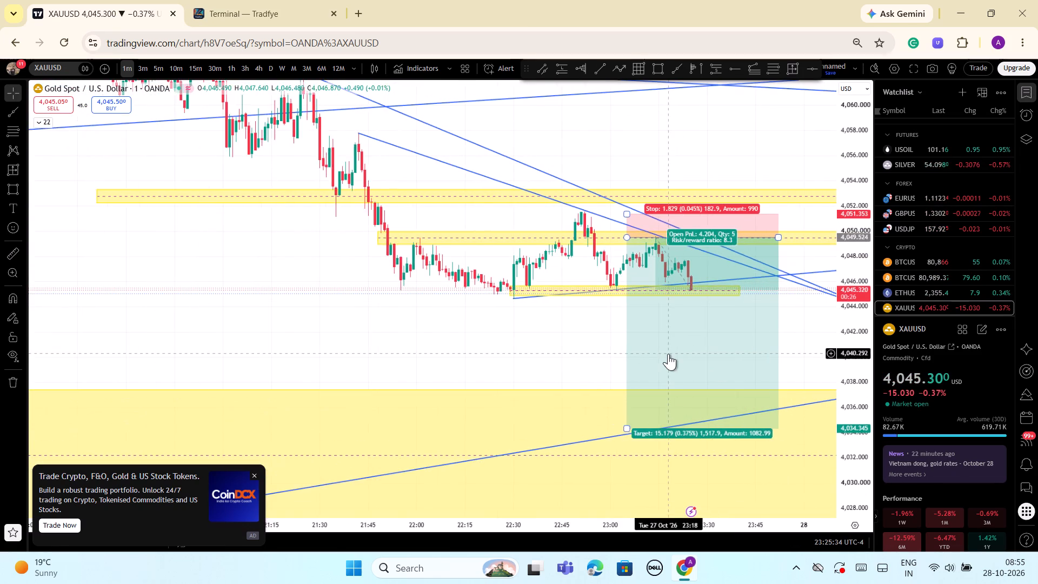
scroll(668, 354, down, 3)
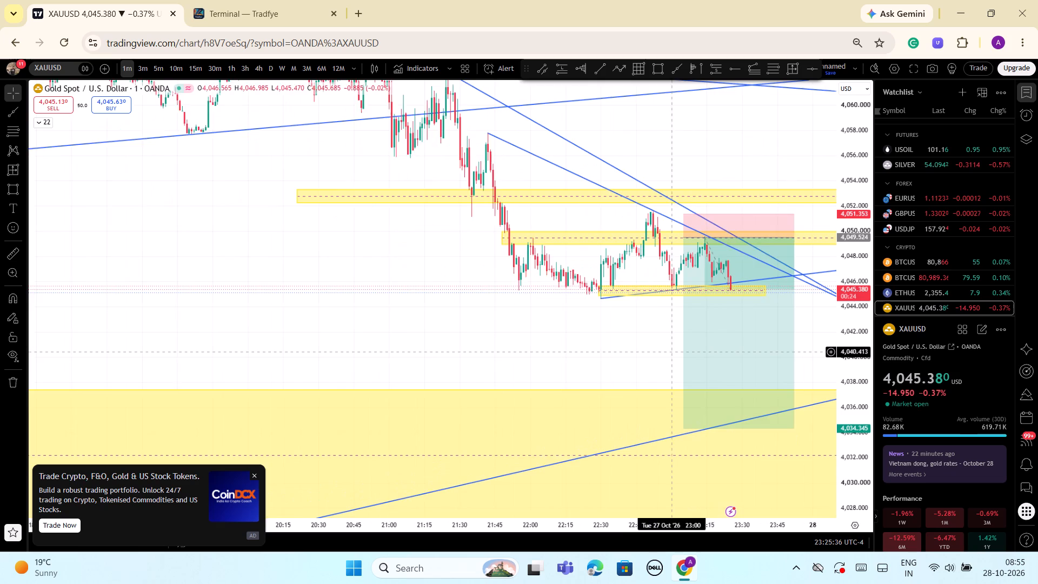
scroll(671, 352, up, 2)
scroll(671, 352, down, 1)
drag(862, 467, 844, 383)
scroll(753, 359, up, 3)
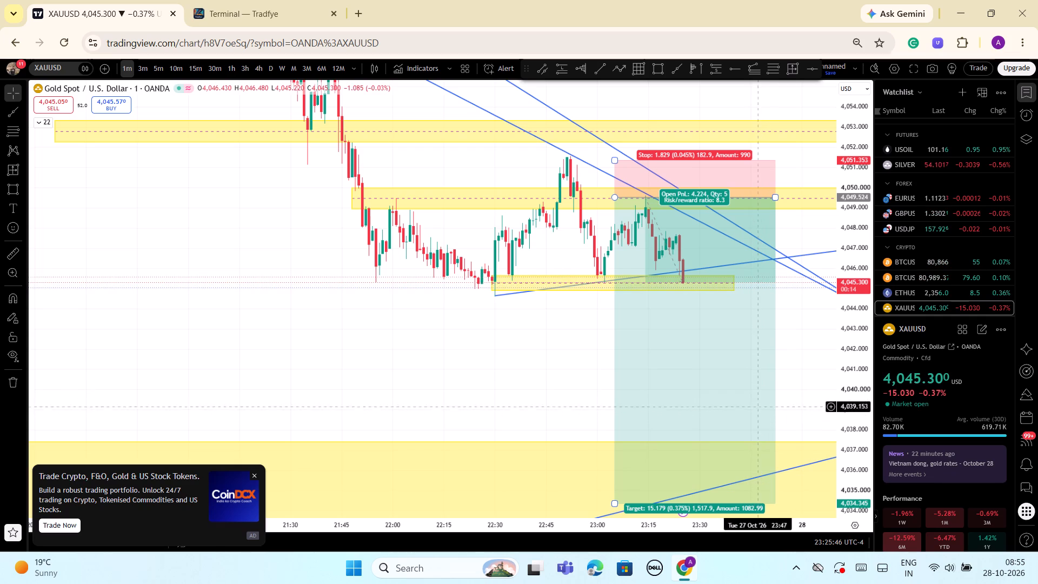
drag(854, 311, 856, 359)
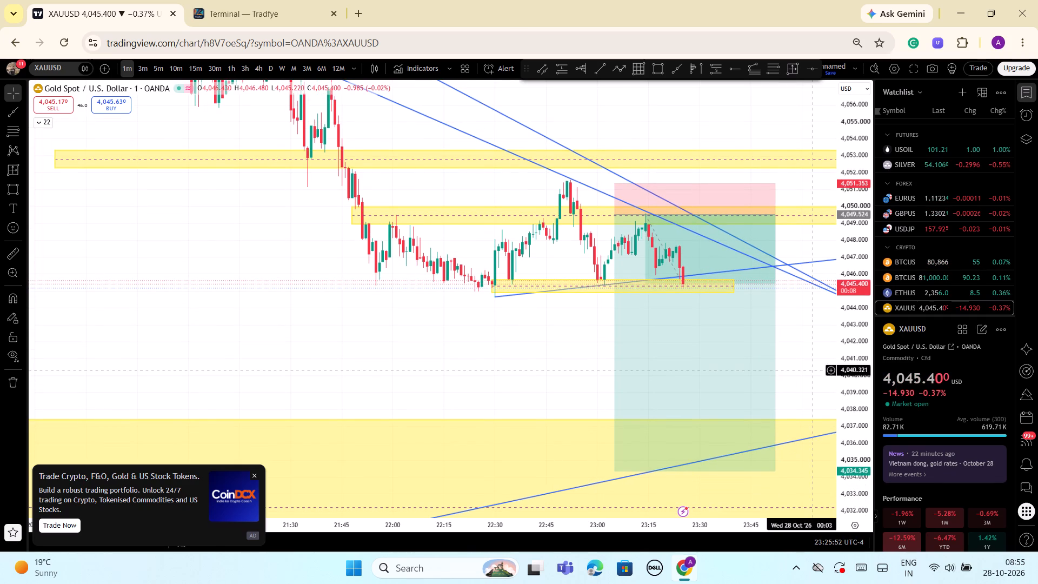
scroll(831, 357, down, 1)
drag(861, 350, 862, 387)
scroll(718, 381, down, 2)
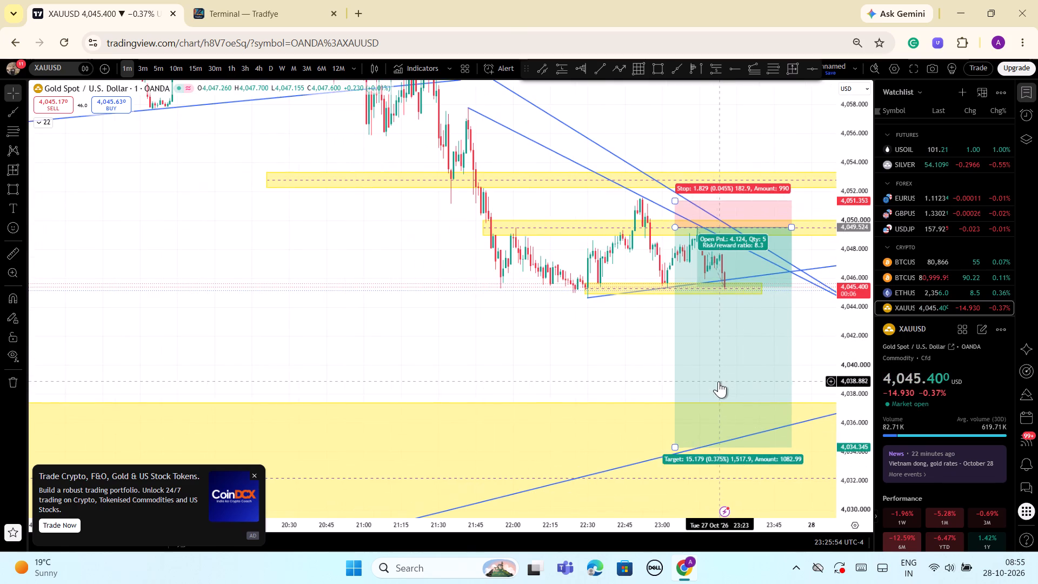
Examine the short position's path from the small zone near 4,045 to the target in the lower yellow zone.
drag(614, 369, 481, 275)
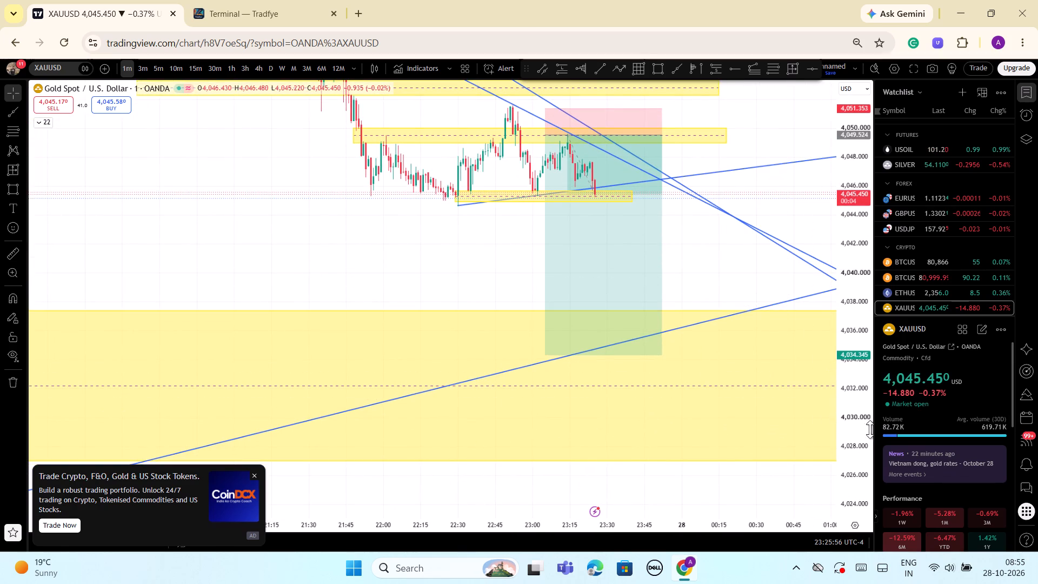
drag(864, 433, 870, 402)
scroll(653, 313, up, 3)
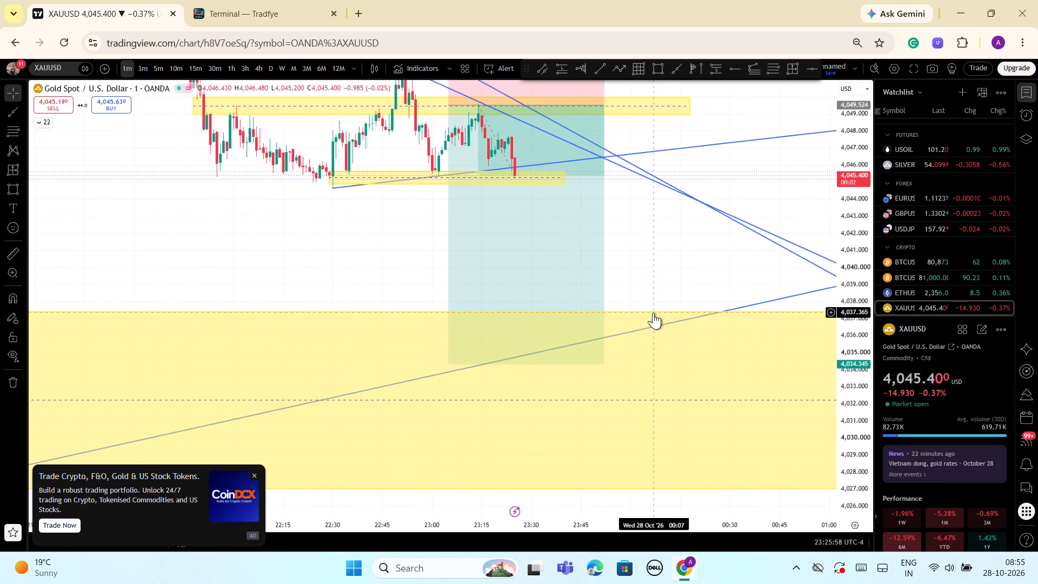
scroll(653, 313, up, 3)
drag(610, 260, 660, 253)
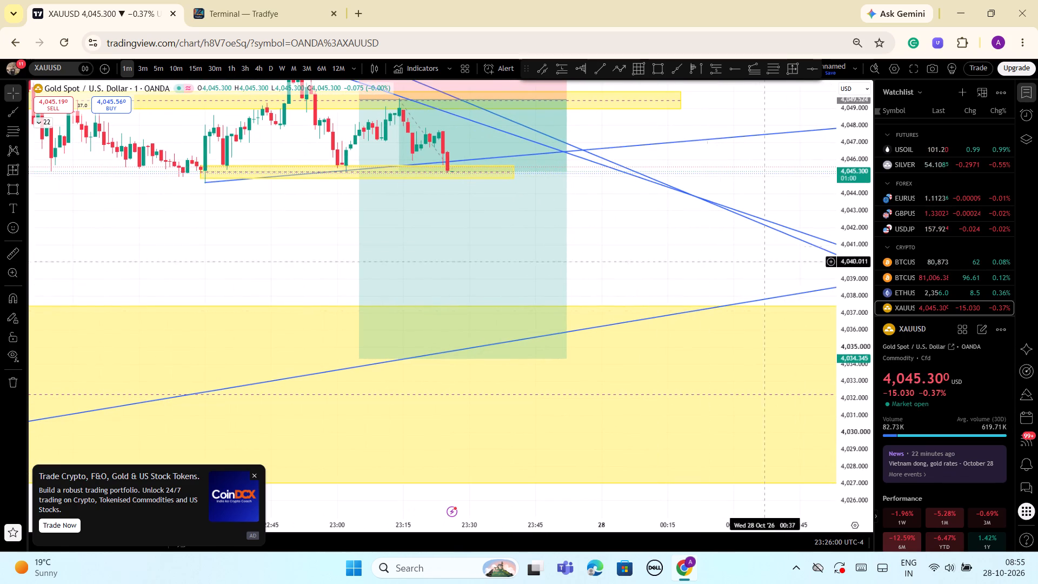
drag(849, 375, 846, 403)
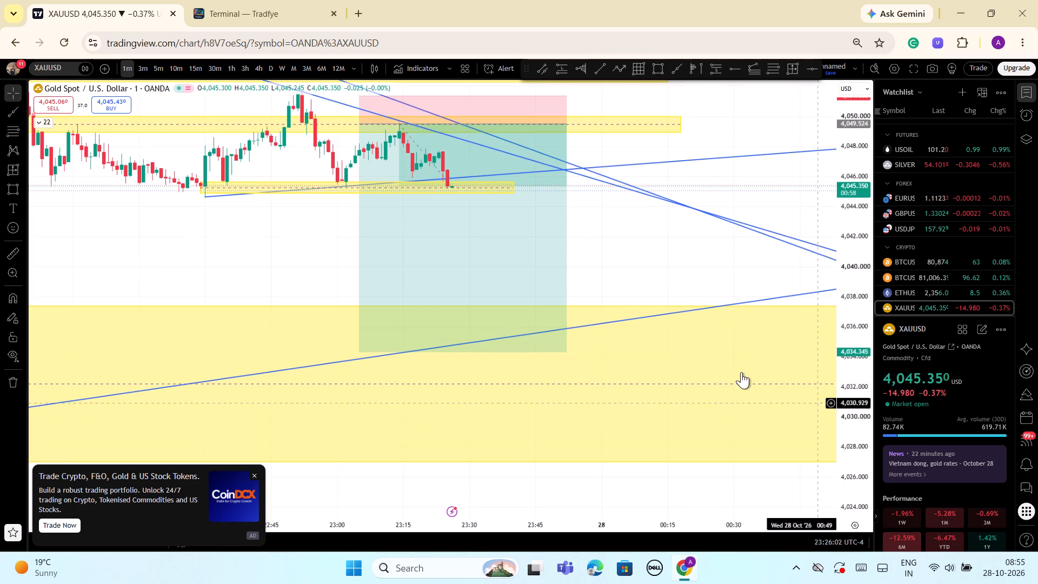
drag(861, 452, 871, 392)
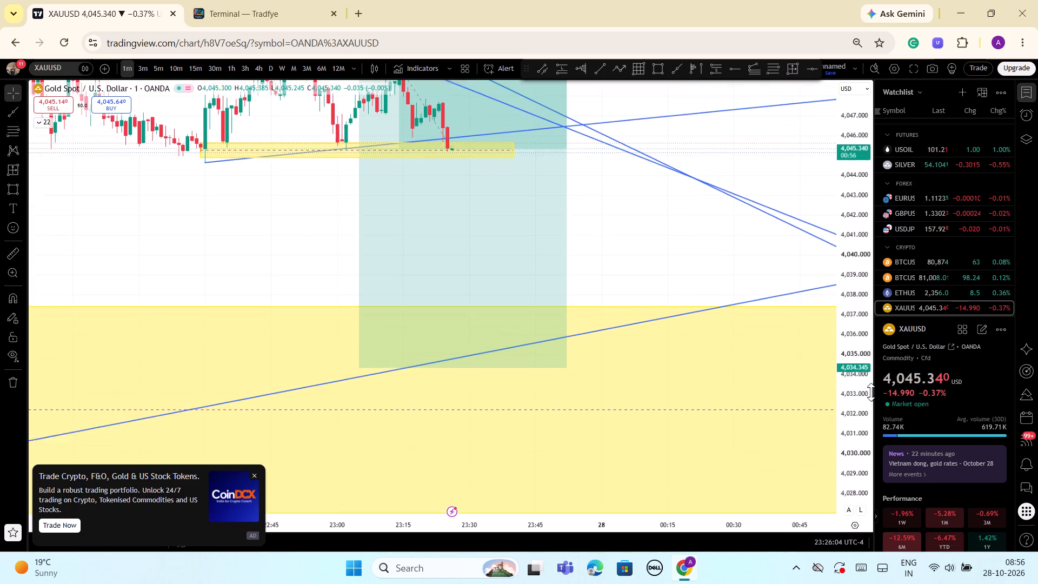
drag(871, 392, 871, 391)
scroll(657, 301, down, 1)
drag(851, 183, 853, 241)
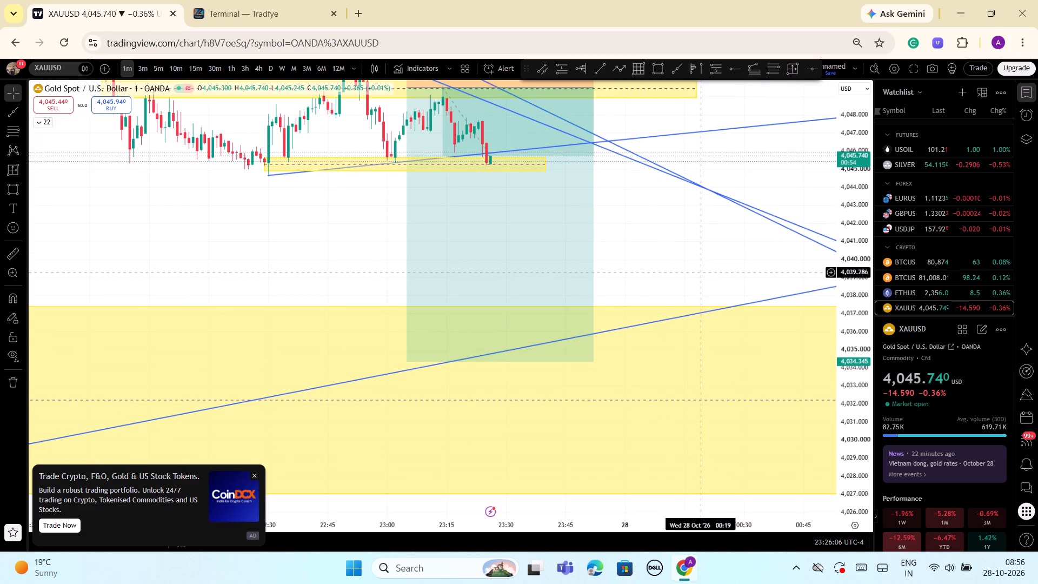
scroll(609, 262, down, 2)
drag(865, 141, 860, 181)
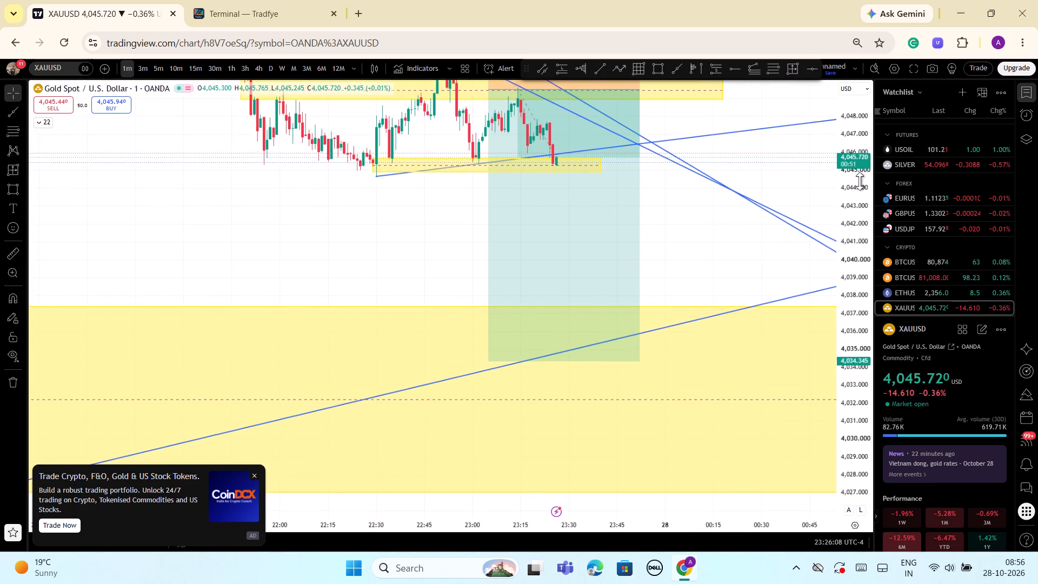
drag(860, 181, 859, 182)
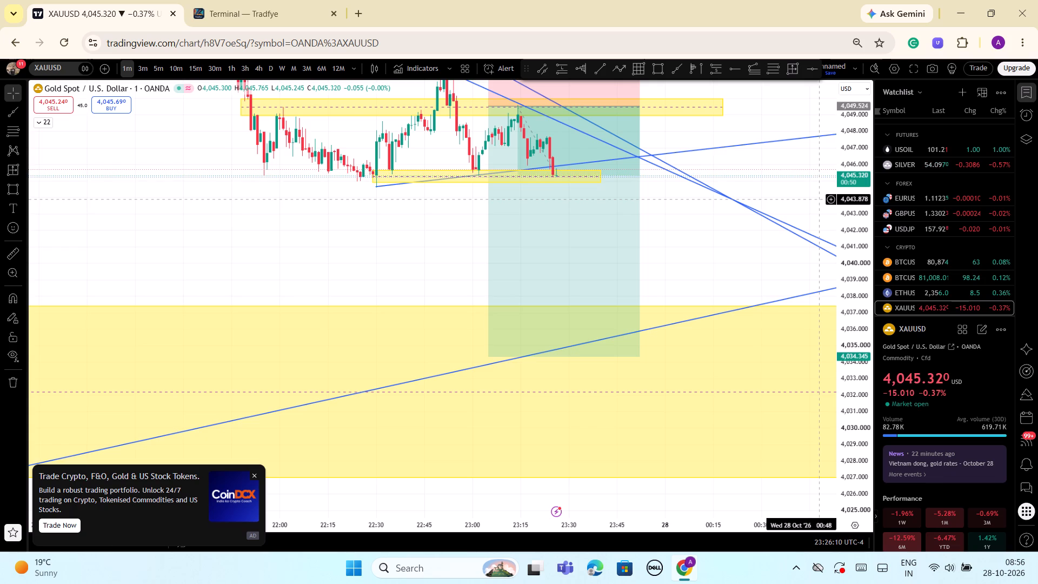
scroll(733, 238, down, 1)
scroll(867, 370, down, 1)
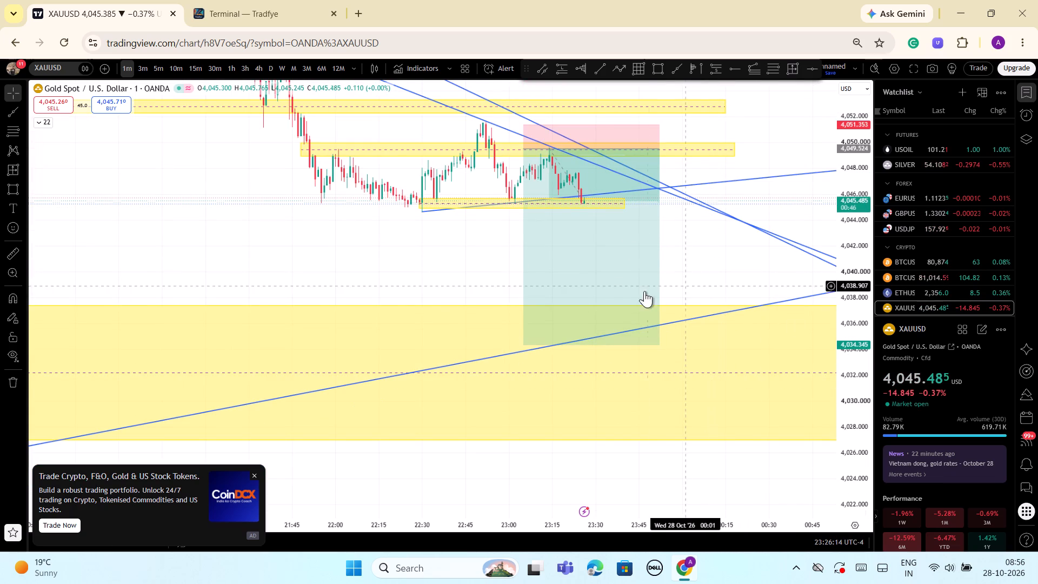
scroll(712, 276, down, 1)
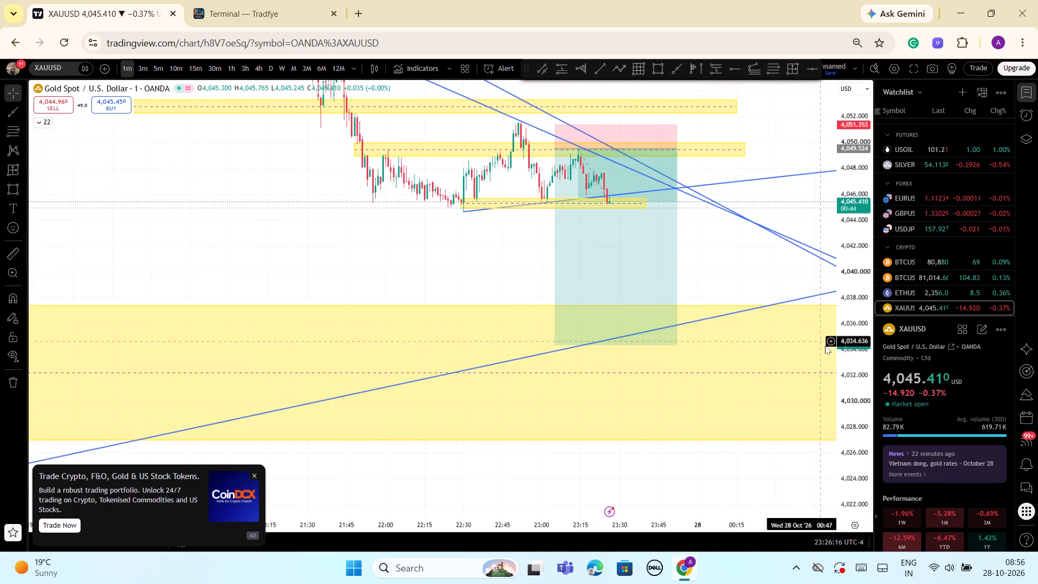
Examine the wider 1-minute price history around the short position, back to the rally that left the lower yellow zone.
drag(854, 367, 854, 420)
scroll(690, 361, down, 6)
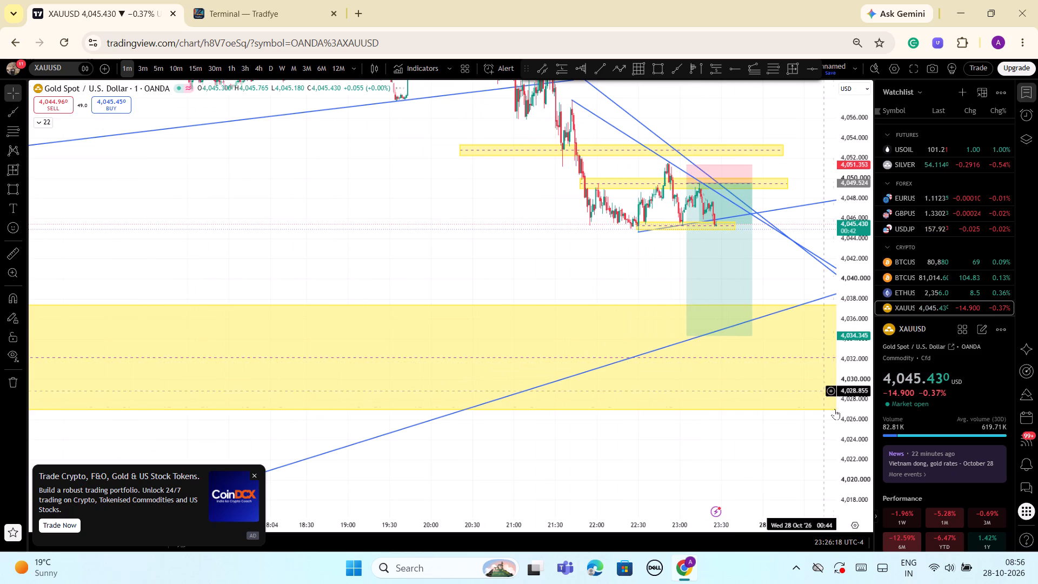
drag(849, 411, 847, 472)
scroll(581, 390, up, 4)
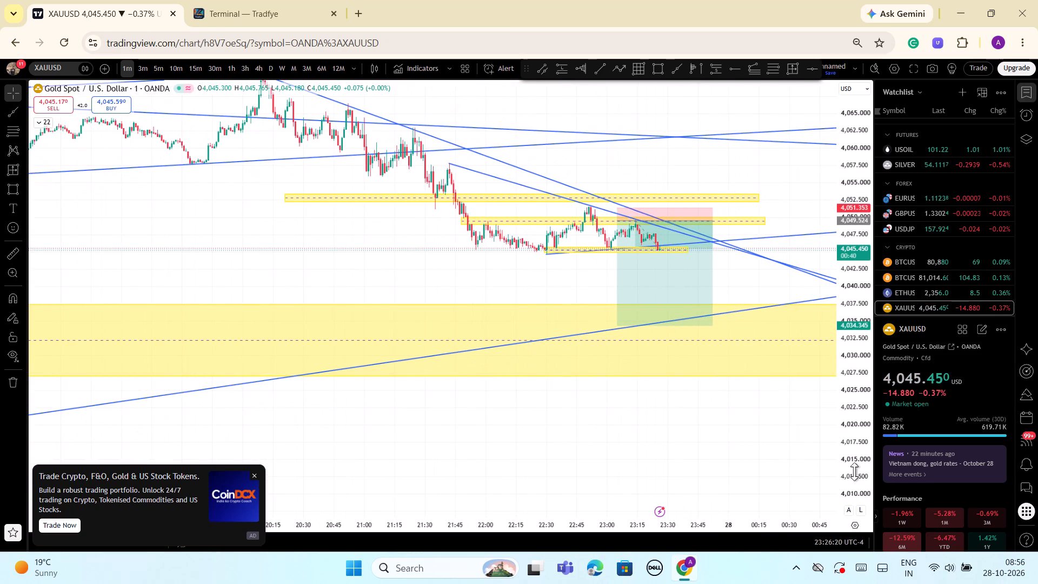
drag(860, 475, 859, 420)
scroll(642, 348, up, 2)
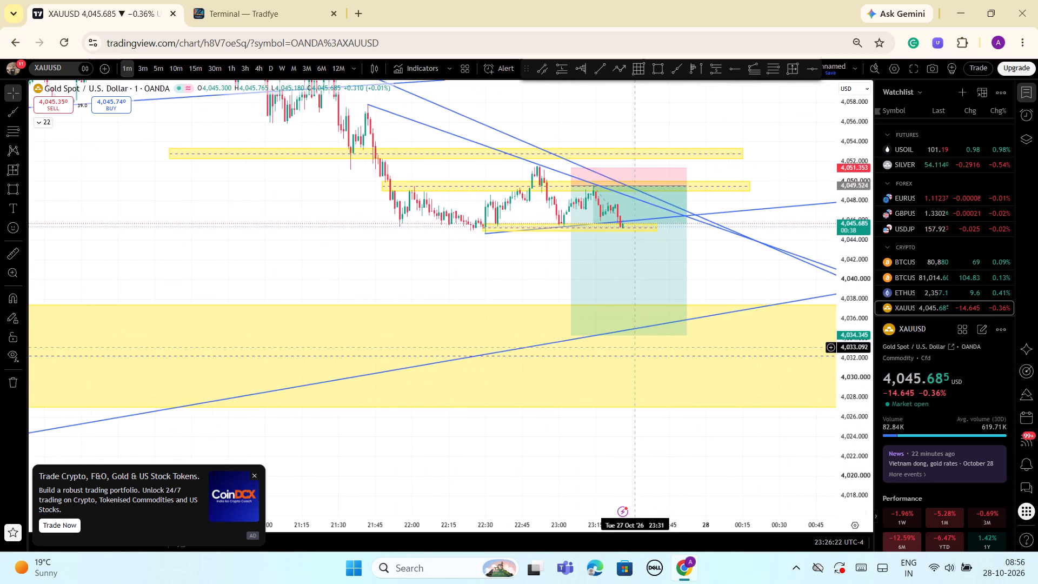
scroll(635, 348, down, 10)
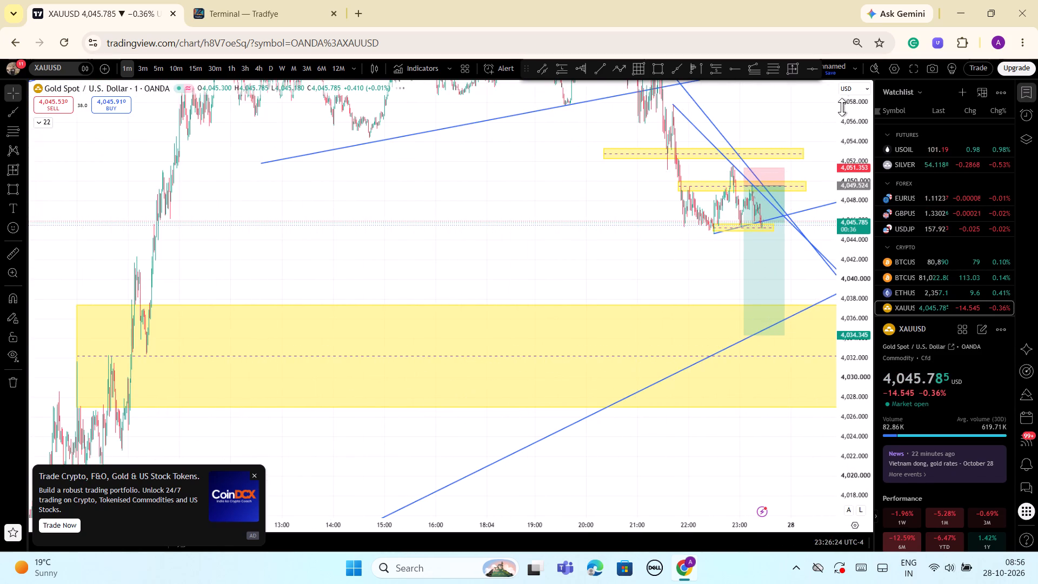
drag(857, 96, 866, 388)
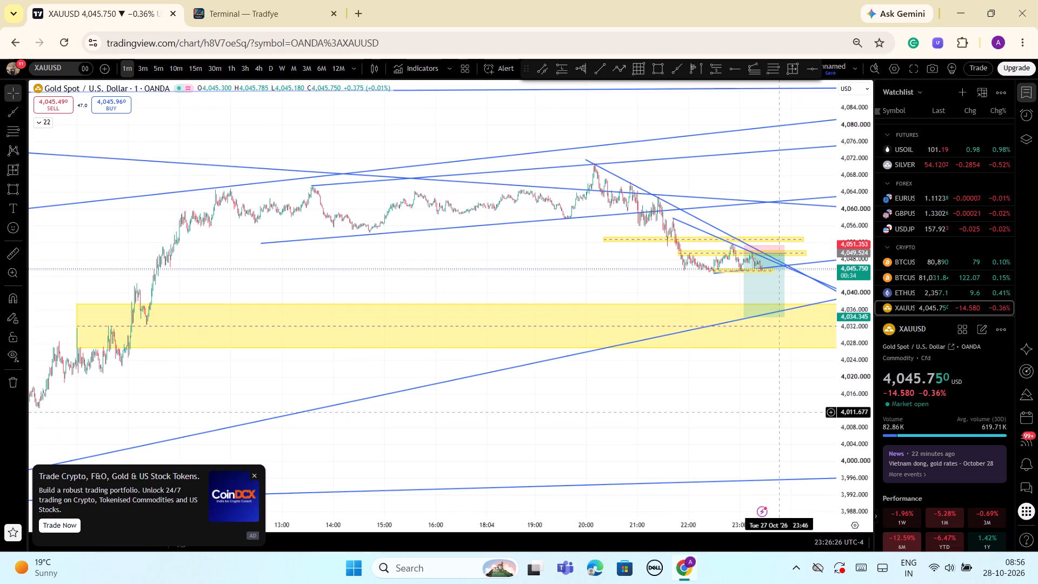
Set XAUUSD to the 4-hour timeframe and examine recent candles against the long-term trend rays and lower yellow zone.
click(261, 68)
drag(857, 146, 858, 350)
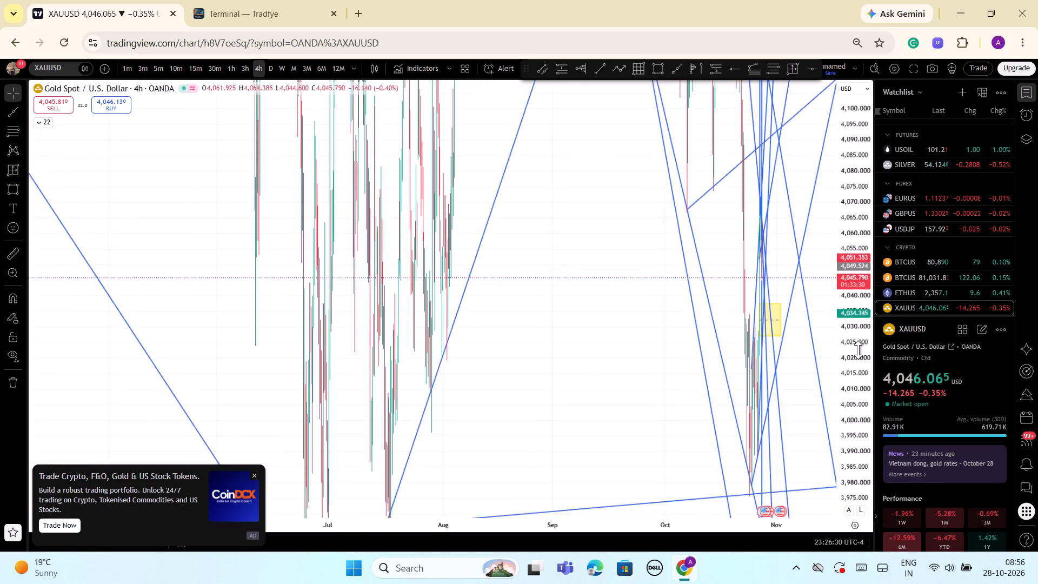
drag(858, 350, 882, 570)
drag(573, 298, 440, 240)
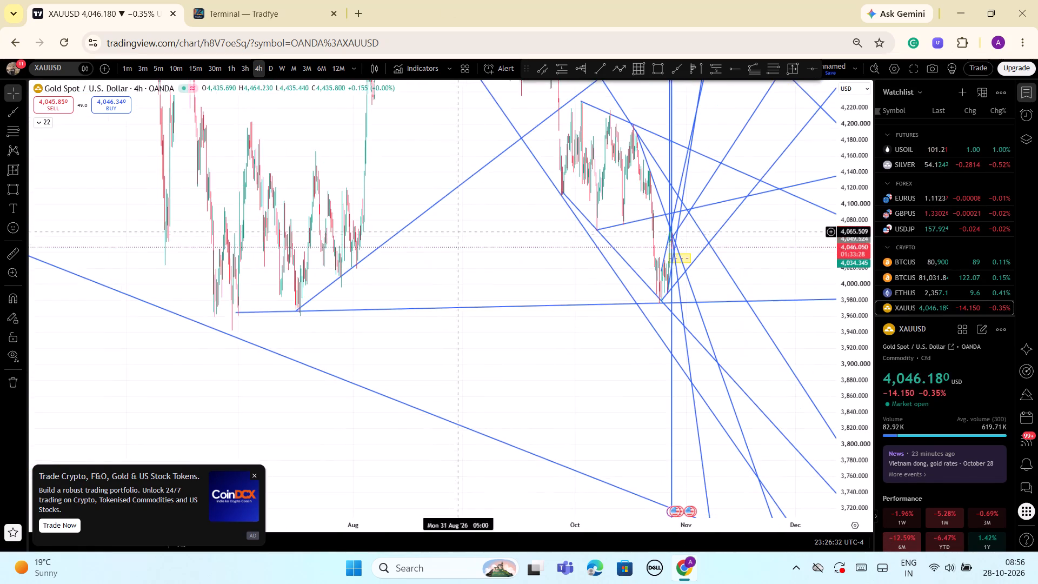
scroll(556, 249, up, 13)
drag(581, 247, 611, 241)
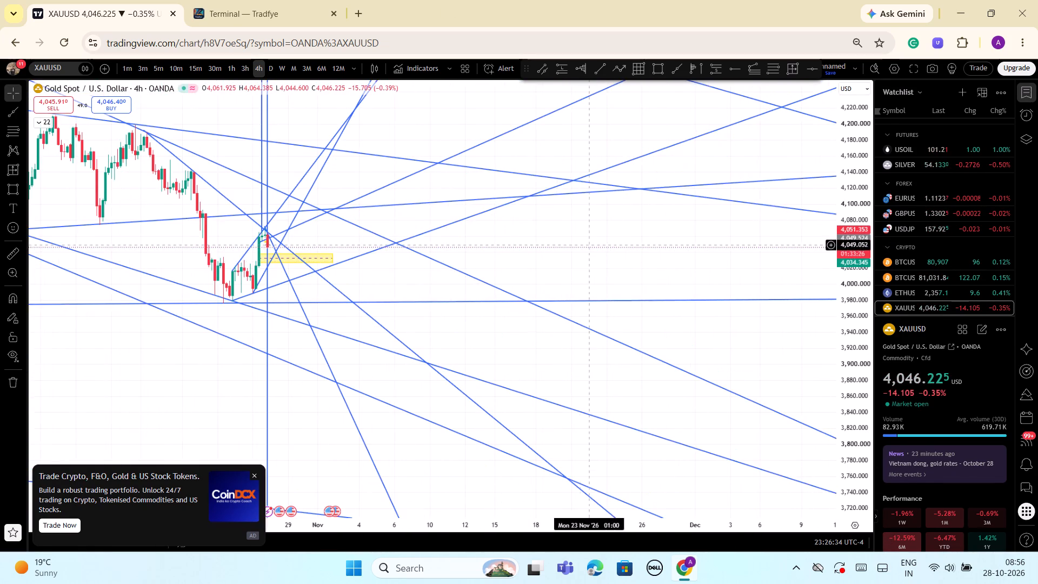
drag(611, 241, 767, 236)
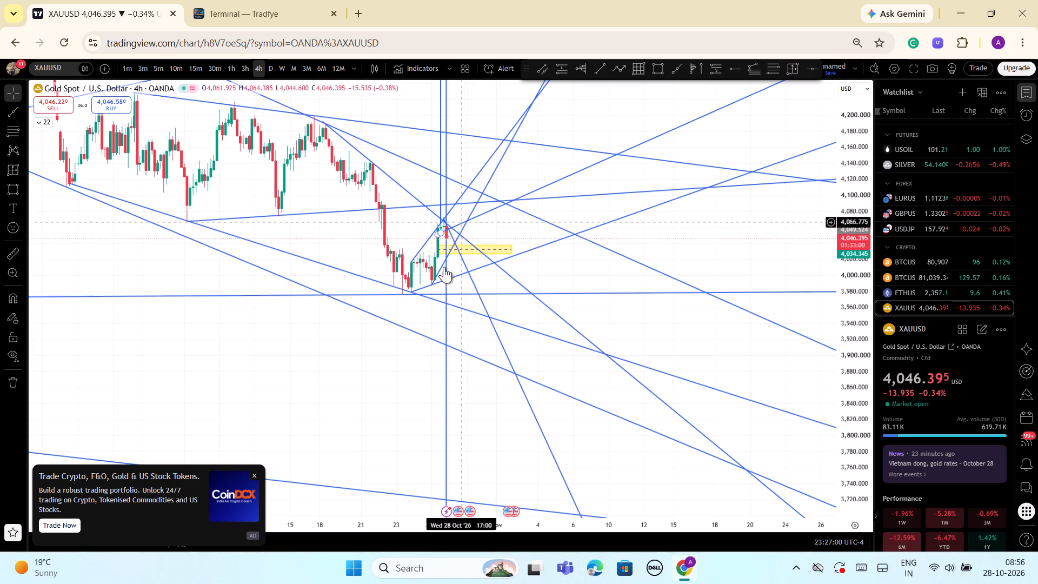
scroll(528, 283, up, 3)
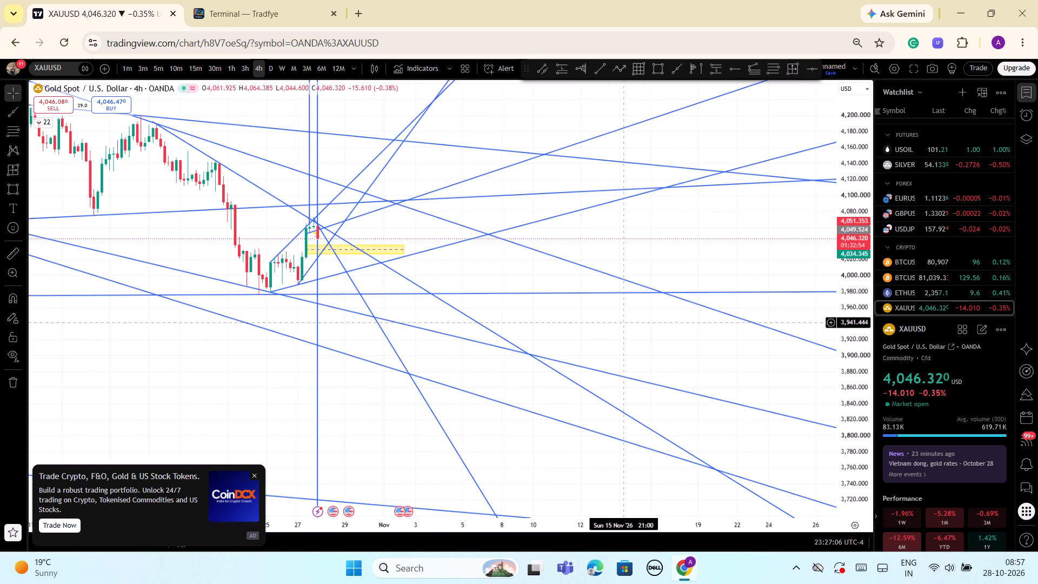
drag(615, 244, 695, 245)
scroll(678, 261, up, 3)
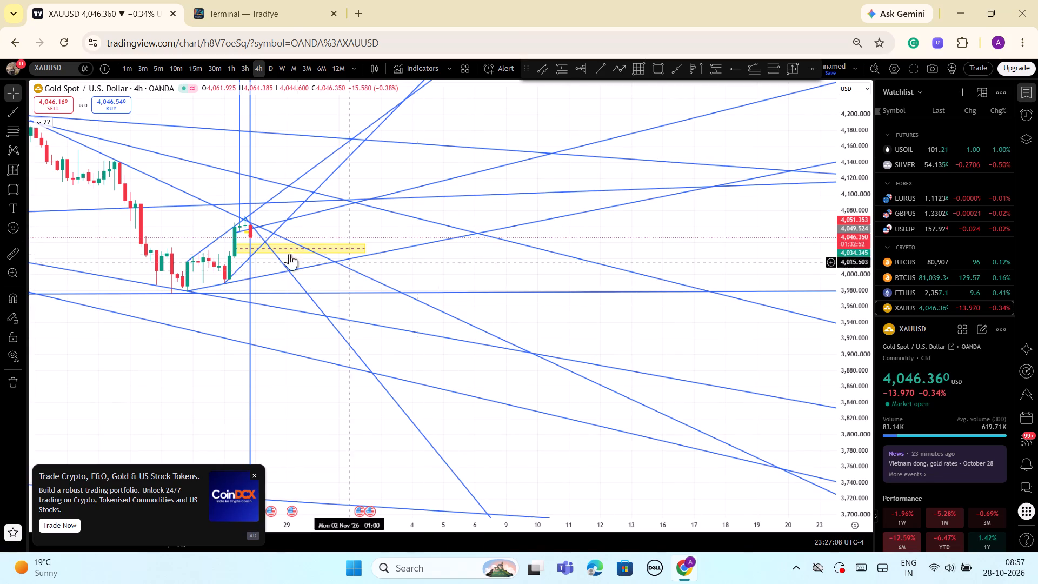